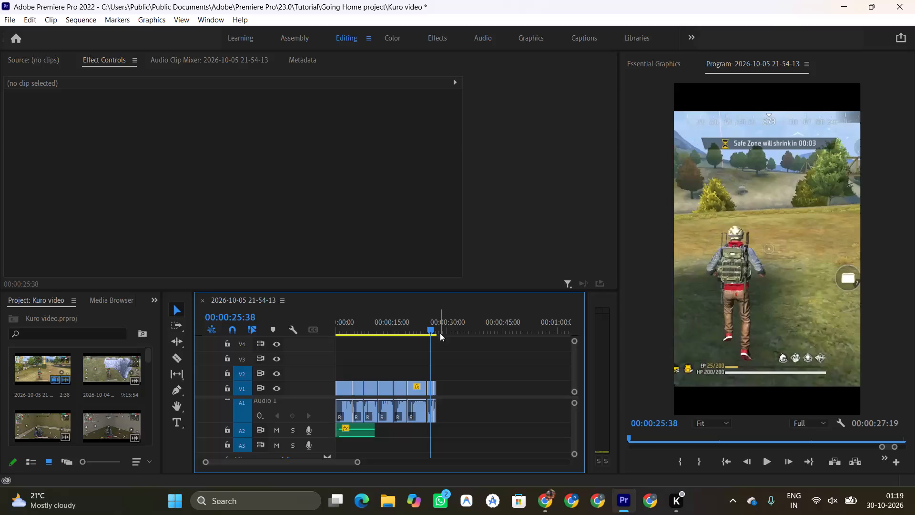
Play the whole sequence from the beginning to review the current cut.
left_click_drag(432, 331, 238, 329)
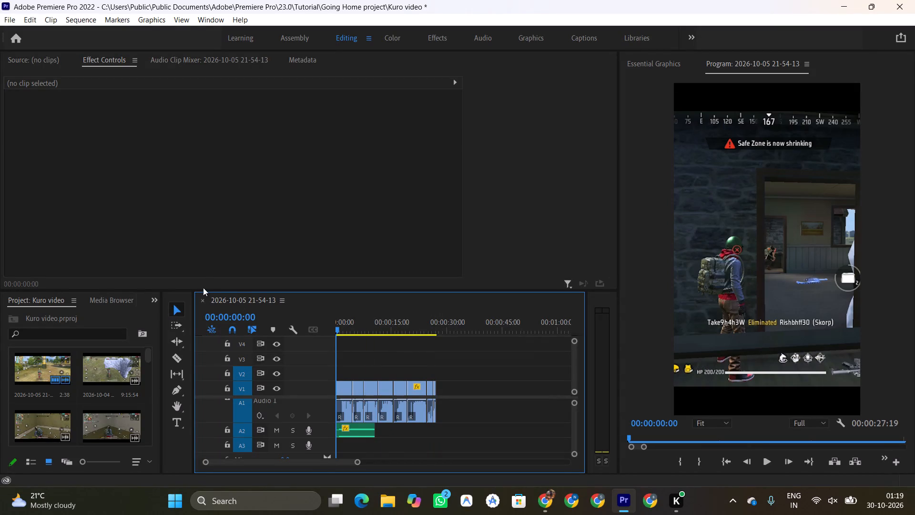
key("space")
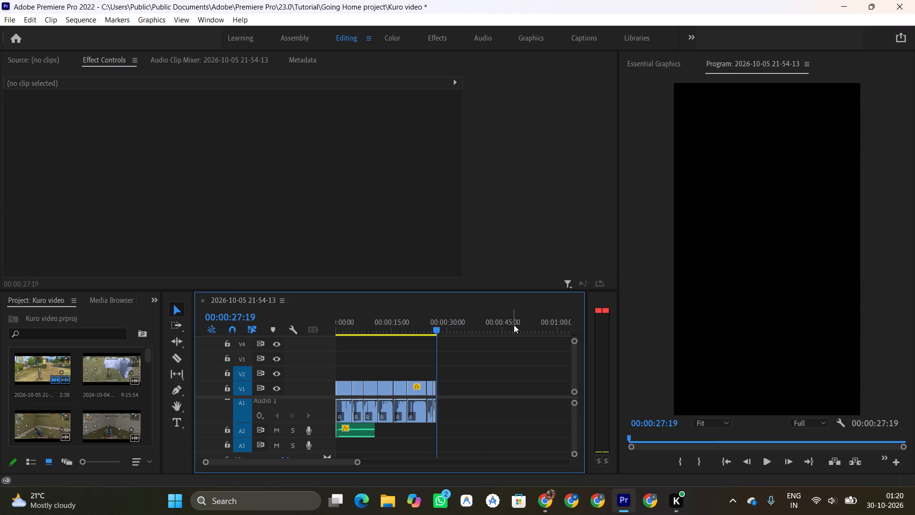
key("space")
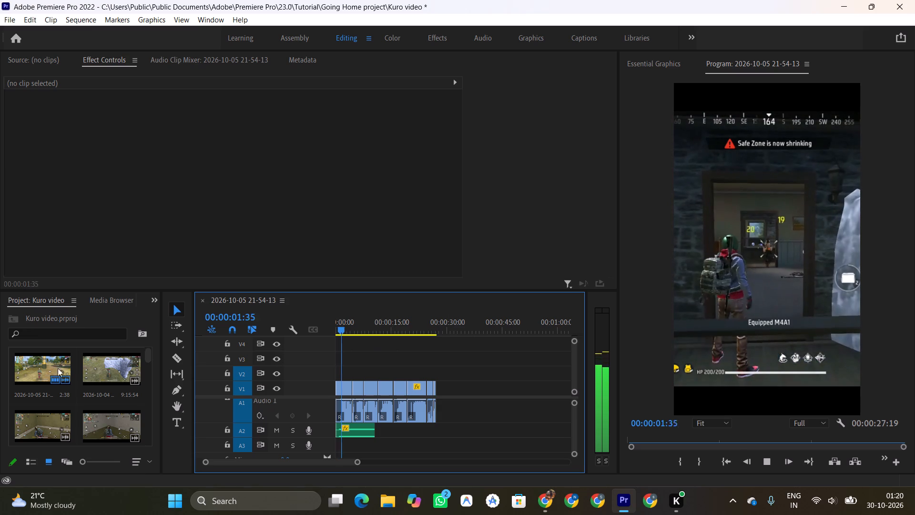
left_click(37, 367)
left_click(37, 367)
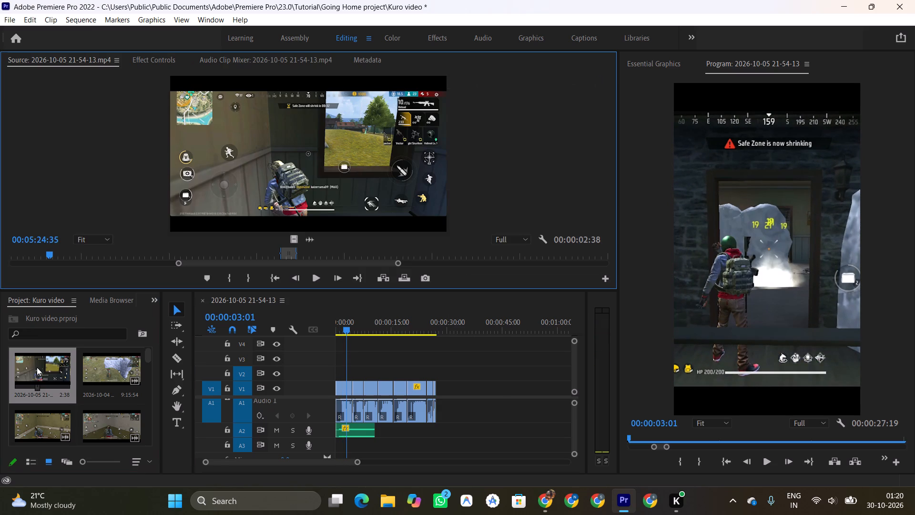
left_click(435, 330)
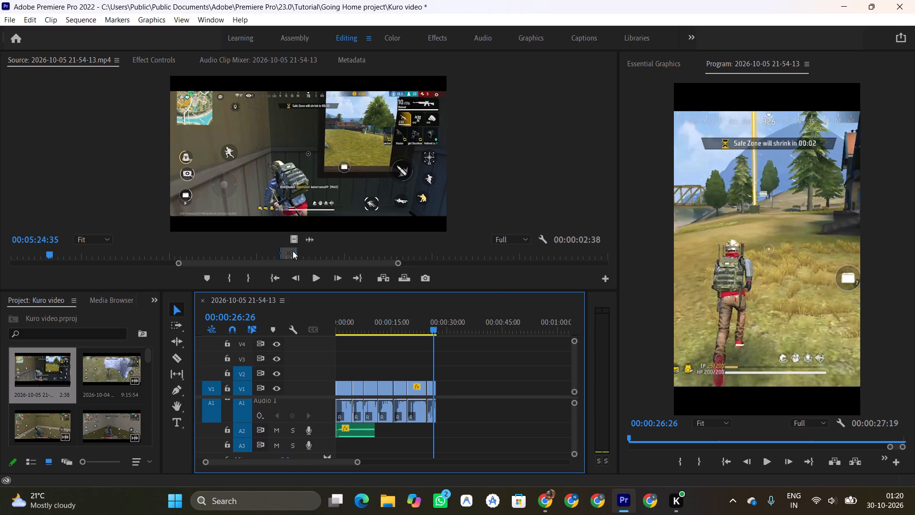
left_click_drag(51, 256, 88, 259)
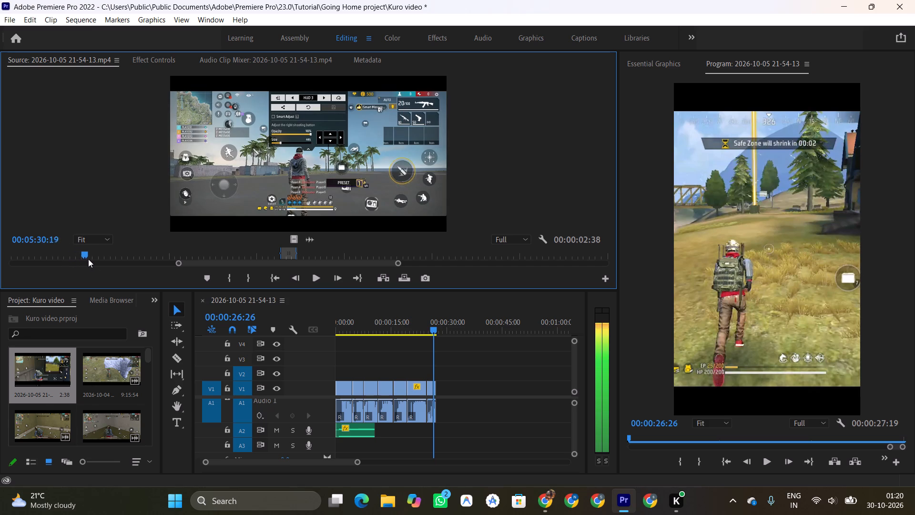
left_click_drag(88, 259, 177, 265)
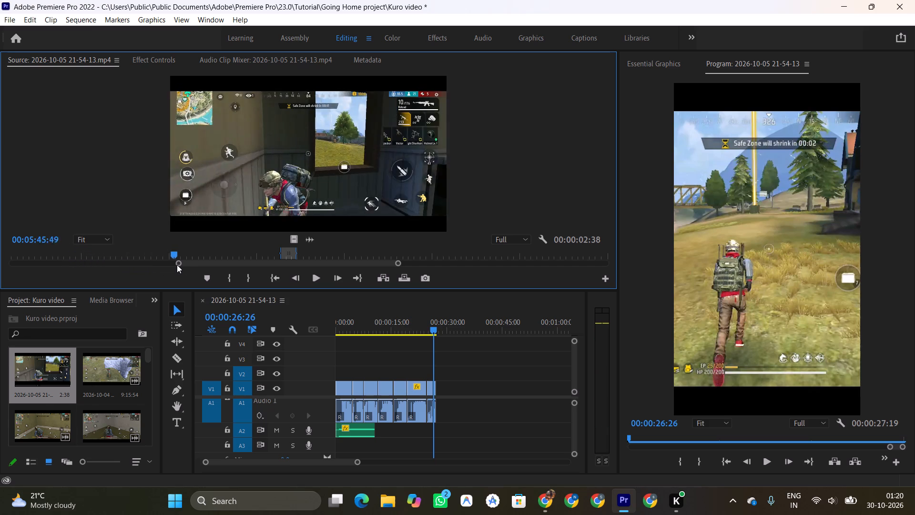
left_click_drag(177, 265, 215, 265)
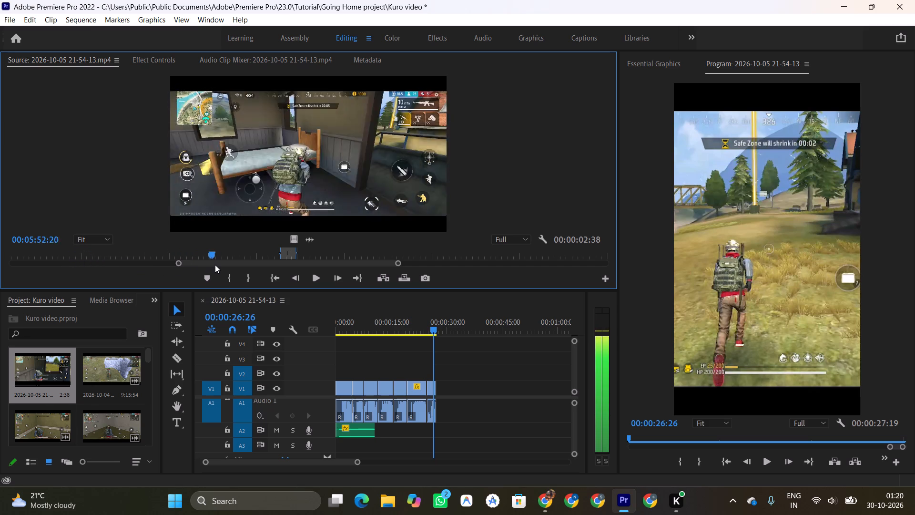
left_click_drag(215, 265, 270, 263)
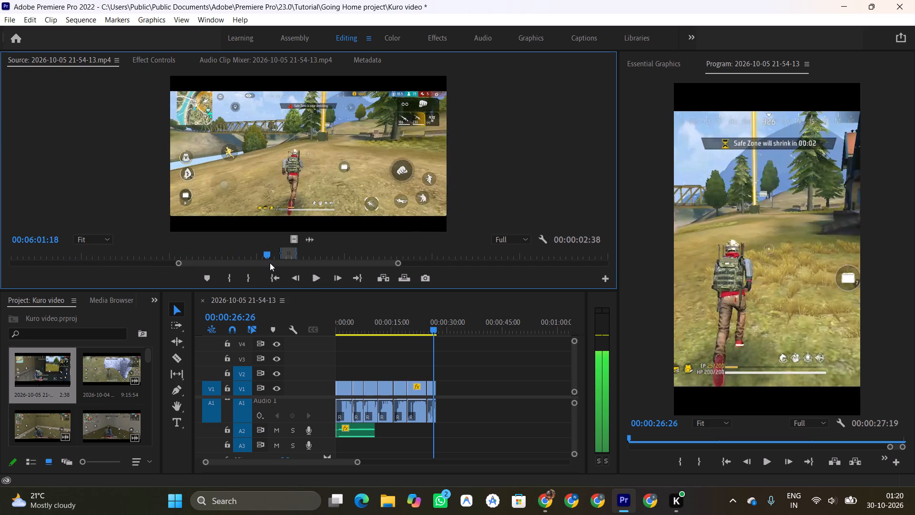
left_click_drag(270, 263, 298, 262)
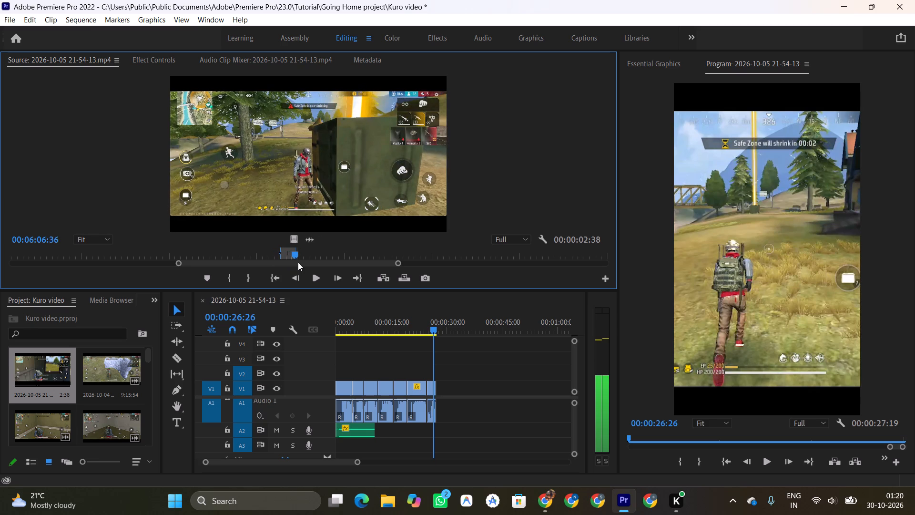
left_click_drag(298, 262, 299, 262)
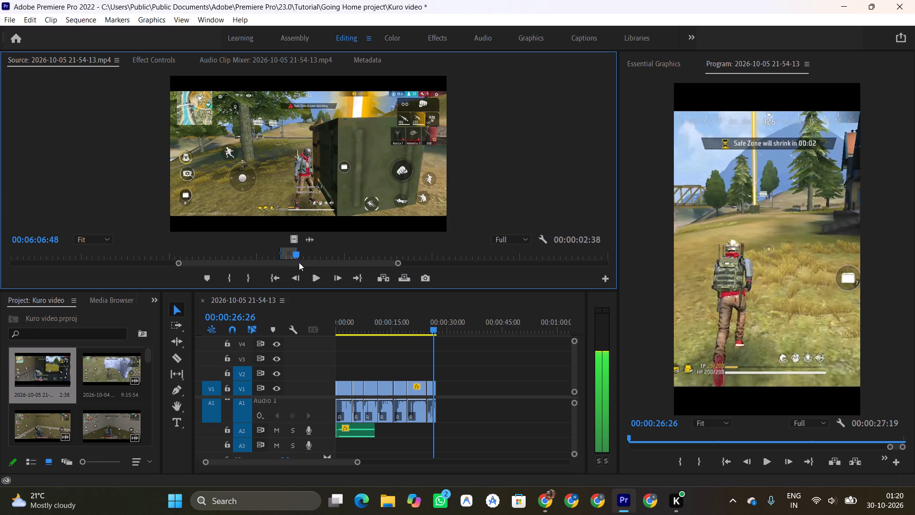
left_click_drag(299, 262, 303, 262)
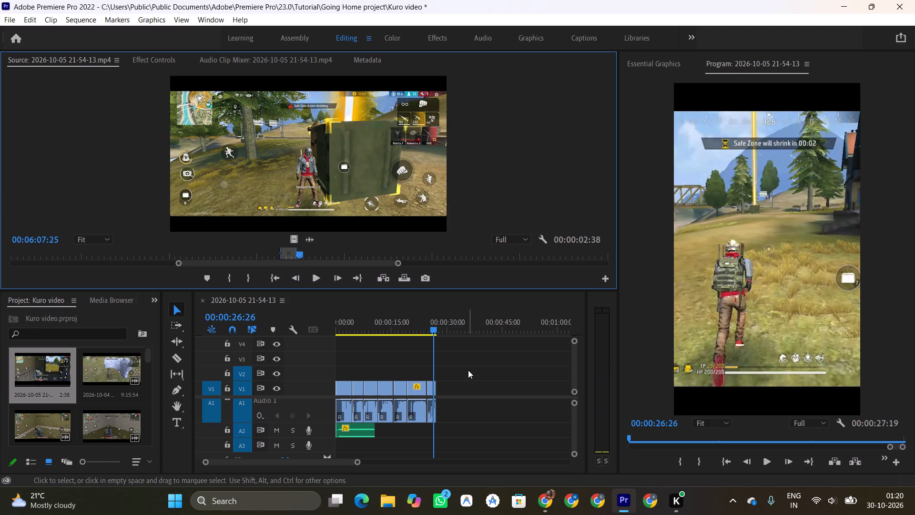
Play the closing clips of the sequence from about 00:00:23:25 and 00:00:26:26 to check how the ending cuts together.
left_click_drag(356, 462, 305, 466)
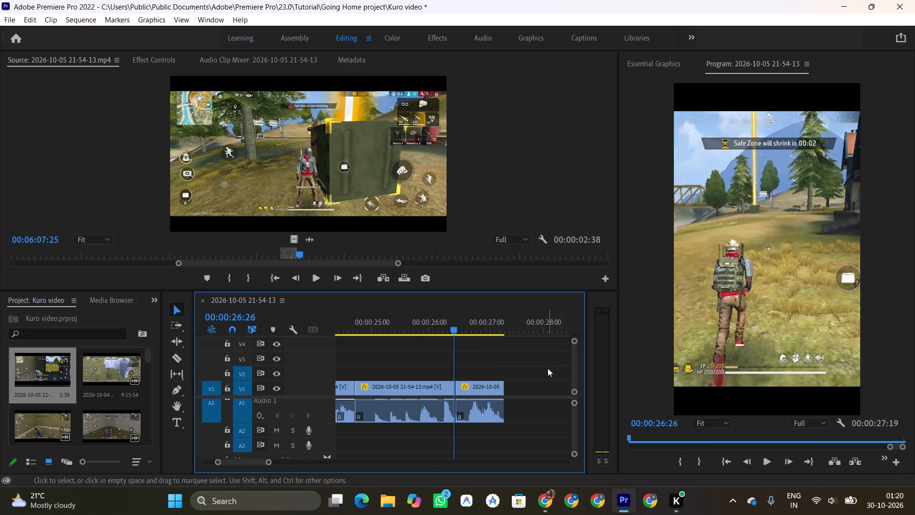
key("space")
key("space")
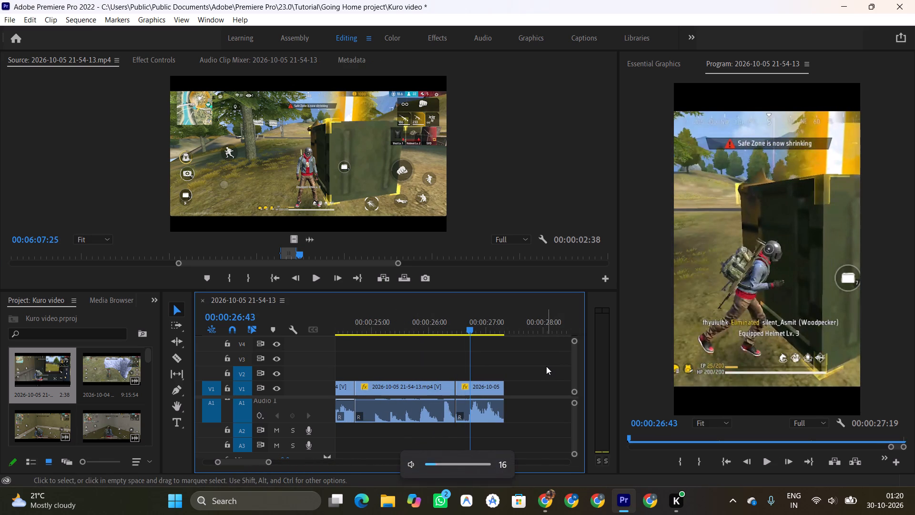
key("space")
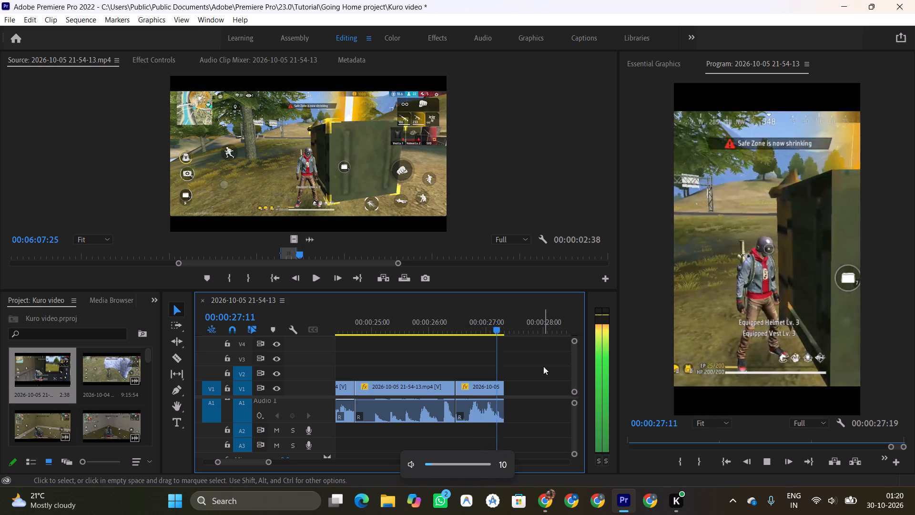
key("space")
key("space")
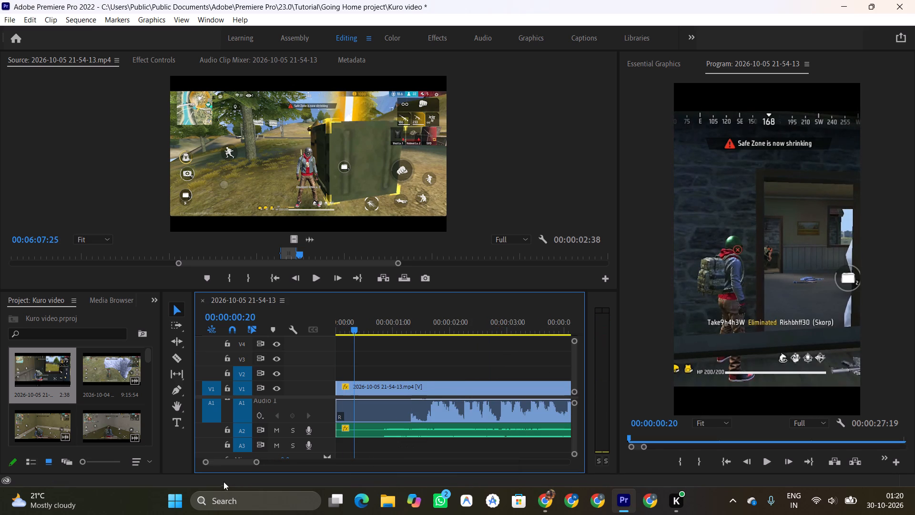
left_click_drag(258, 465, 478, 475)
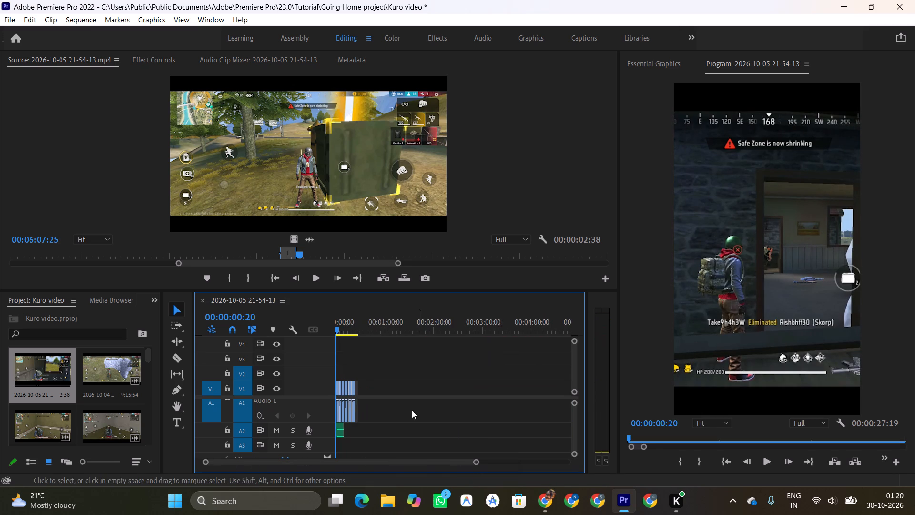
left_click(356, 324)
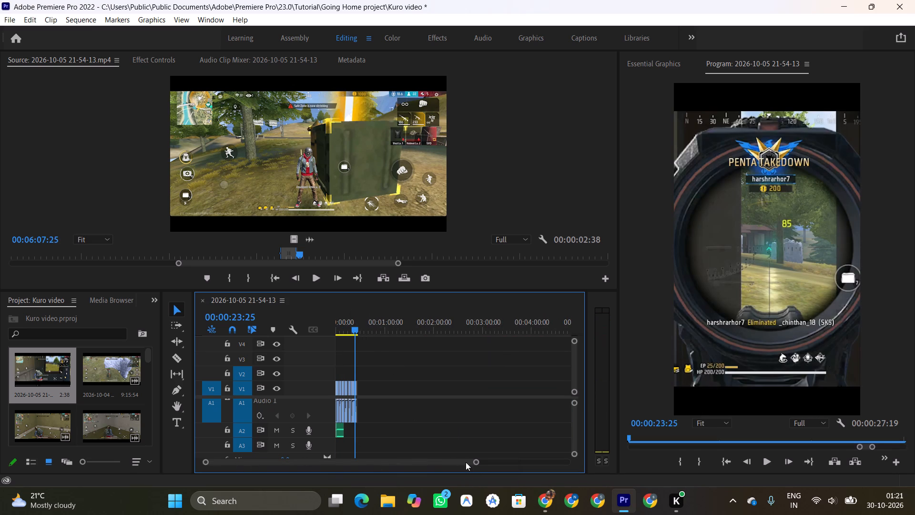
left_click_drag(476, 464, 354, 460)
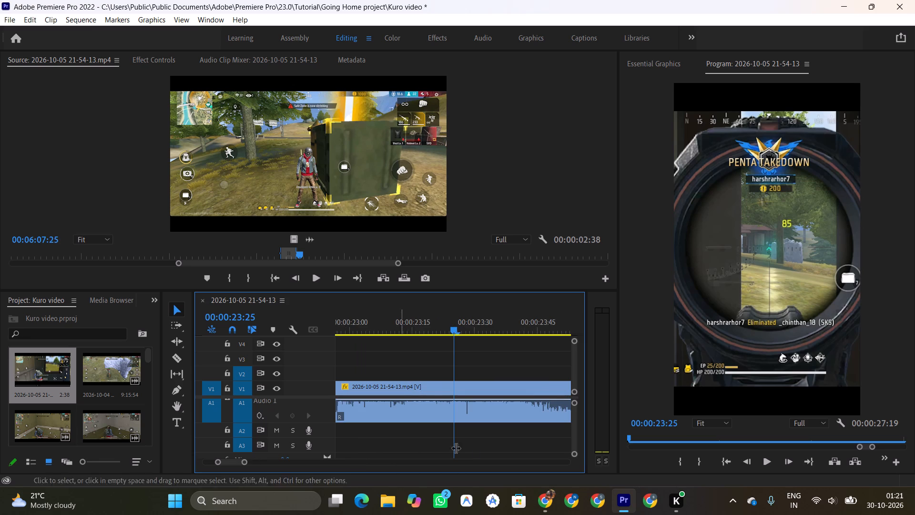
key("space")
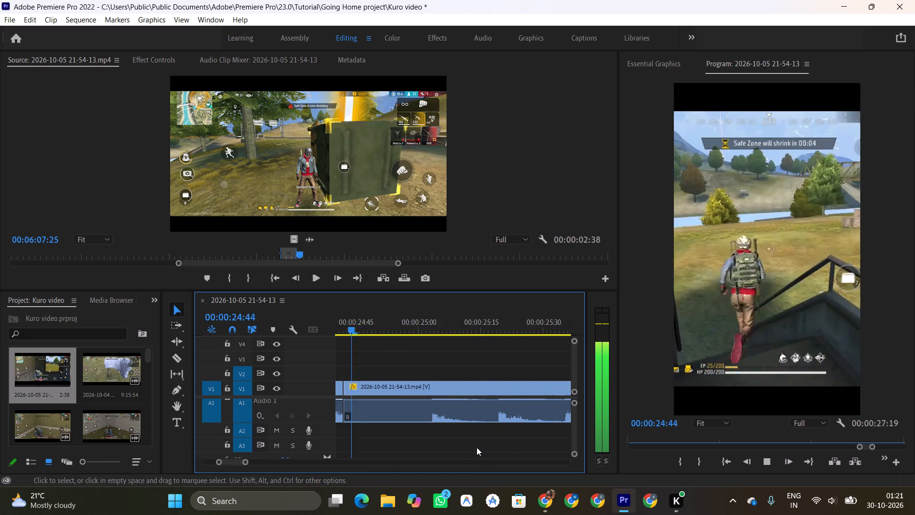
key("space")
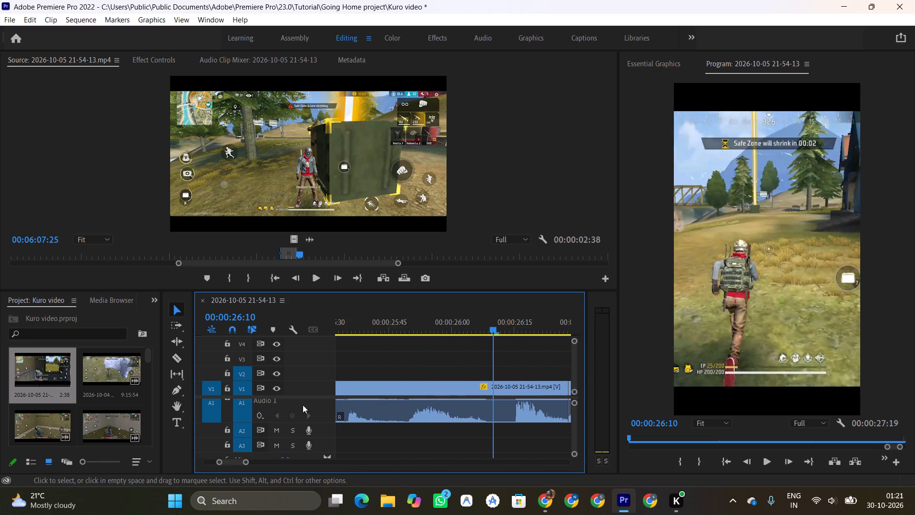
Narrow the project area to give the timeline more width.
left_click_drag(161, 370, 132, 364)
left_click_drag(193, 362, 149, 362)
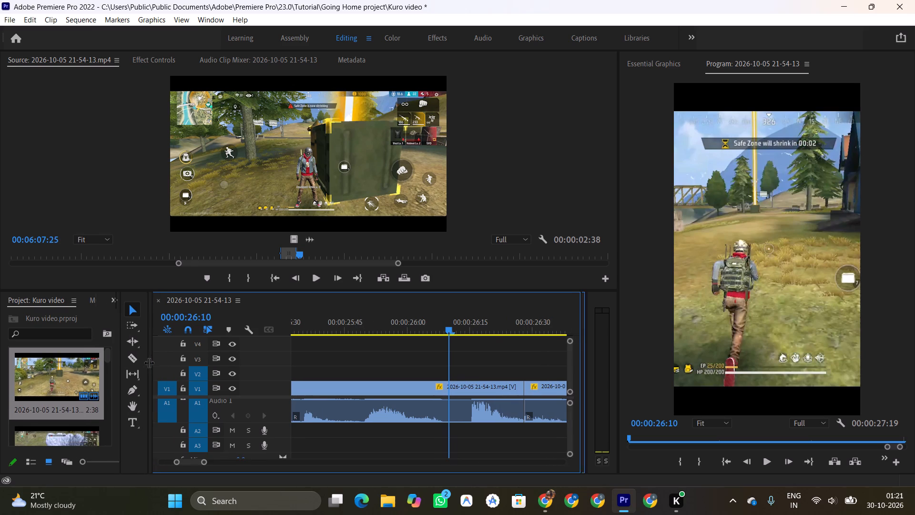
left_click_drag(149, 362, 145, 362)
Play the sequence's last clip in short stretches from 00:00:26:10 to its end to examine where it finishes.
key("space")
key("space")
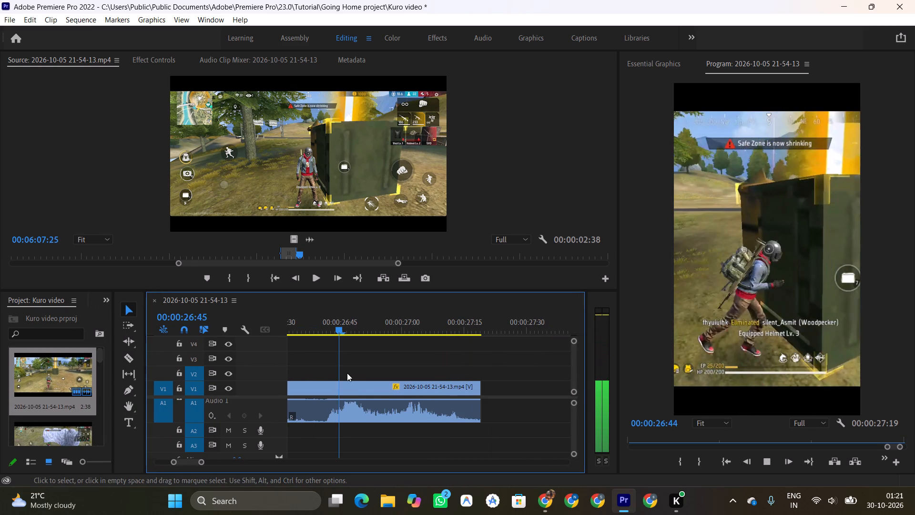
key("space")
key("space")
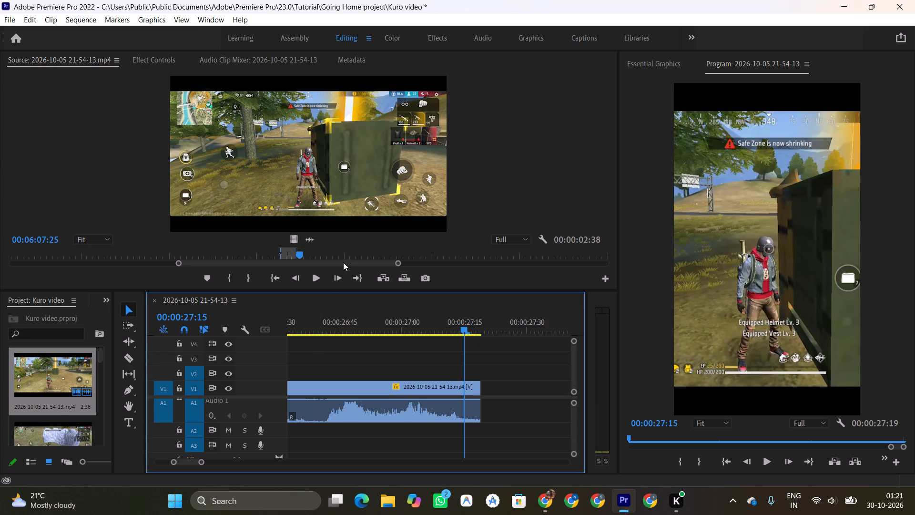
key("space")
key("space")
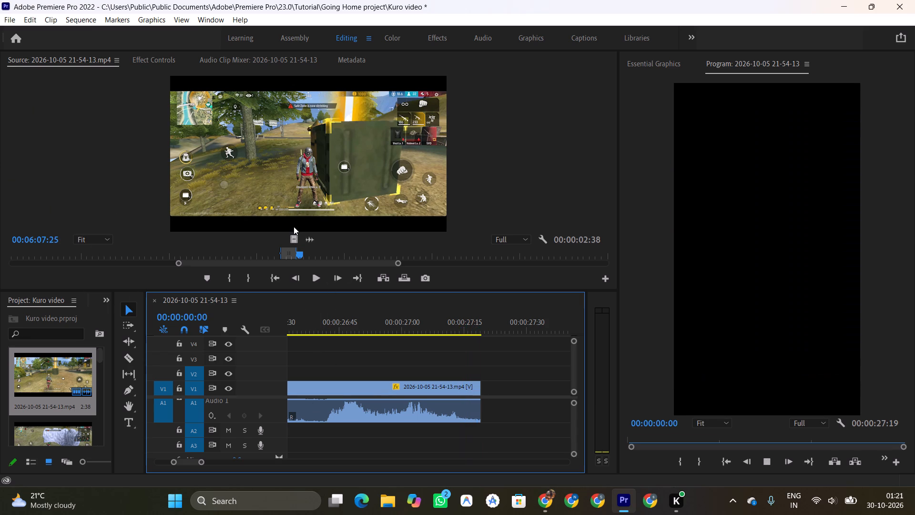
key("space")
Replay the last two clips in the sequence up to 00:00:27:05 to check the transition at the crate scene.
left_click_drag(187, 462, 196, 465)
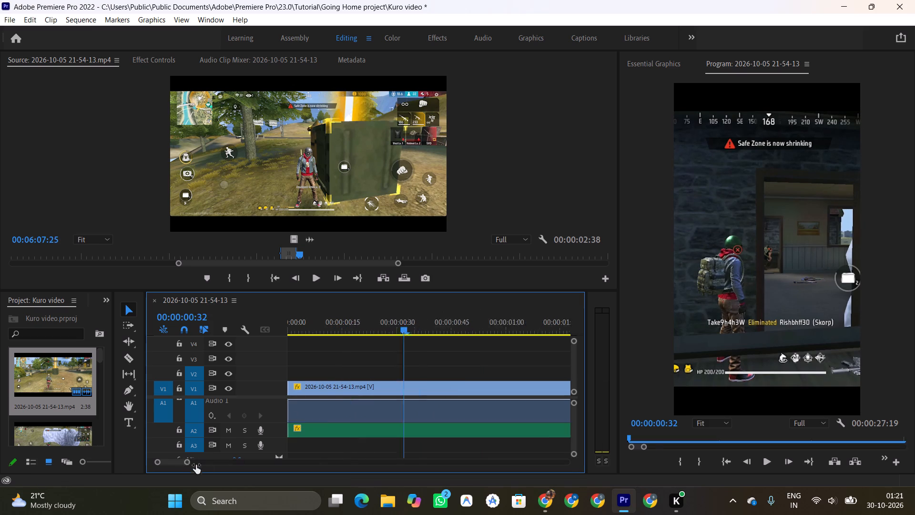
left_click_drag(196, 465, 382, 468)
left_click(342, 327)
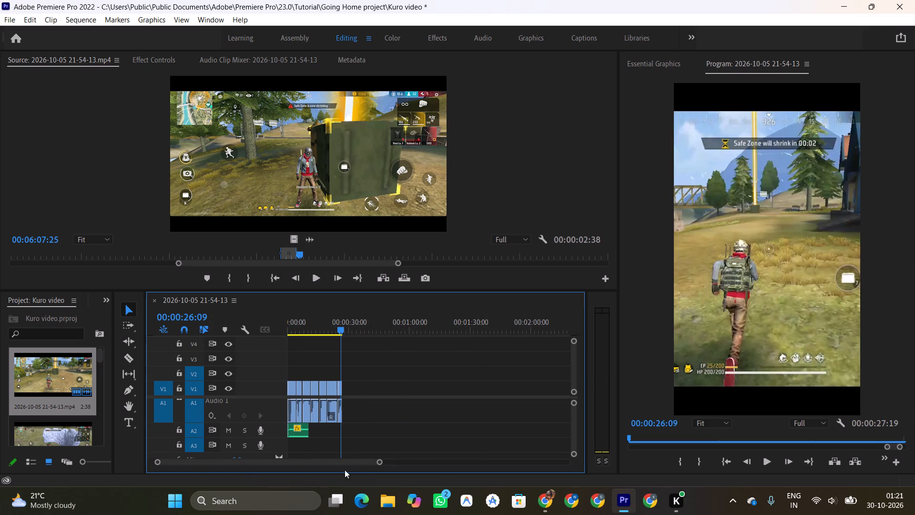
left_click(385, 462)
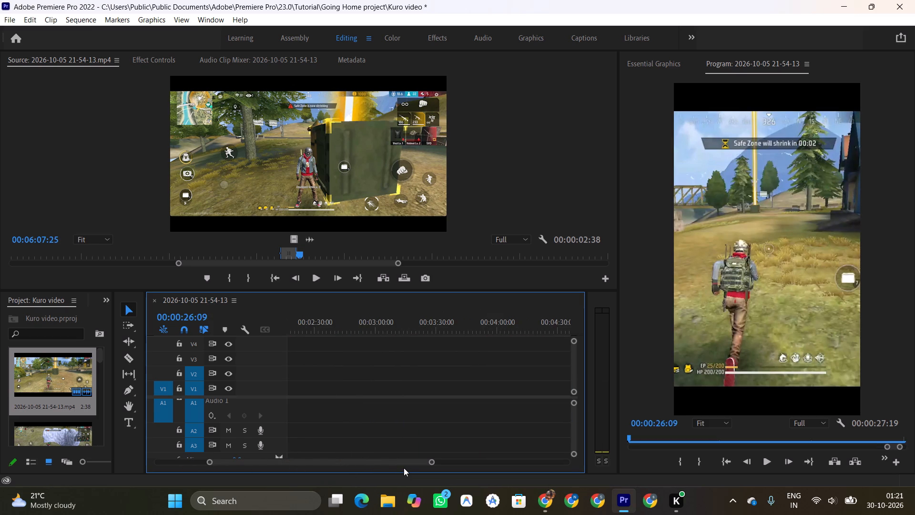
left_click_drag(403, 464, 280, 465)
left_click_drag(379, 463, 286, 466)
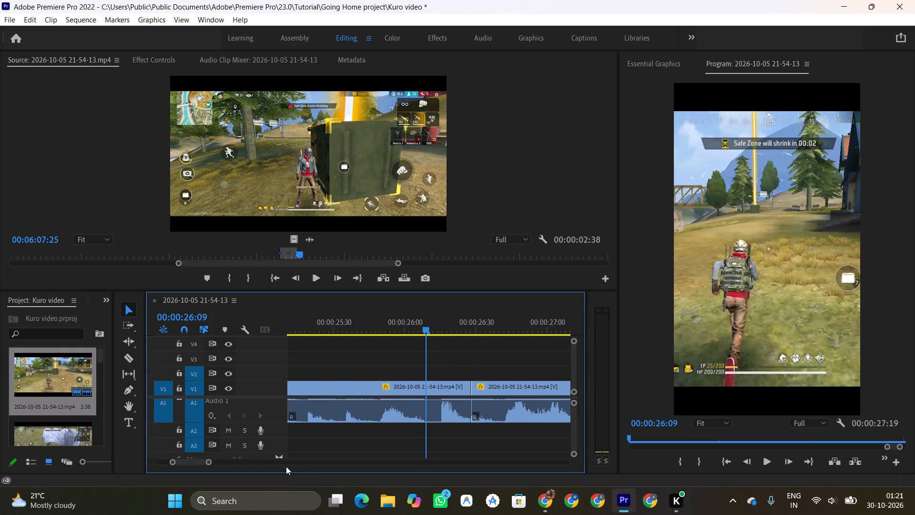
left_click_drag(209, 462, 216, 465)
left_click(385, 314)
key("space")
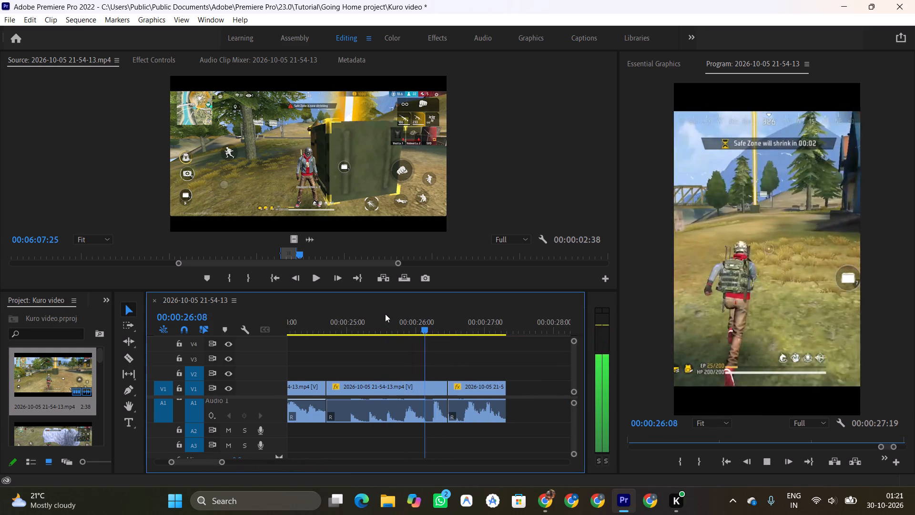
key("space")
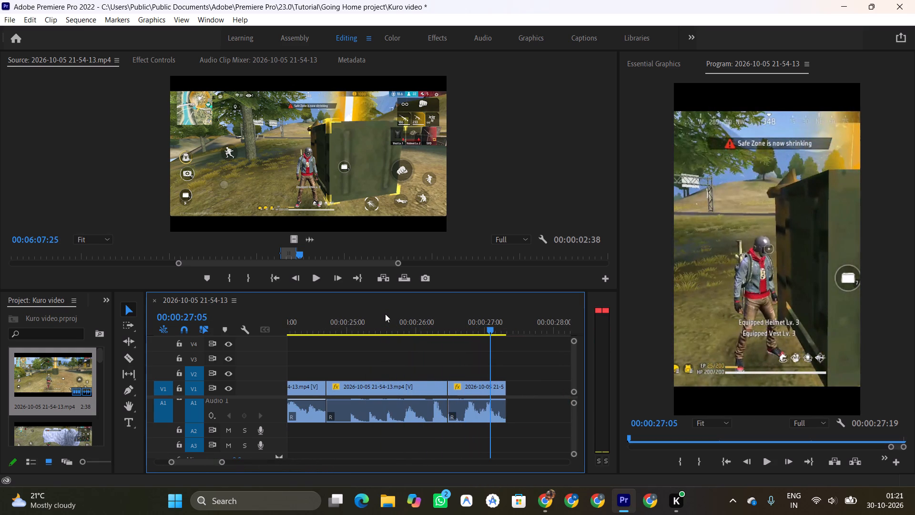
Play the source clip in short stretches from 00:06:07:25 to 00:06:08:50 to examine the footage following the crate scene.
left_click(353, 201)
key("space")
key("space")
key("space")
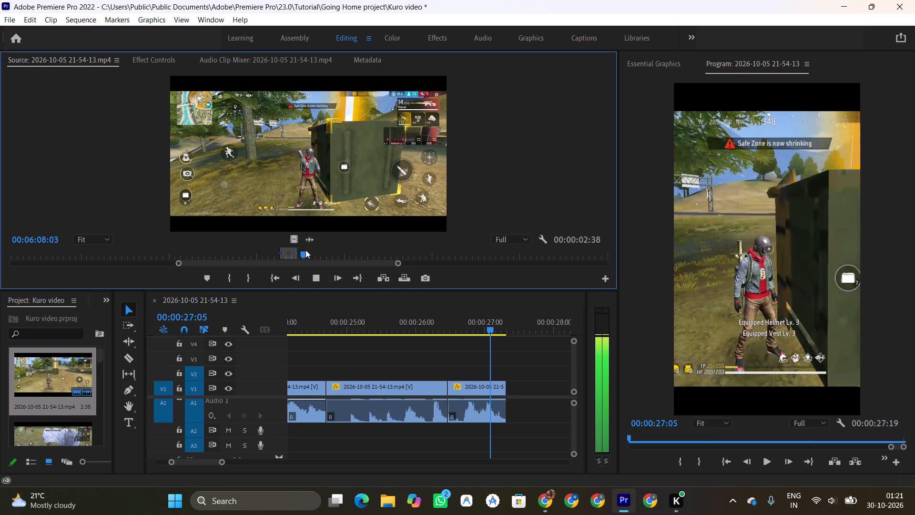
key("space")
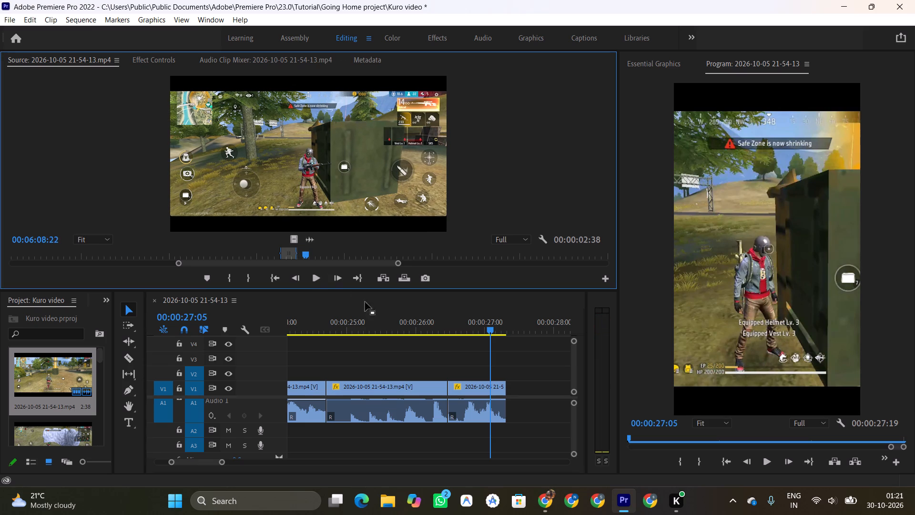
key("space")
key("space")
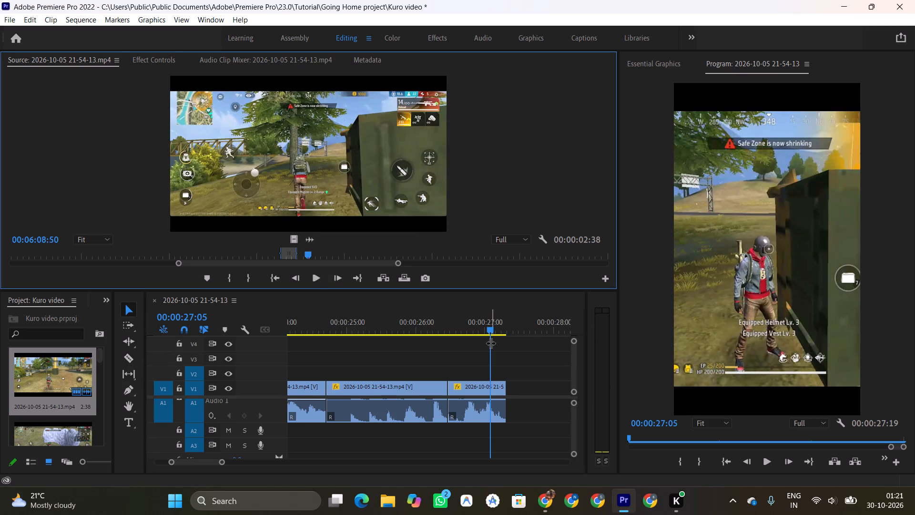
Replay the end of the sequence from 00:00:26:18 to 00:00:27:10 to check the cut at the crate scene.
left_click(480, 328)
left_click(437, 328)
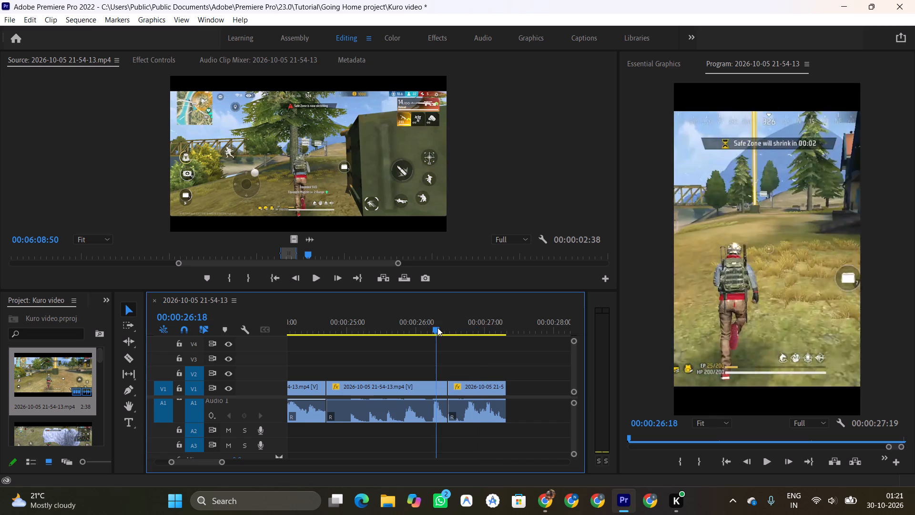
key("space")
key("space")
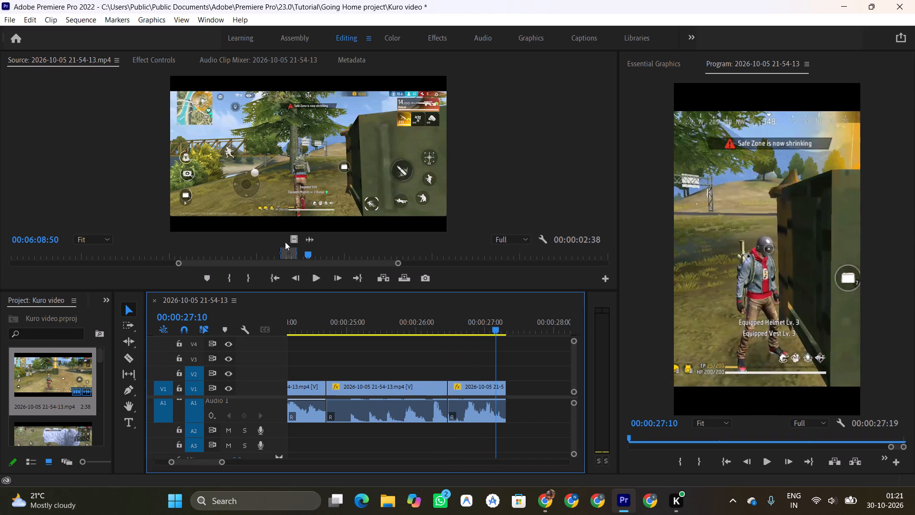
Find the weapon-change moment beside the crate in the source clip and mark the In point at 00:06:07:44.
left_click_drag(305, 254, 297, 254)
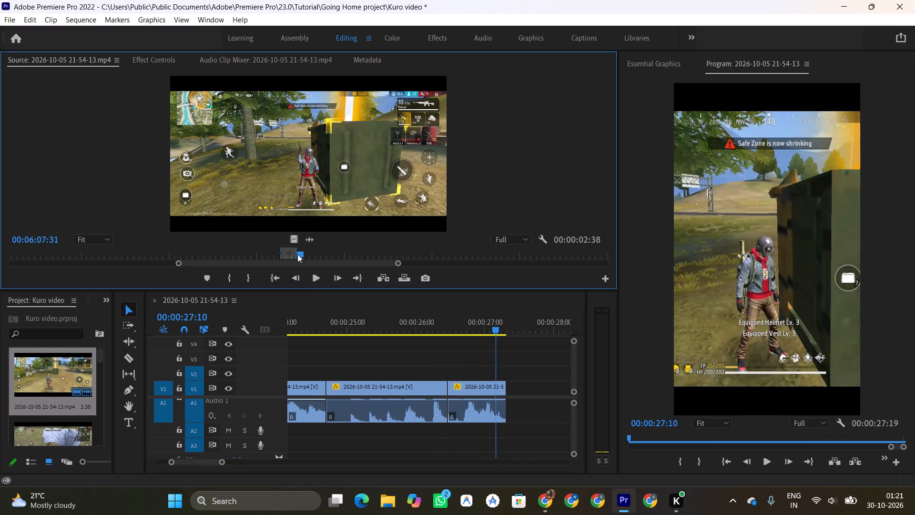
key("space")
key("space")
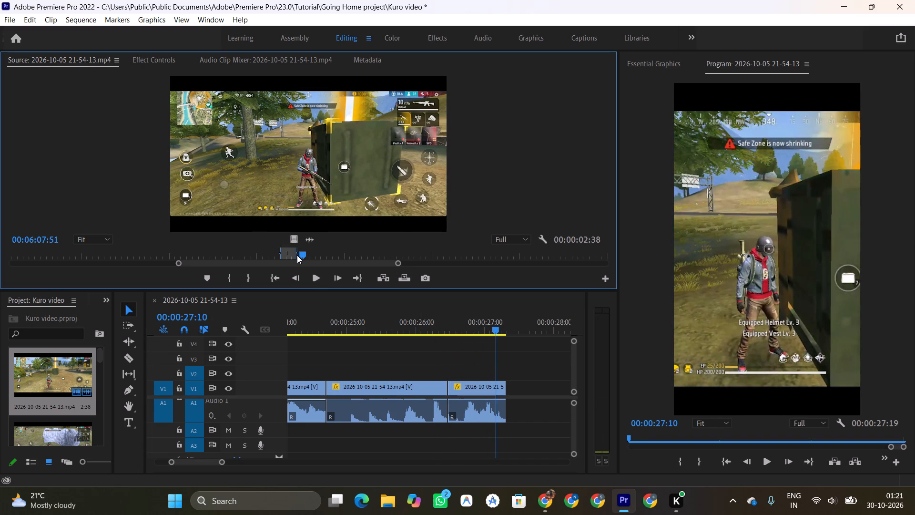
key("space")
key("space")
key("space")
key("space")
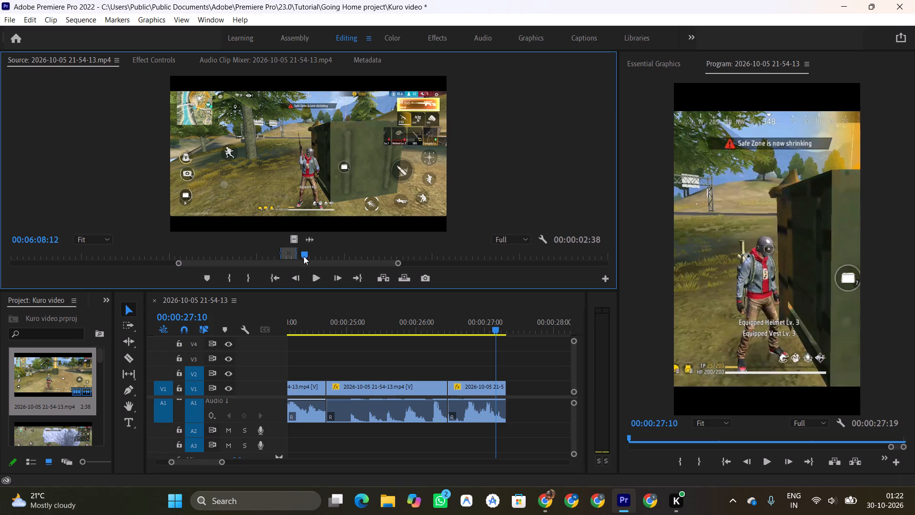
left_click_drag(305, 253, 301, 256)
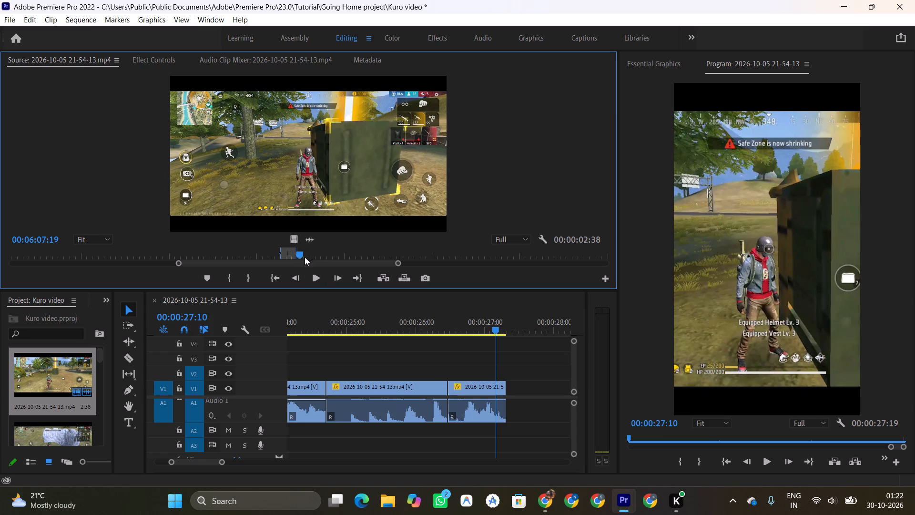
left_click_drag(397, 261, 348, 268)
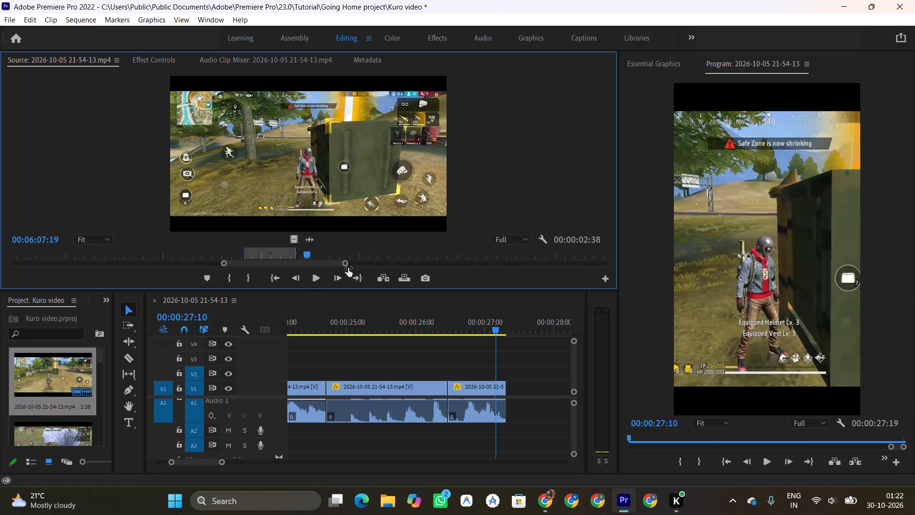
left_click_drag(348, 268, 333, 269)
key("space")
key("space")
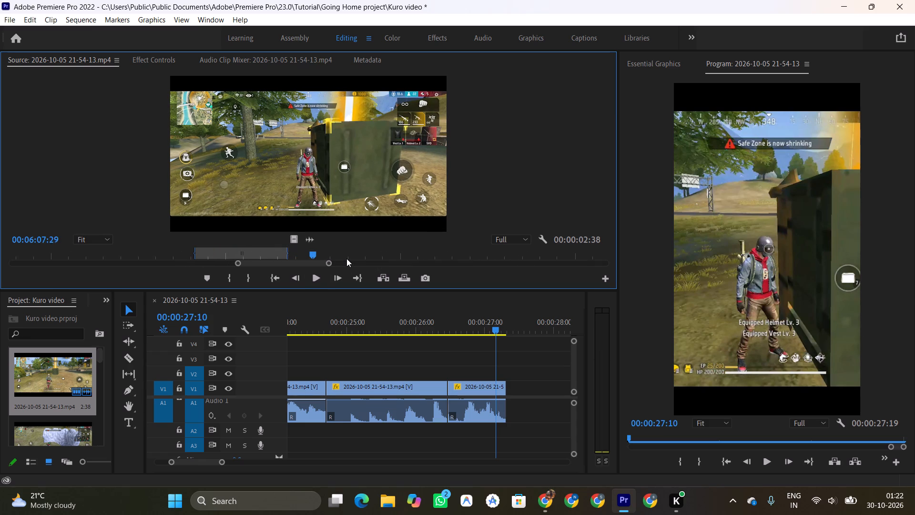
key("space")
key("space")
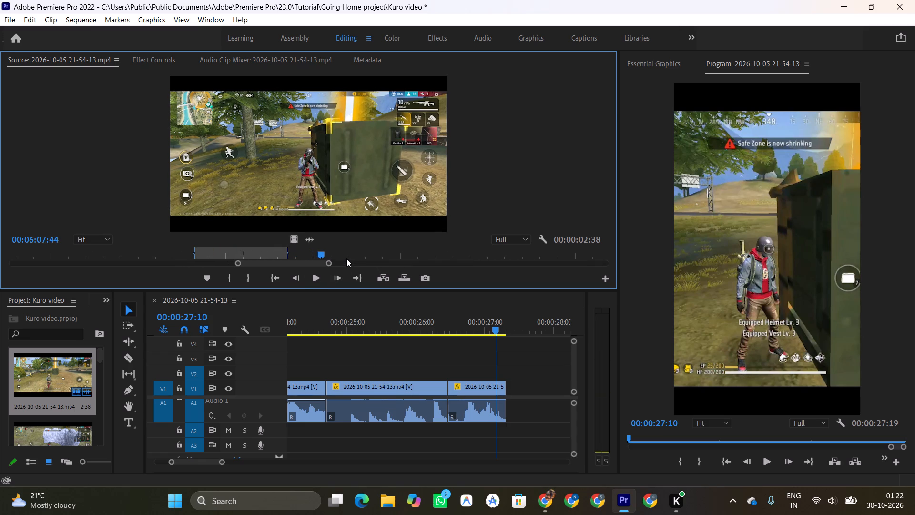
key("i")
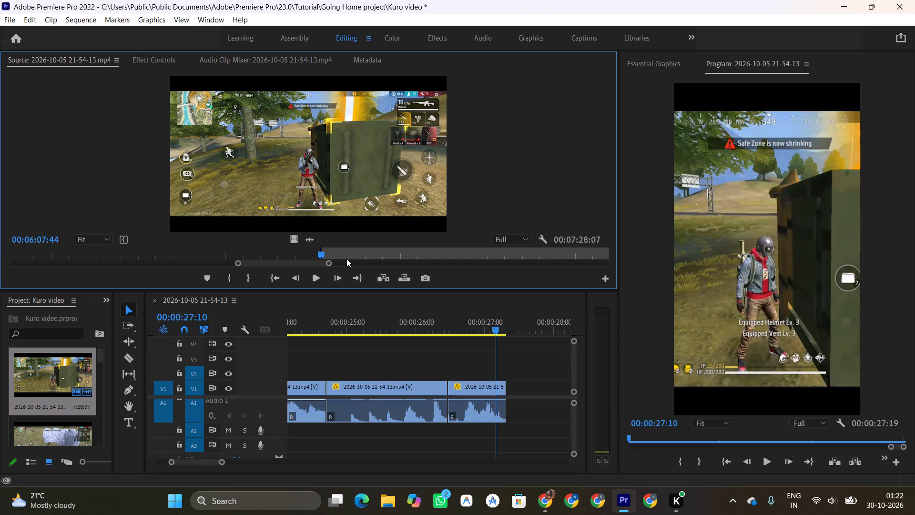
Place the sequence playhead just past the last clip, at 00:00:27:45.
left_click_drag(496, 332, 498, 332)
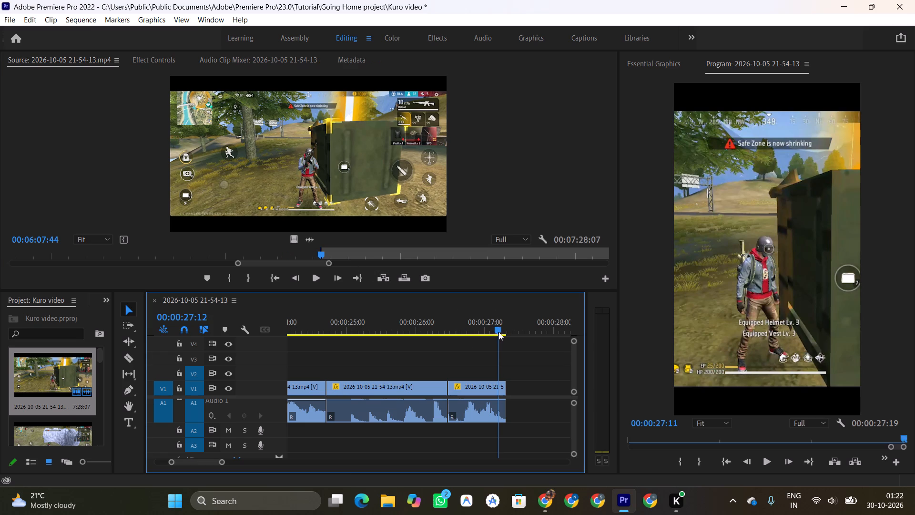
left_click_drag(498, 332, 509, 335)
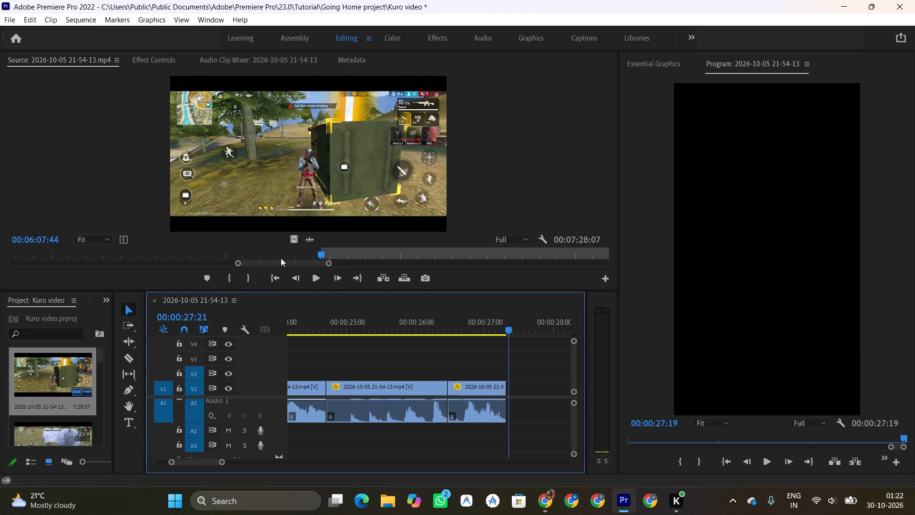
key("space")
key("space")
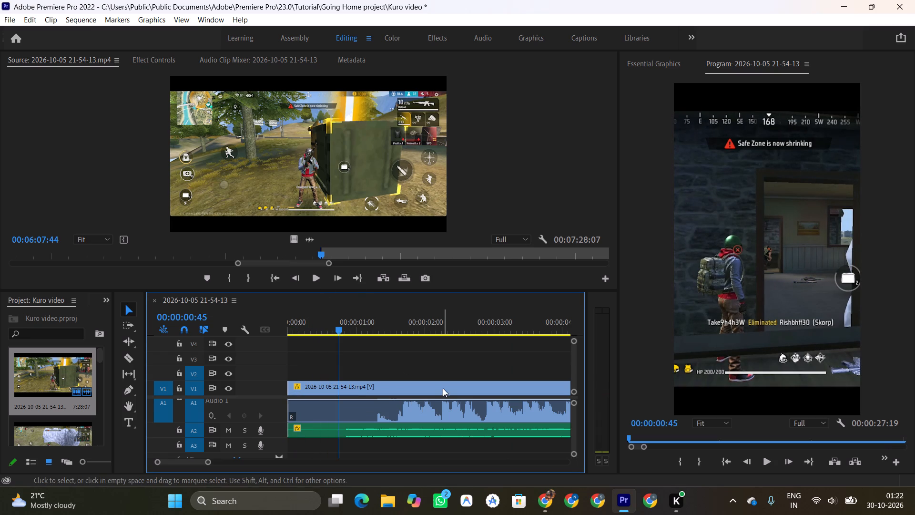
left_click_drag(207, 463, 345, 462)
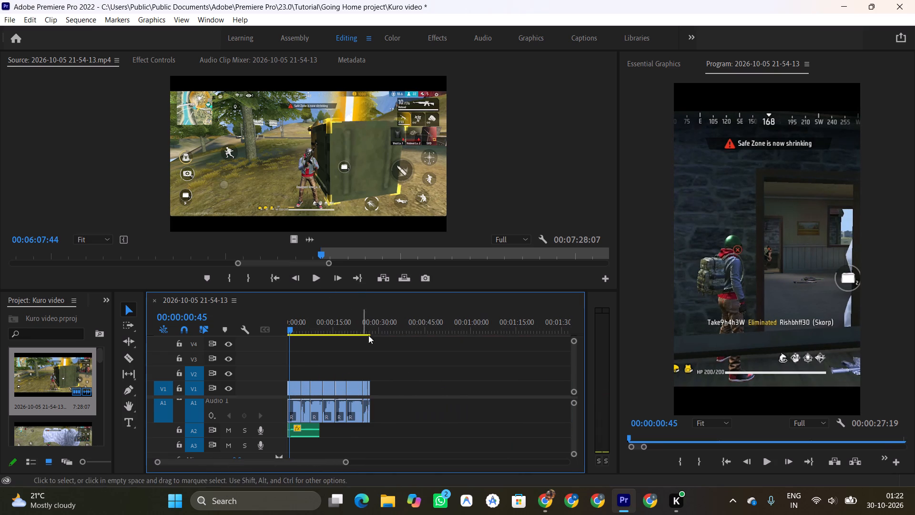
left_click(374, 327)
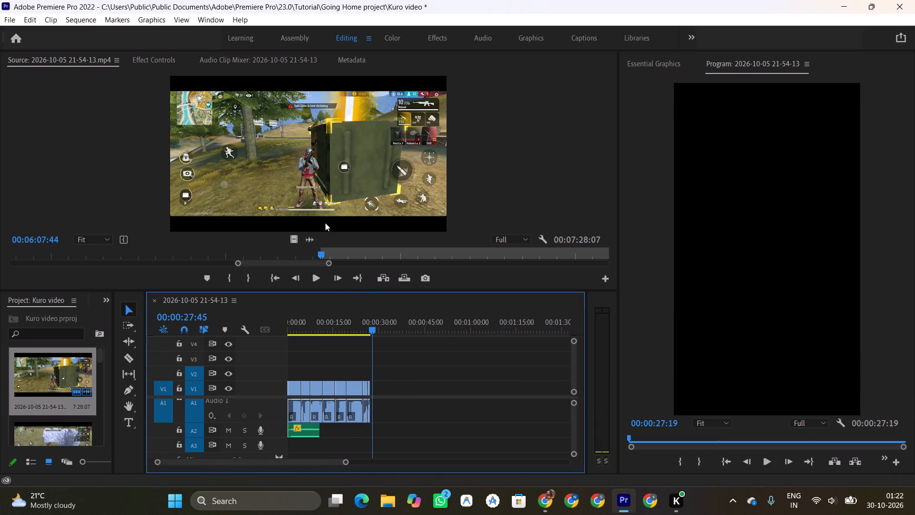
Mark the source clip's Out point at 00:06:08:40, where the character runs past the crate, keeping the In point at 00:06:07:44.
left_click(332, 234)
key("space")
key("space")
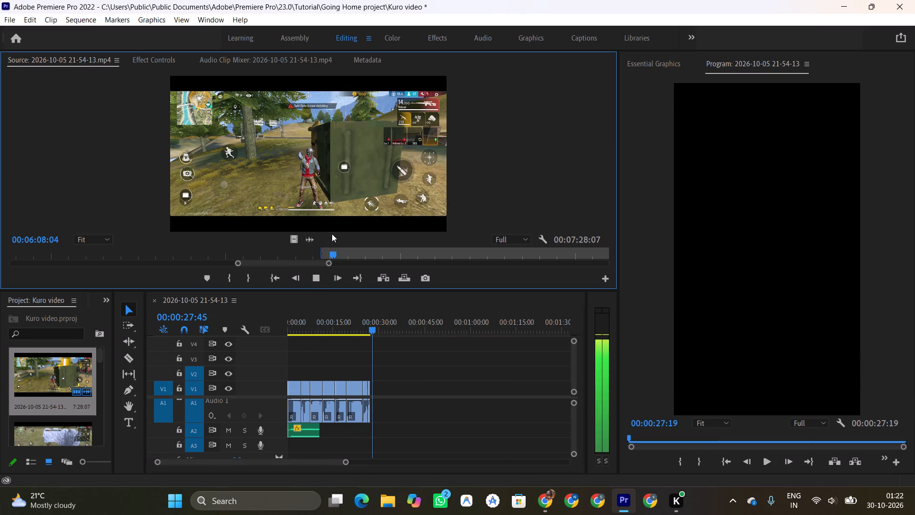
key("space")
key("space")
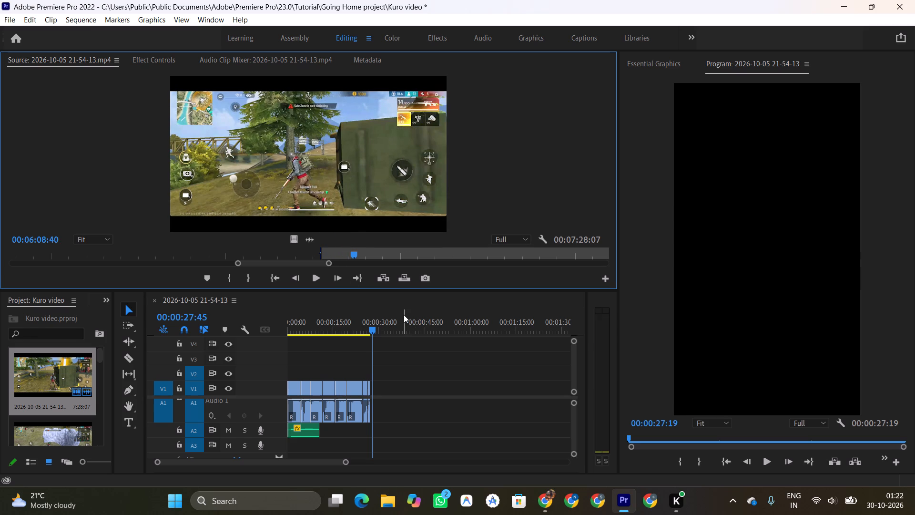
key("i")
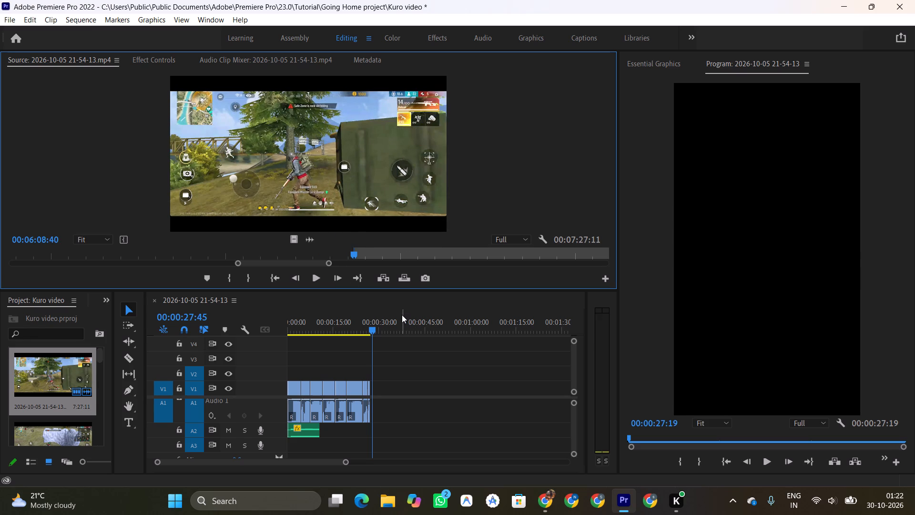
key("ctrl+z")
key("o")
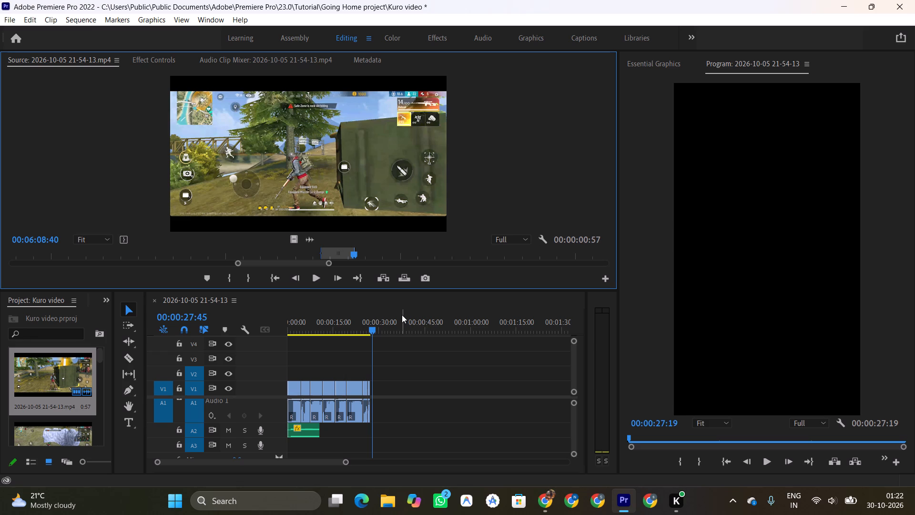
Insert the marked source range into the sequence at the playhead on V1 and A1.
key("comma")
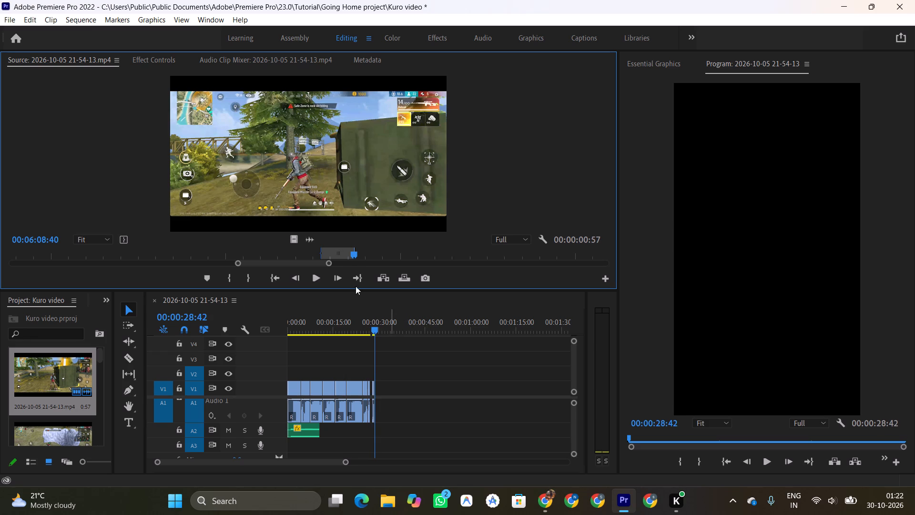
Replay the source clip in short stretches between 00:06:07:35 and 00:06:09:04 to examine the marked range and the scope-aiming footage after it.
key("space")
key("space")
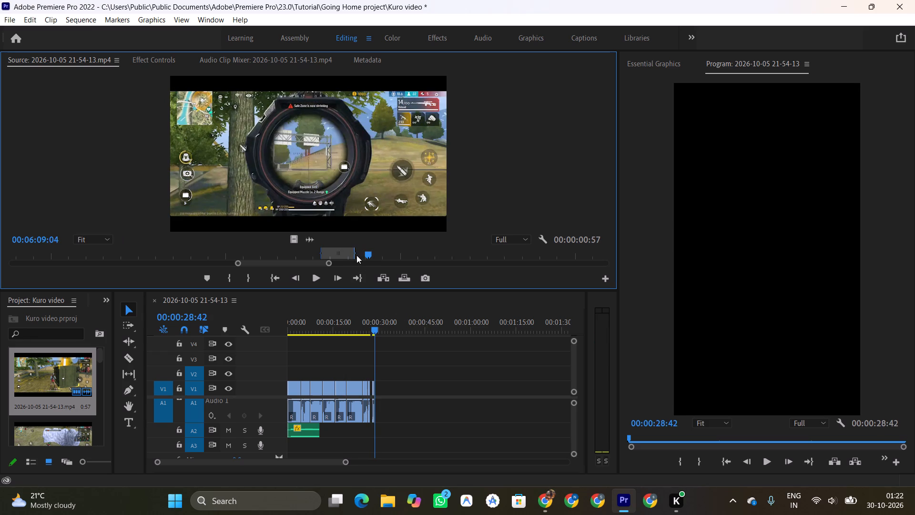
left_click_drag(368, 253, 316, 255)
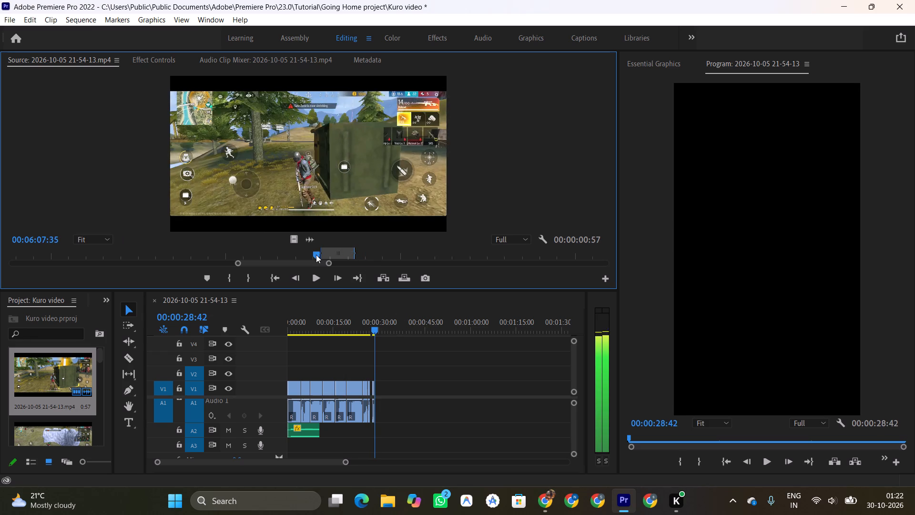
left_click_drag(316, 255, 321, 255)
key("space")
key("space")
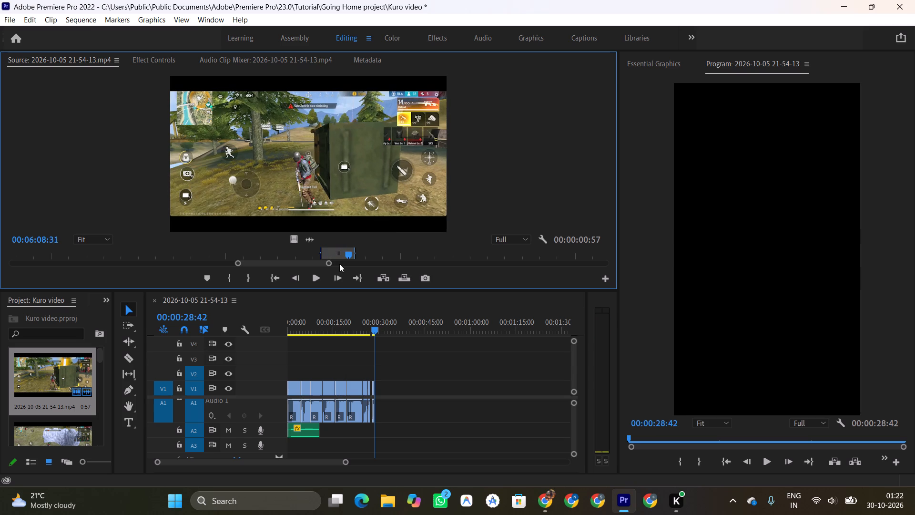
key("space")
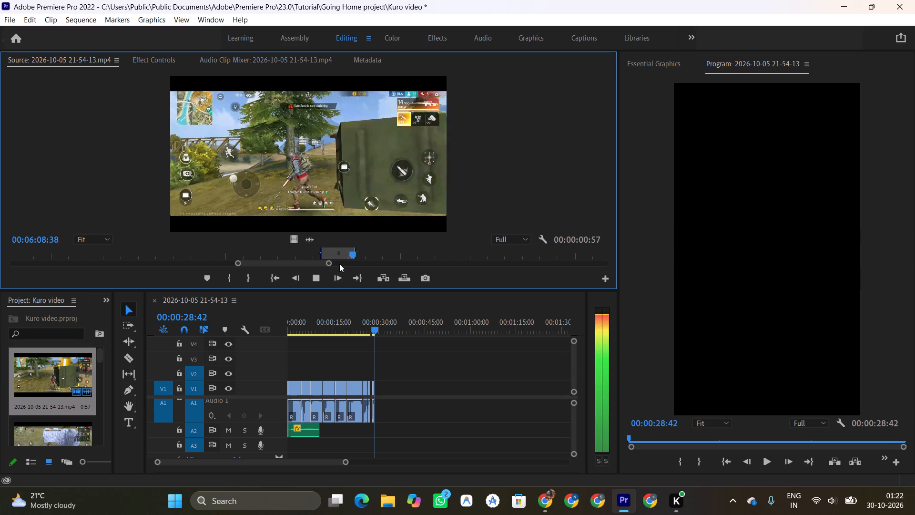
key("space")
key("space")
key("space")
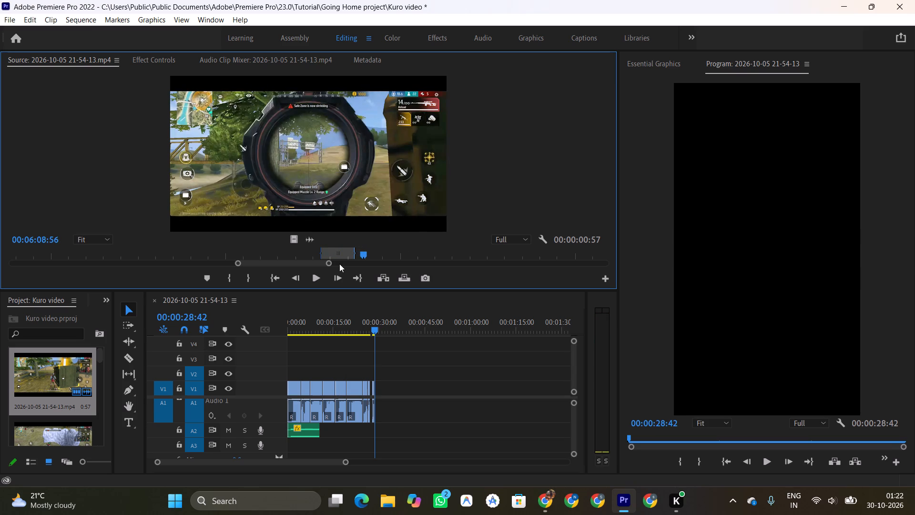
left_click(366, 255)
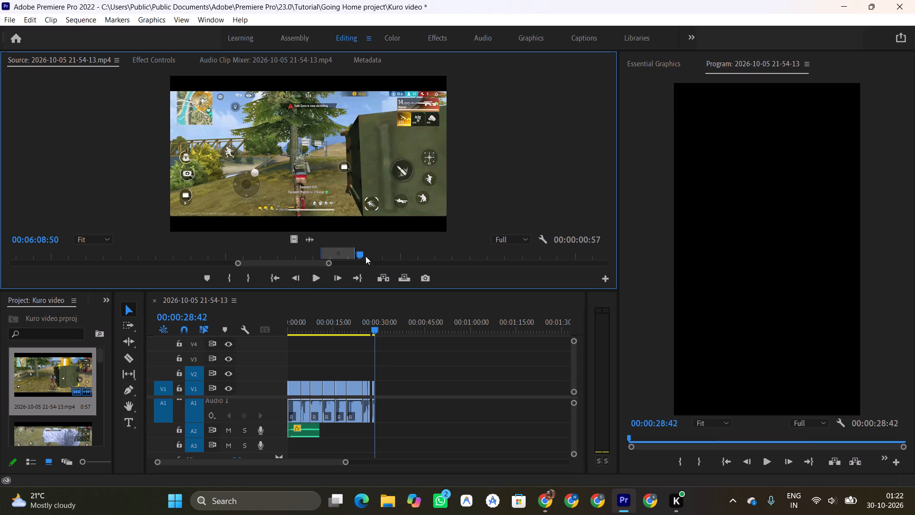
left_click_drag(358, 254, 351, 254)
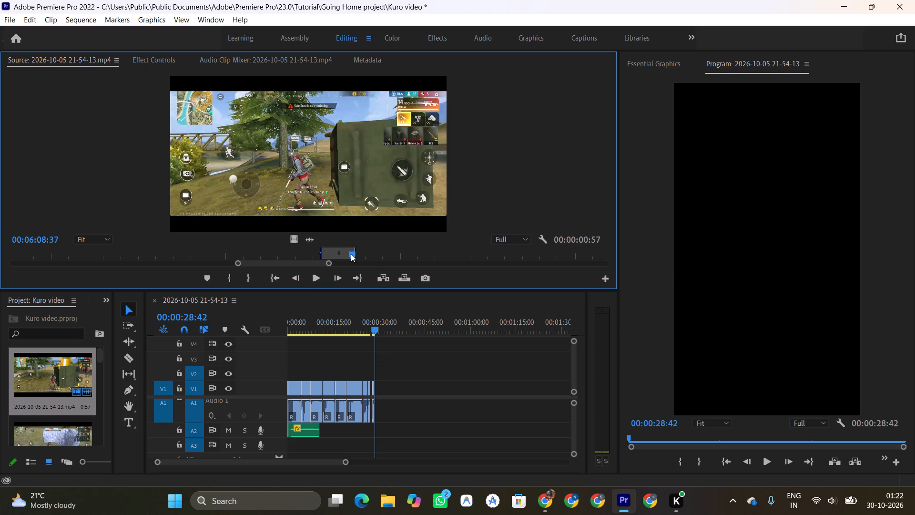
left_click_drag(351, 254, 325, 250)
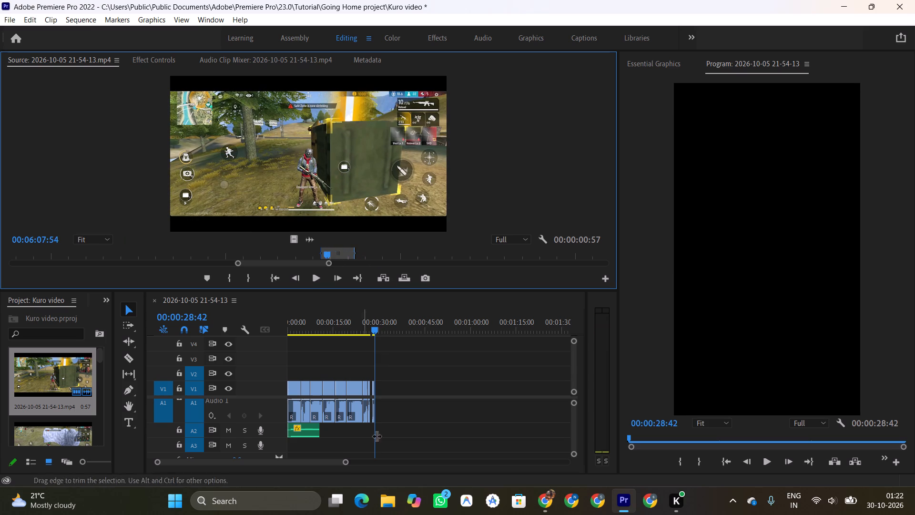
Ripple-delete the empty gap on V1 before the newly inserted clip so it joins the preceding clip.
left_click_drag(346, 462, 340, 463)
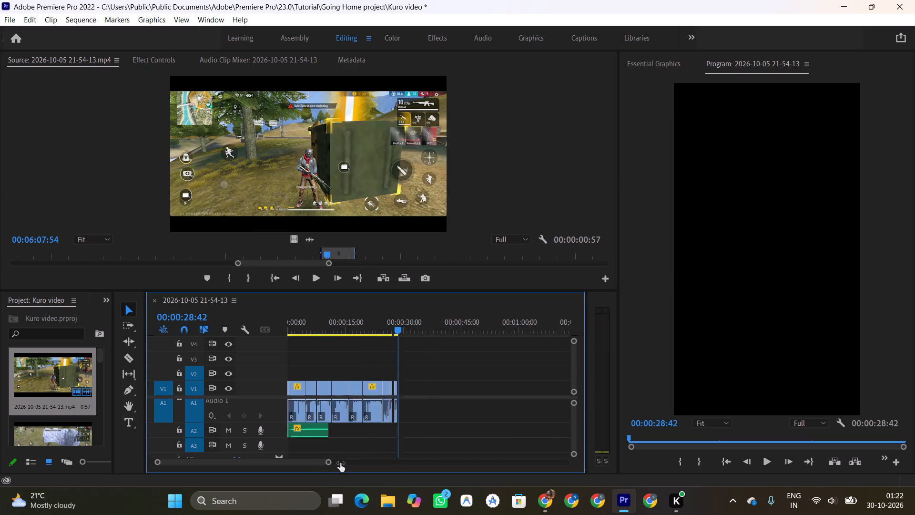
left_click_drag(340, 463, 278, 456)
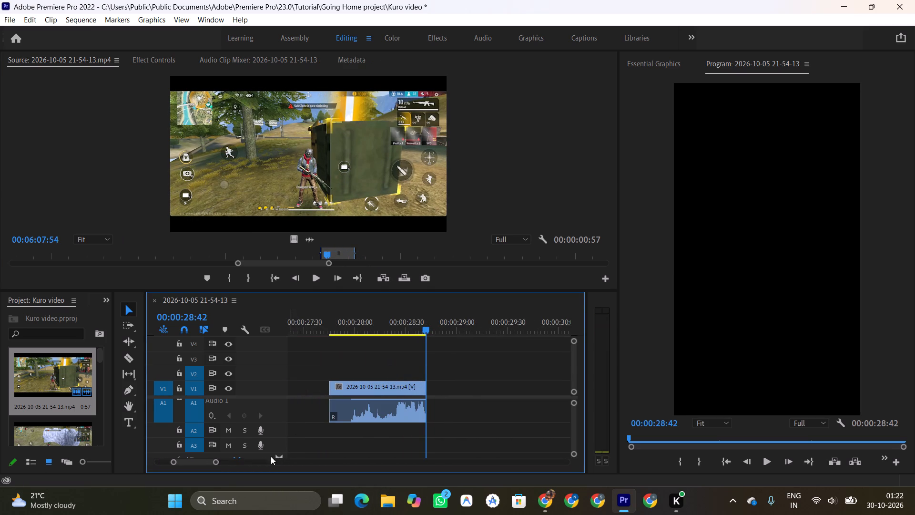
left_click_drag(217, 464, 224, 465)
left_click(365, 381)
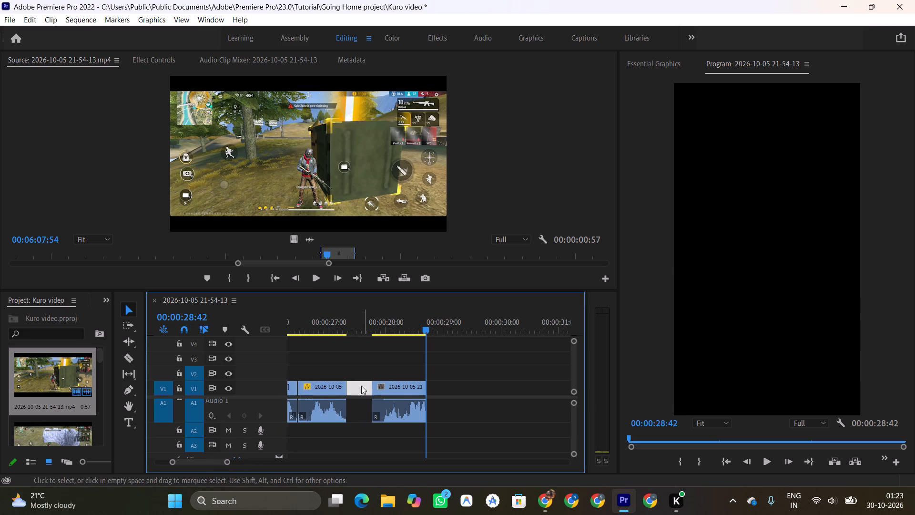
left_click(357, 392)
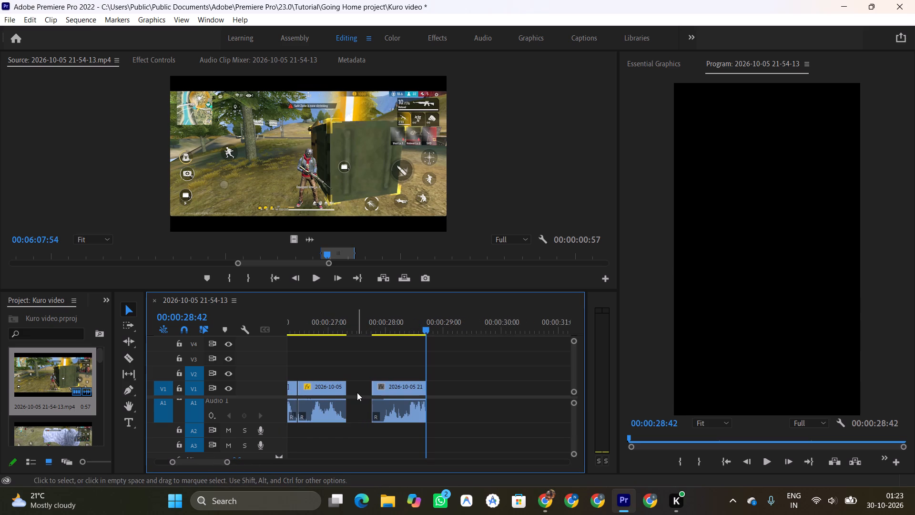
left_click(362, 389)
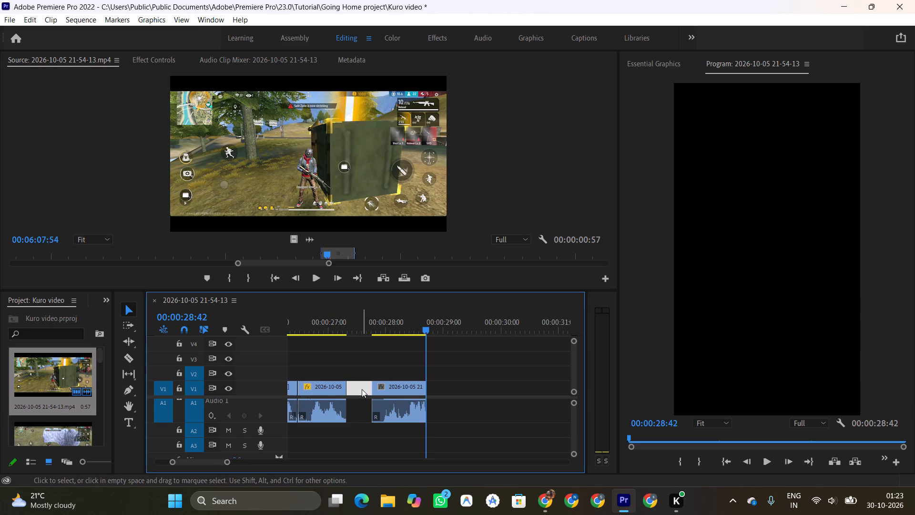
key("Delete")
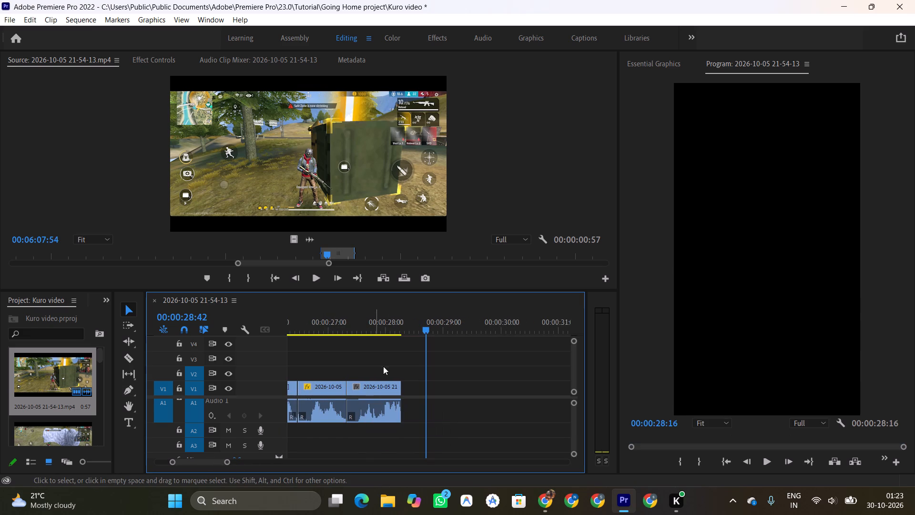
Replay the sequence in short stretches from about 00:00:26:19 to examine the join between the last two clips and their framing.
left_click(310, 321)
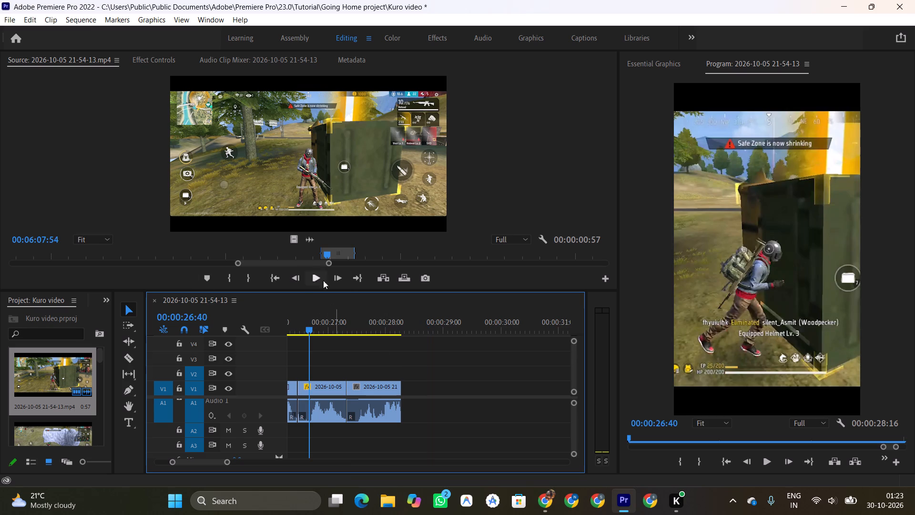
key("space")
key("space")
key("space")
key("space")
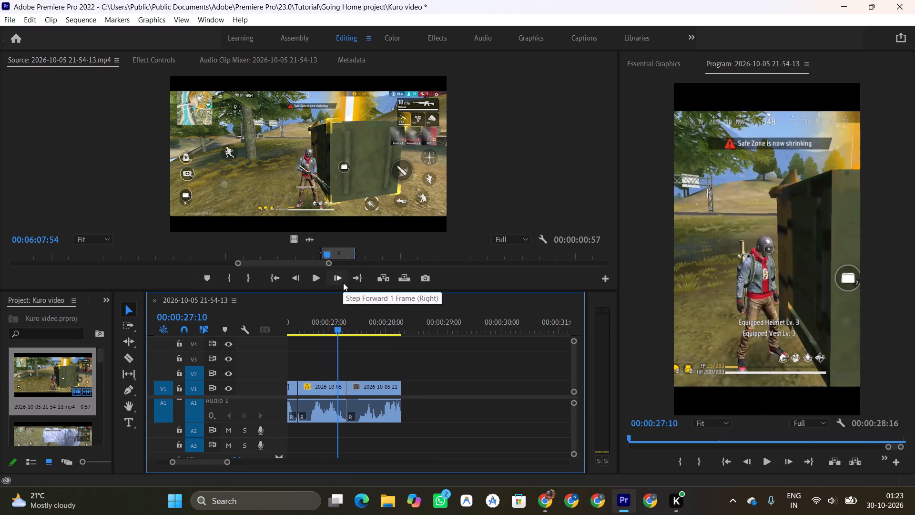
key("space")
key("space")
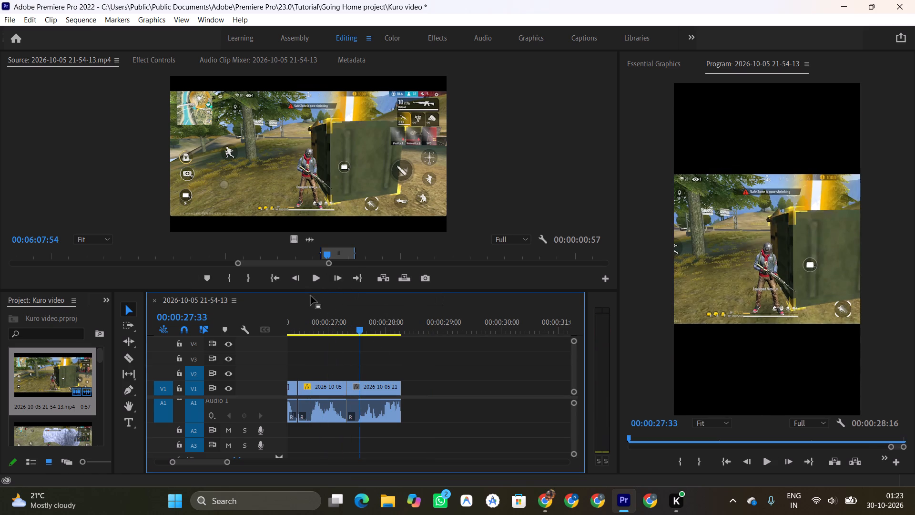
left_click(303, 330)
key("space")
key("space")
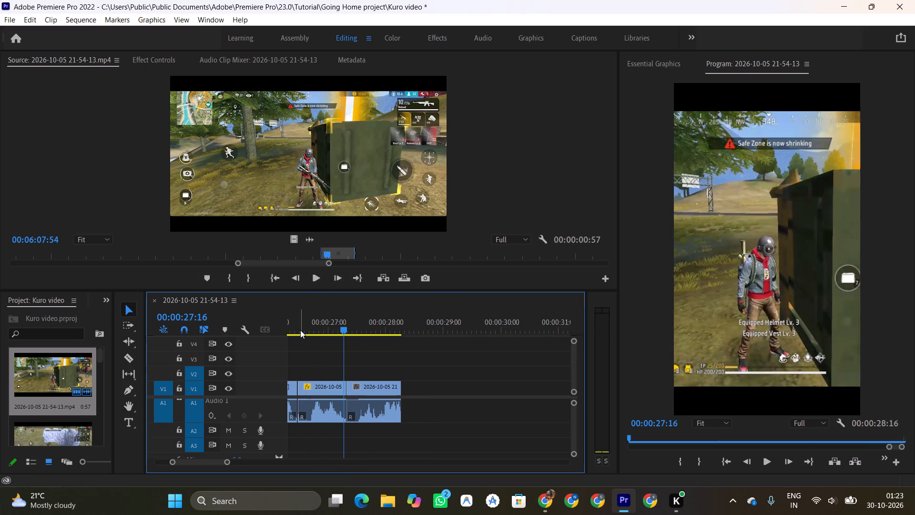
key("space")
key("space")
key("space")
key("space")
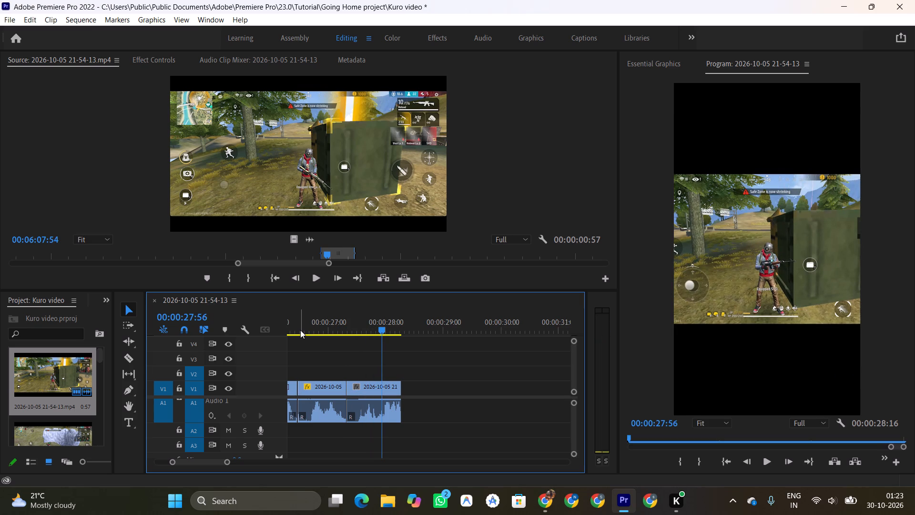
left_click(291, 327)
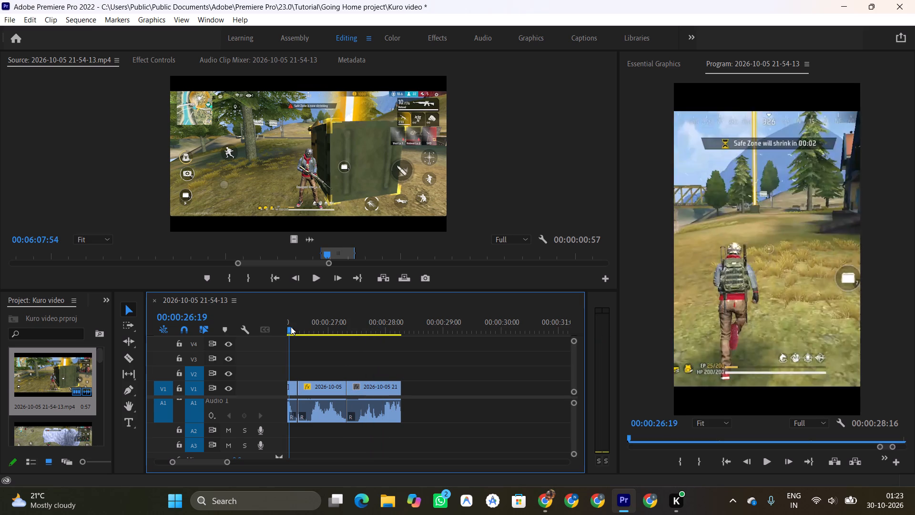
key("space")
key("space")
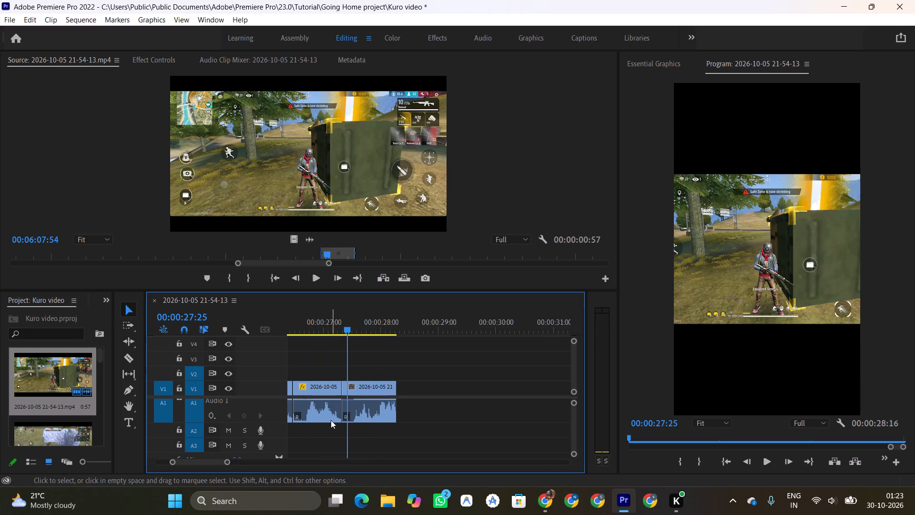
Copy the Scale value 184 from the second-to-last clip and apply it to the last clip.
left_click(330, 412)
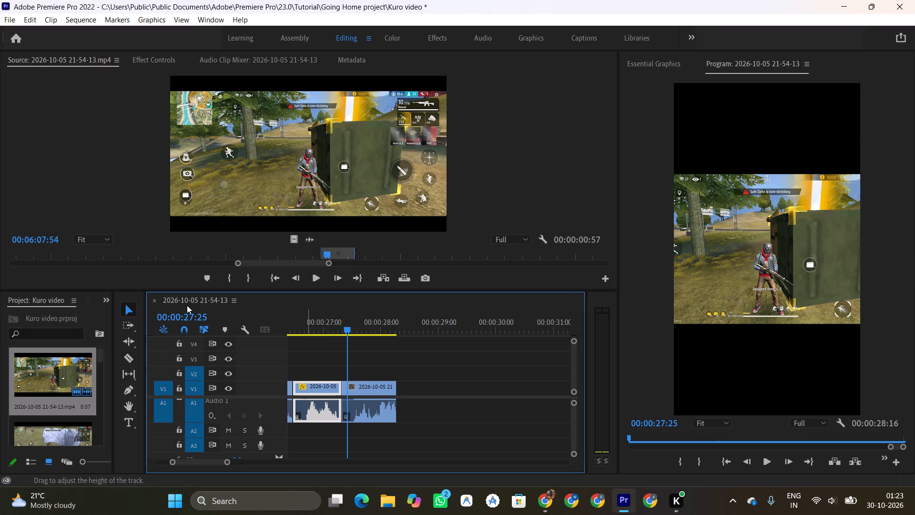
key("shift+percent")
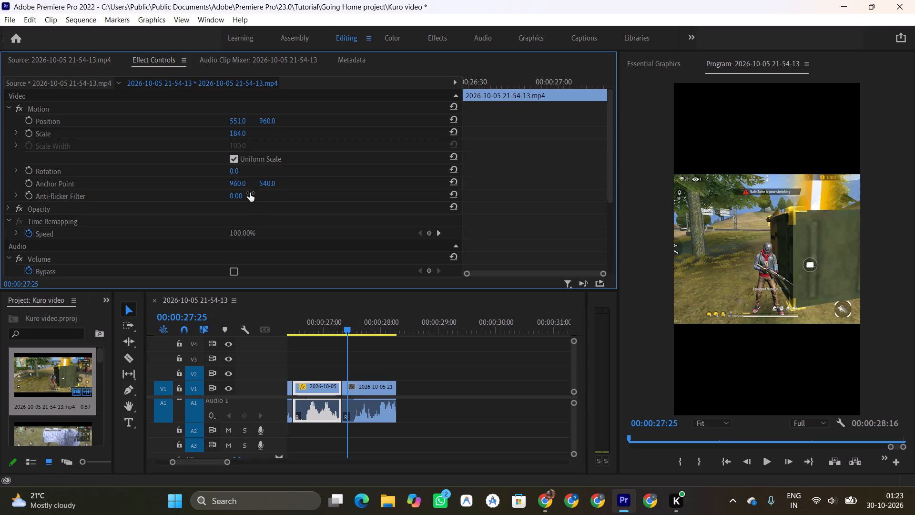
left_click(238, 132)
key("ctrl+c")
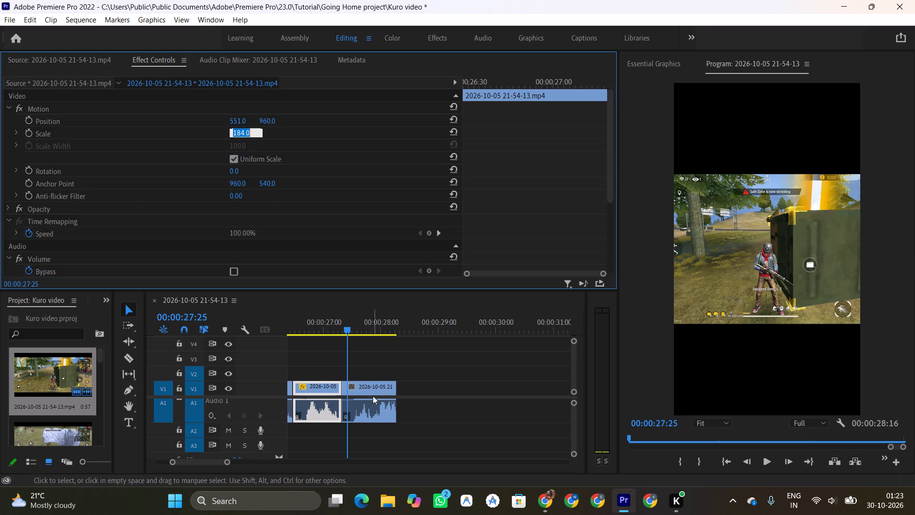
left_click(373, 398)
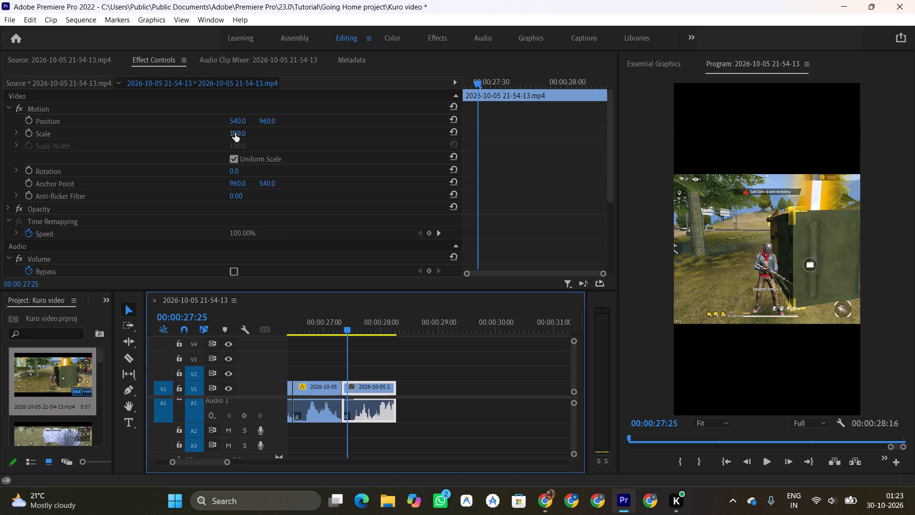
left_click(235, 133)
key("ctrl+v")
Copy the horizontal Position value 551 from the second-to-last clip and apply it to the last clip.
left_click(331, 393)
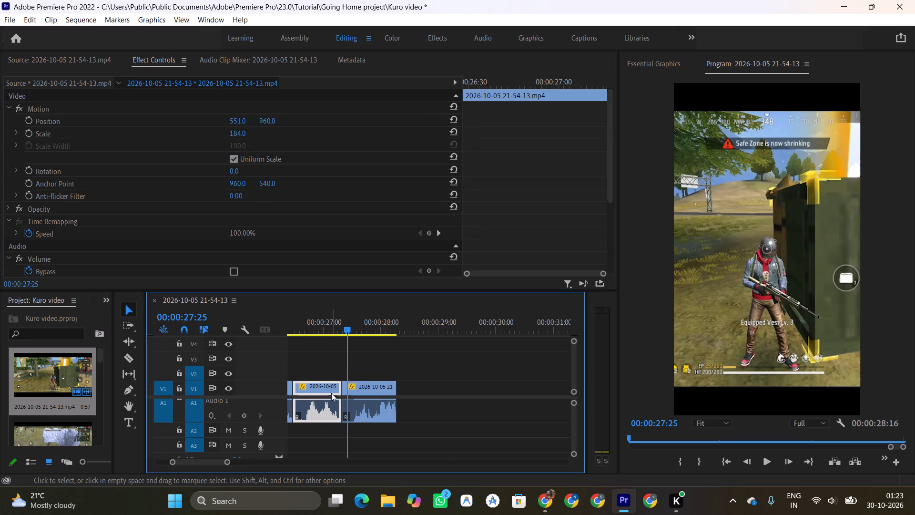
left_click(240, 120)
key("ctrl+c")
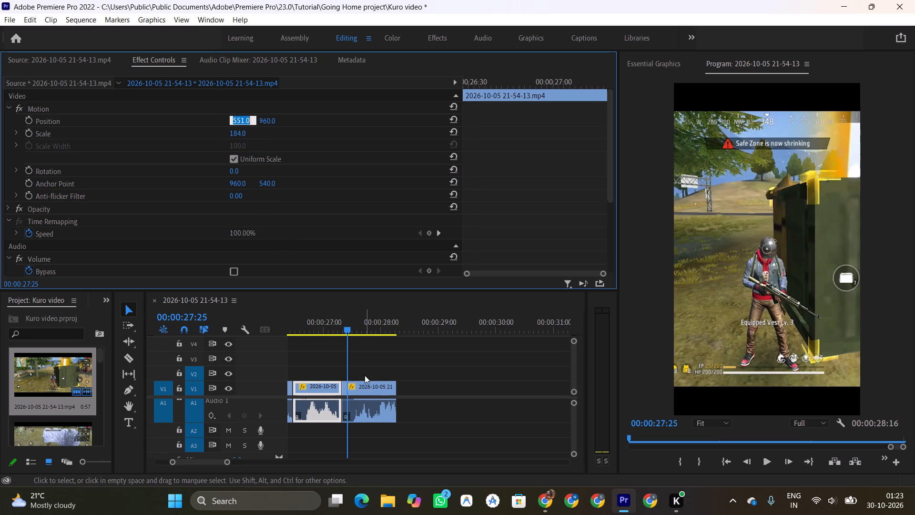
left_click(372, 391)
left_click(236, 120)
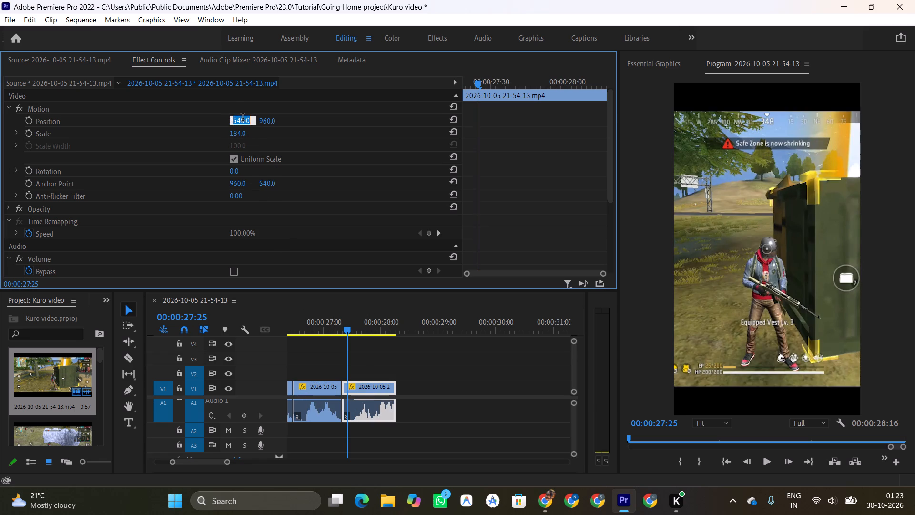
key("ctrl+v")
left_click(328, 400)
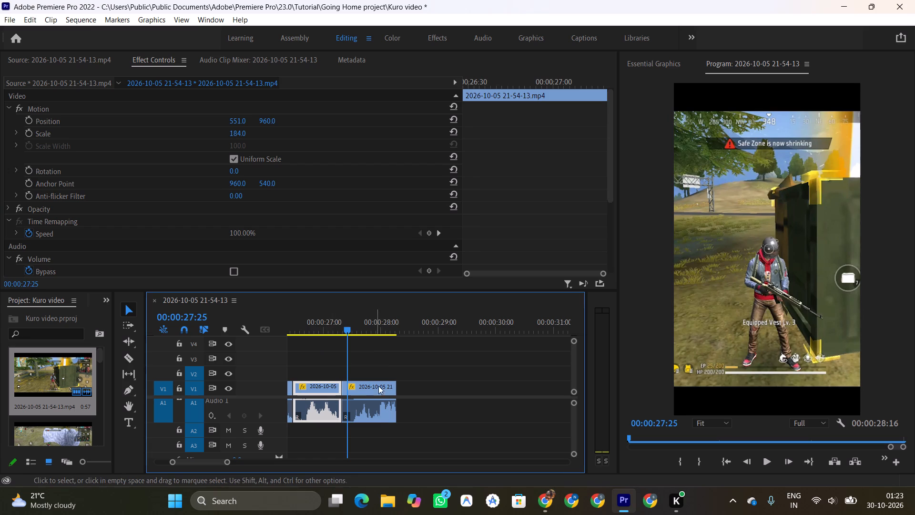
Play the sequence through the rescaled last clip up to about 00:00:28:14 to examine its framing and ending.
left_click(324, 324)
key("space")
key("space")
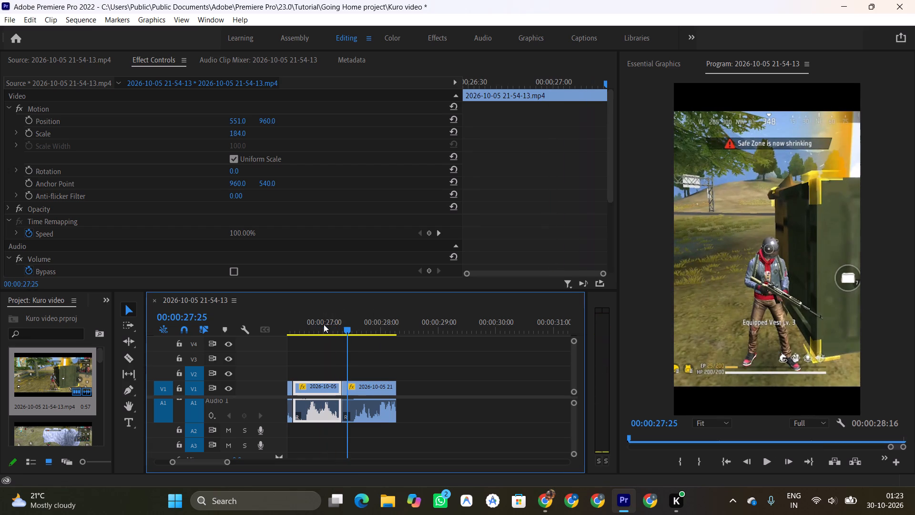
key("space")
key("space")
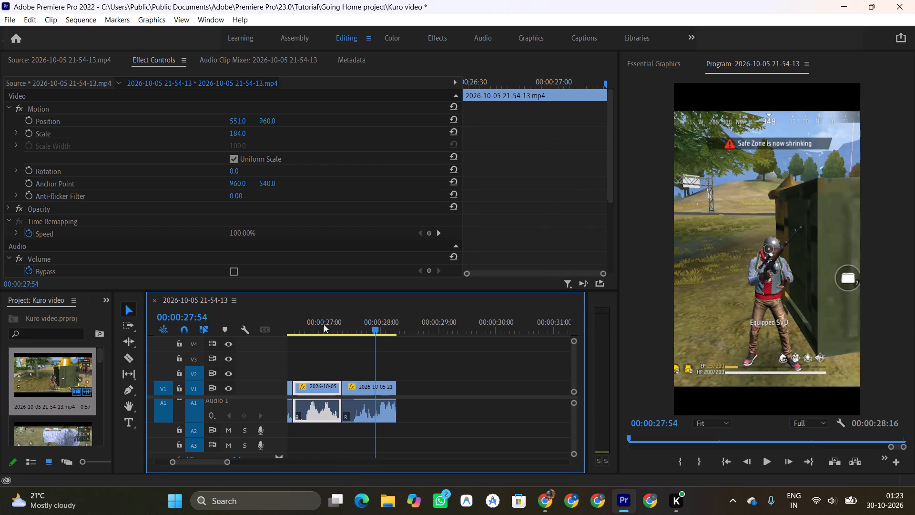
key("space")
key("space")
key("space")
key("space")
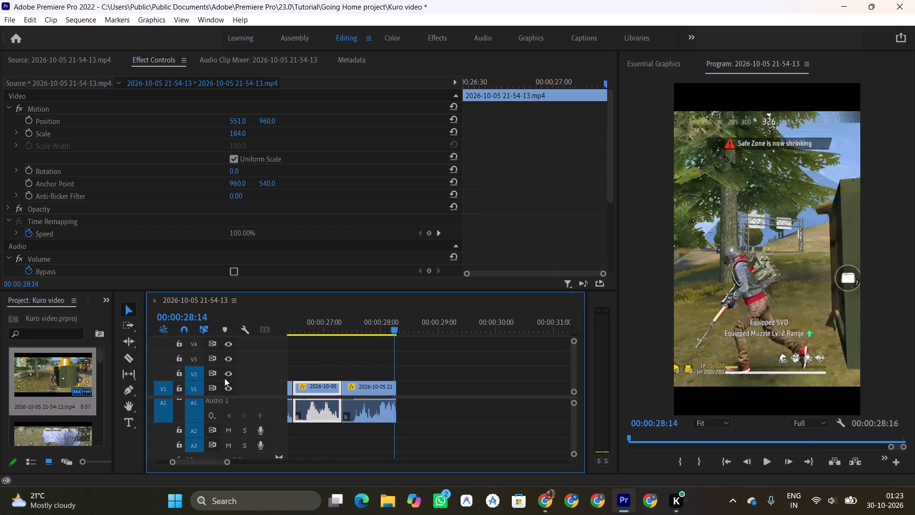
Mark a new source range with In at 00:06:08:27 and duration 00:00:03:06, extending Out past the scope-aiming kill.
left_click(79, 377)
double_click(55, 369)
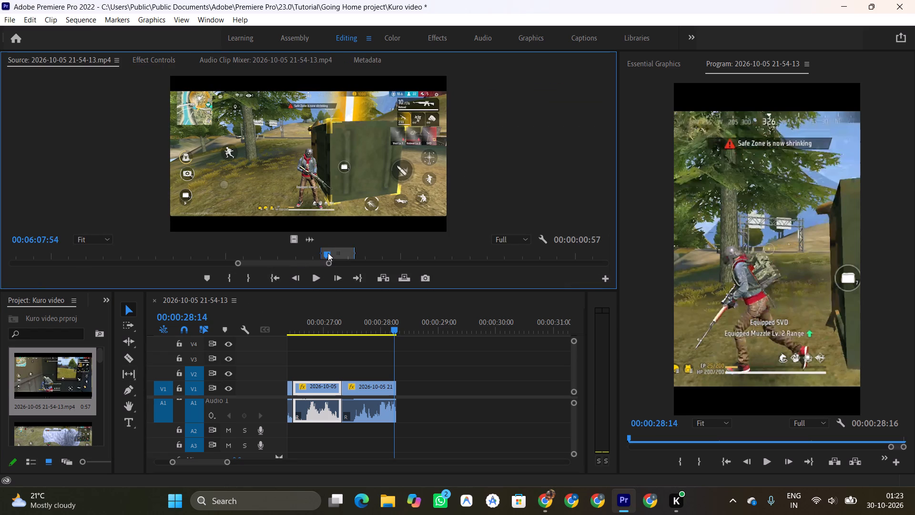
left_click_drag(328, 253, 347, 261)
left_click_drag(355, 254, 374, 254)
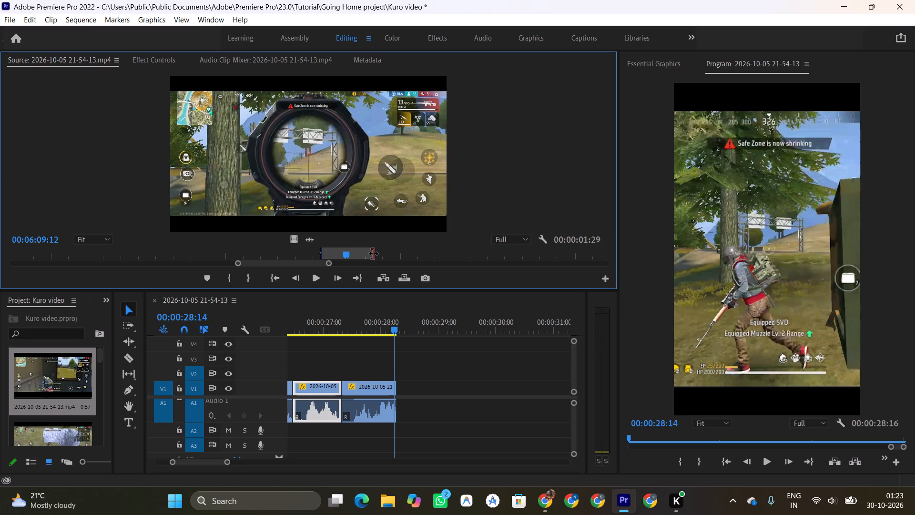
left_click_drag(374, 254, 395, 258)
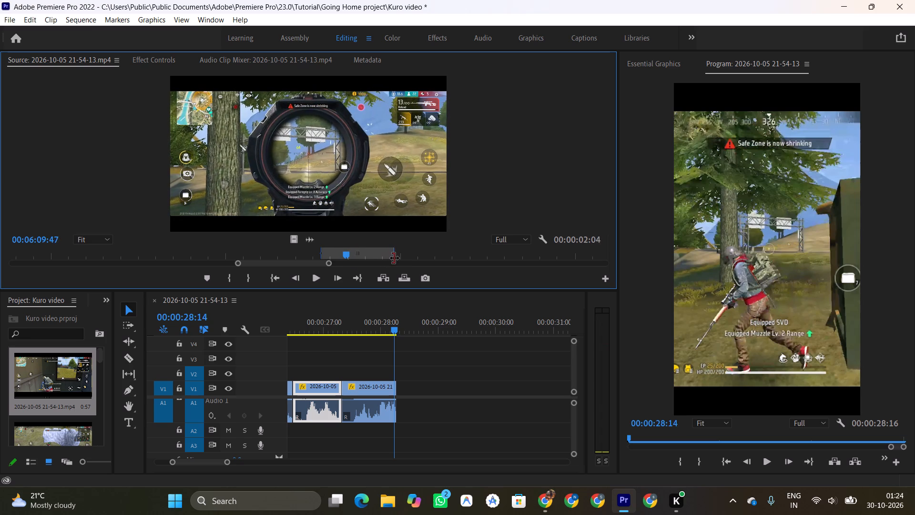
left_click_drag(395, 258, 419, 259)
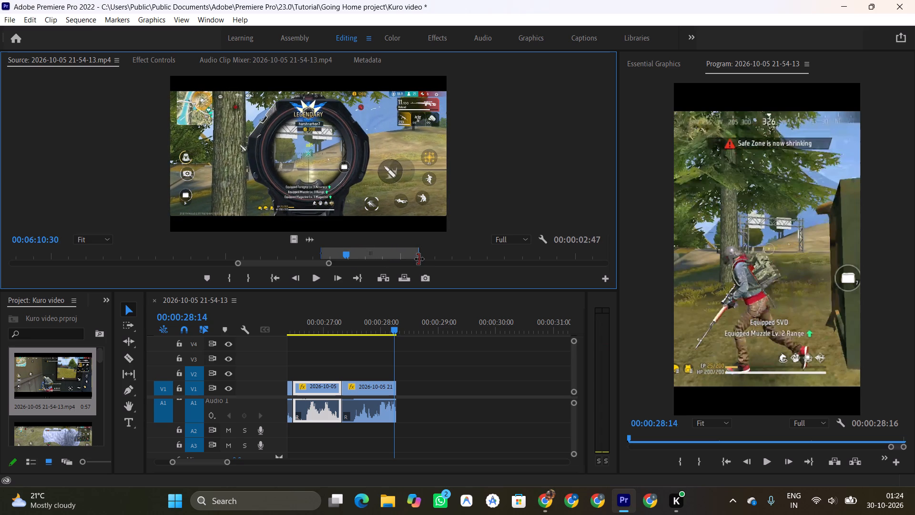
left_click_drag(419, 259, 420, 260)
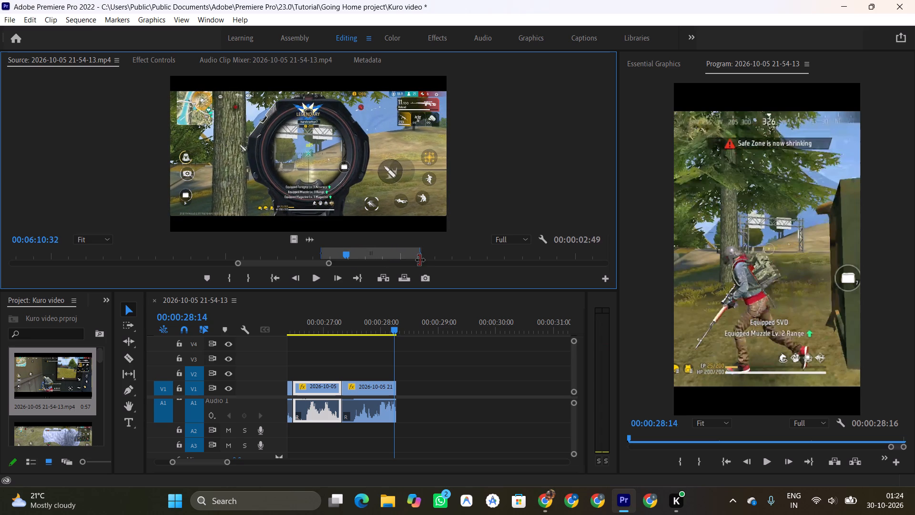
left_click_drag(420, 260, 439, 261)
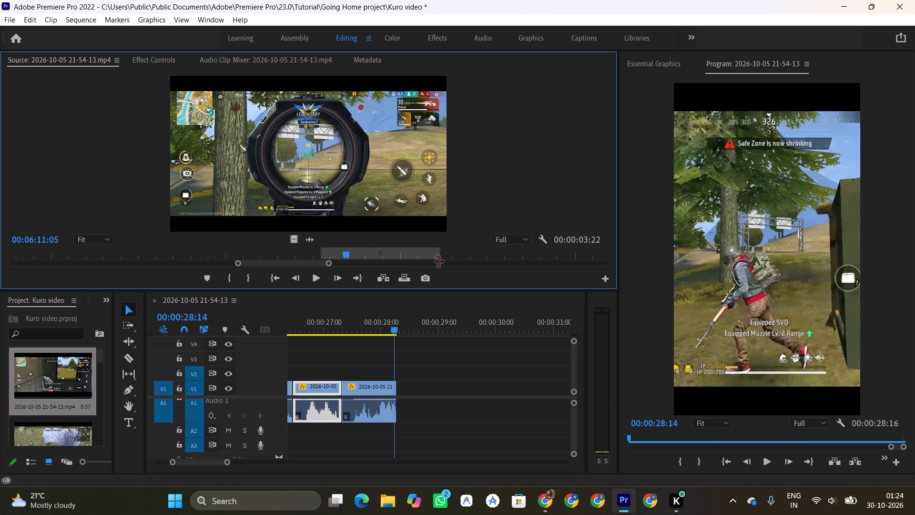
left_click_drag(439, 261, 453, 262)
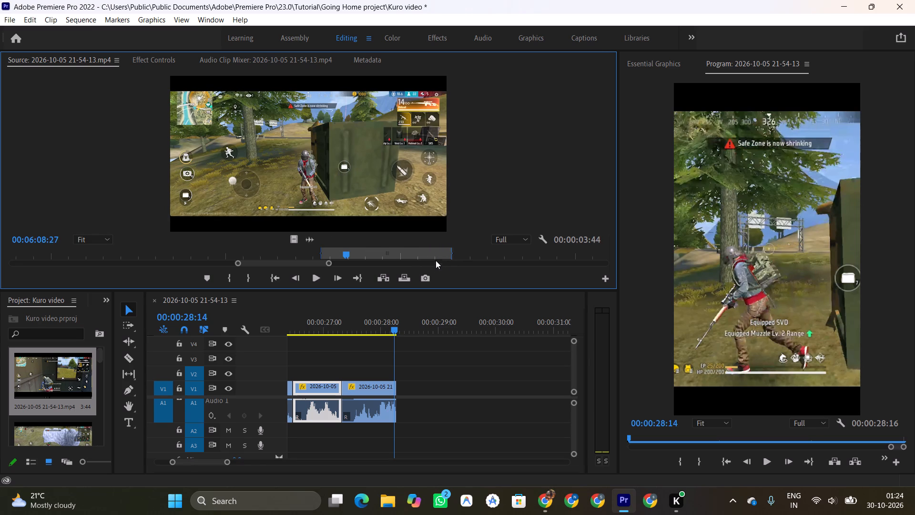
left_click(451, 256)
key("i")
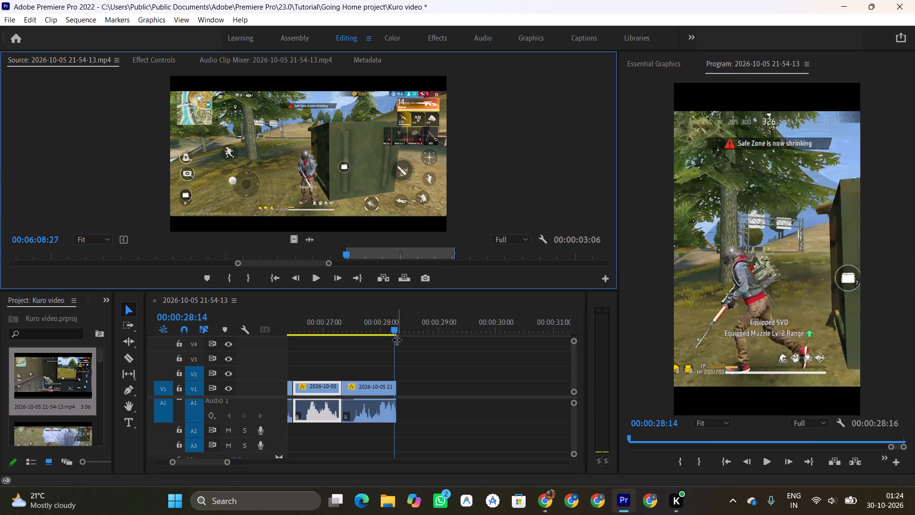
Insert the marked scope-aiming range on V1 and A1 just after the last clip in the sequence.
left_click_drag(395, 333, 400, 332)
key("comma")
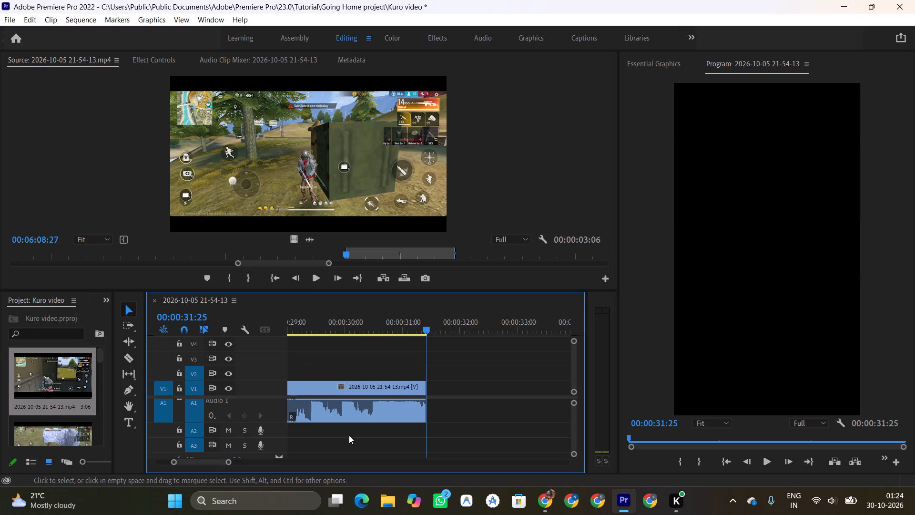
Ripple-delete the small gap on V1 before the newly inserted scope-aiming clip.
scroll(349, 435, "up", 8)
scroll(366, 433, "up", 3, "alt")
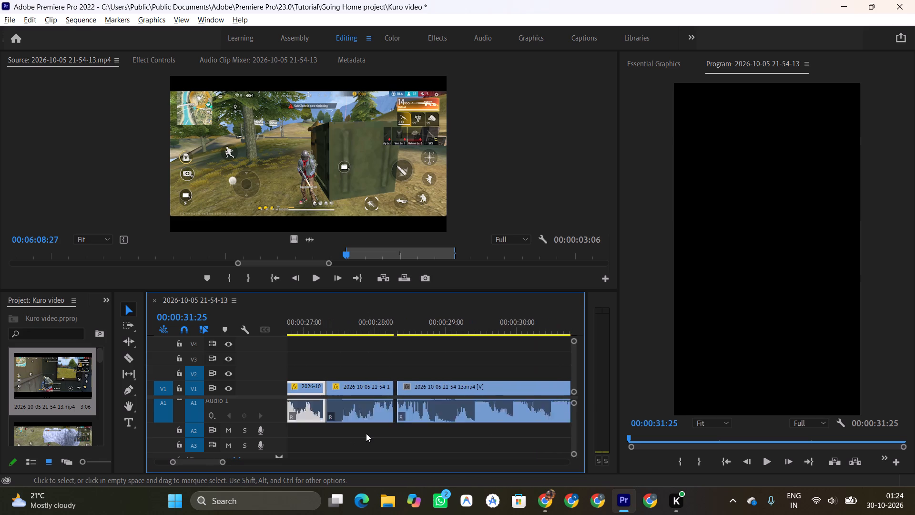
scroll(366, 433, "up", 3, "alt")
left_click(410, 391)
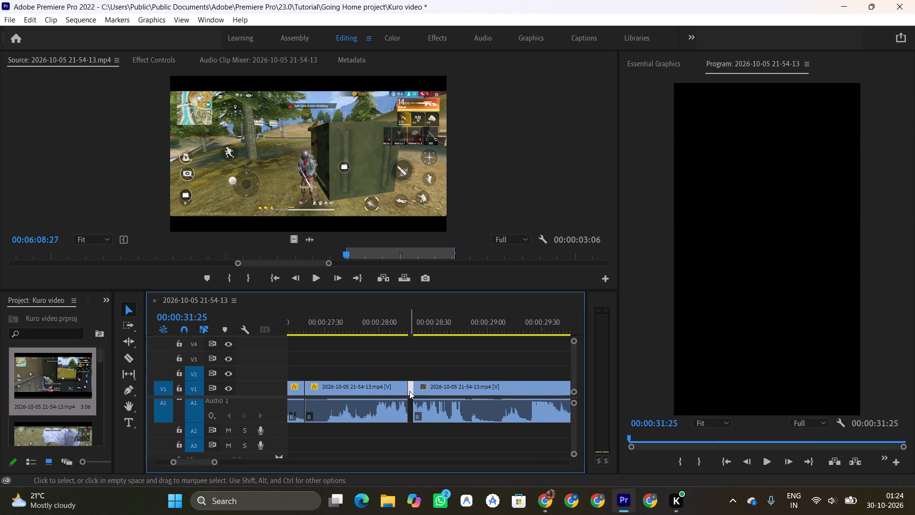
key("Delete")
Play the sequence from 00:00:27:38 across the join into the scope-aiming clip to examine the transition and framing.
left_click(340, 322)
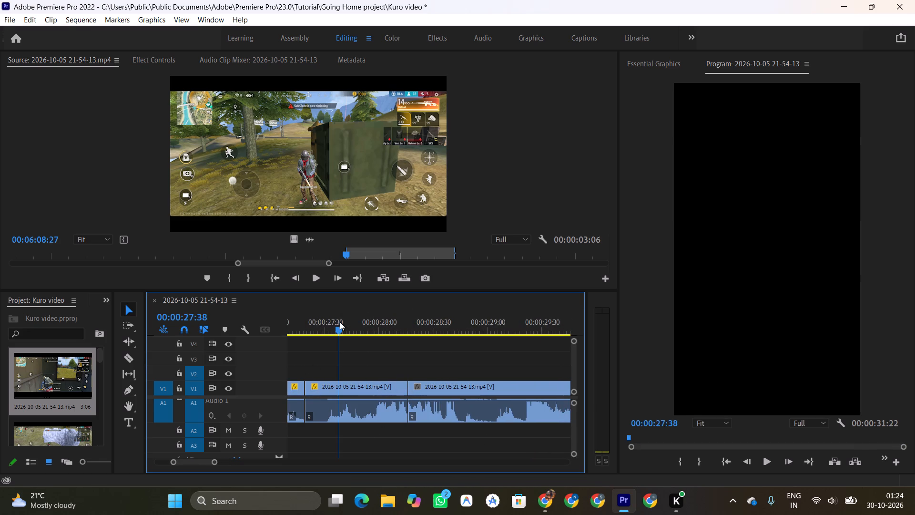
key("space")
key("space")
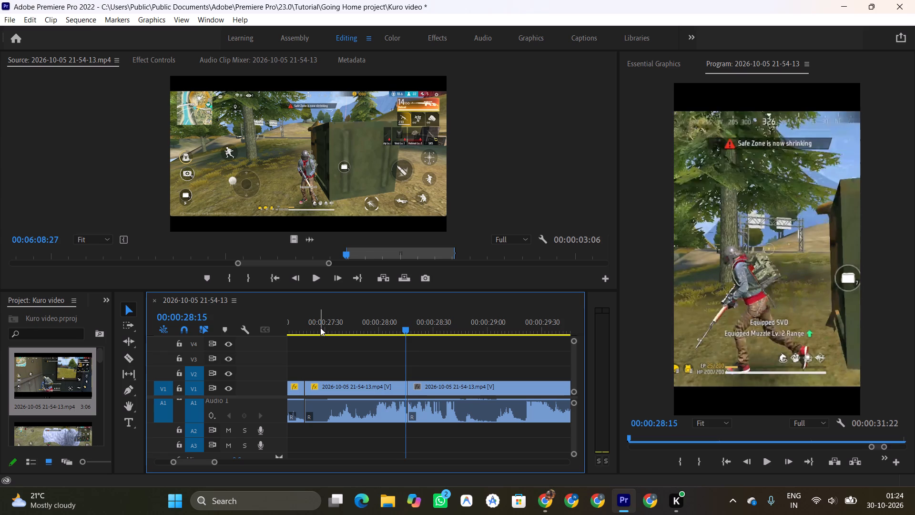
key("space")
key("space")
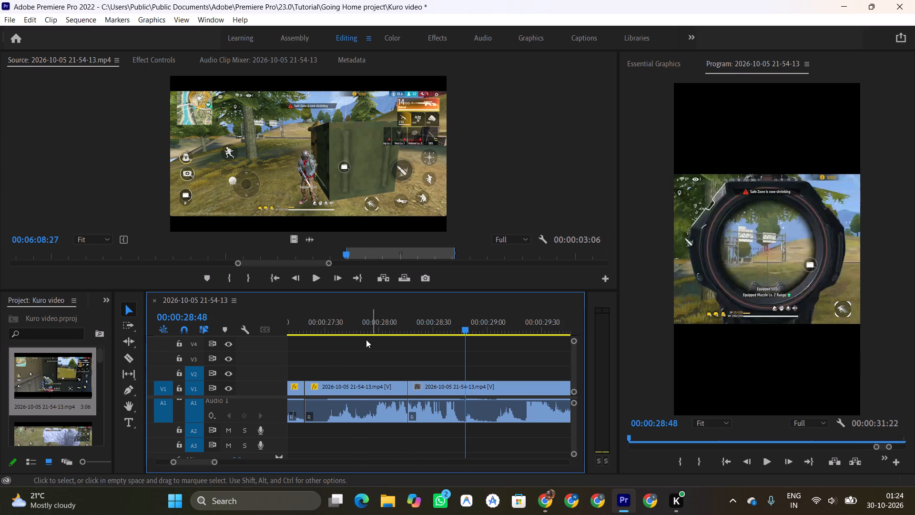
left_click(358, 329)
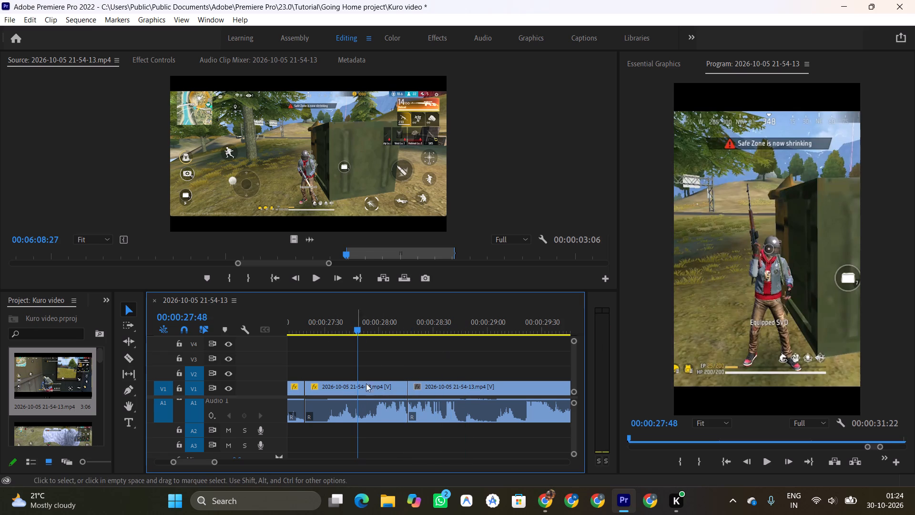
Delete the crate-scene clip just before the scope-aiming clip and close the gap it leaves on V1 and A1.
left_click(372, 383)
key("Delete")
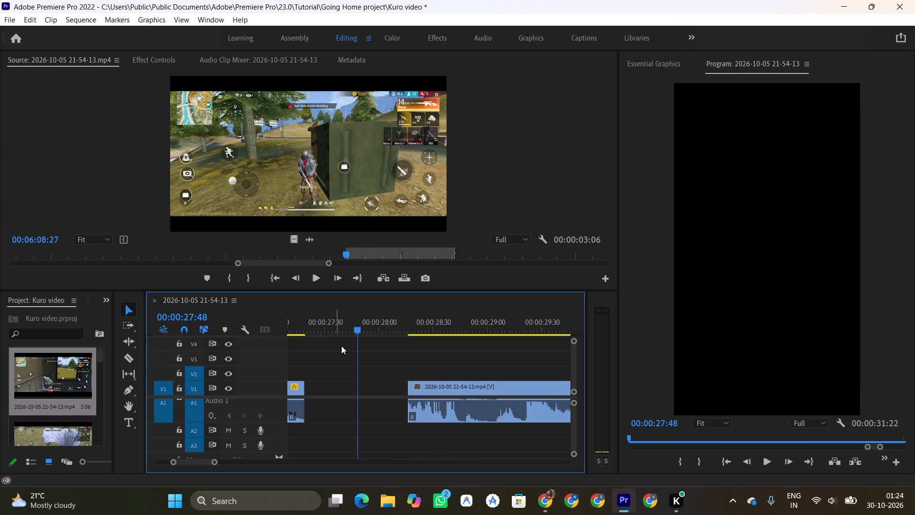
left_click(362, 393)
key("BackSpace")
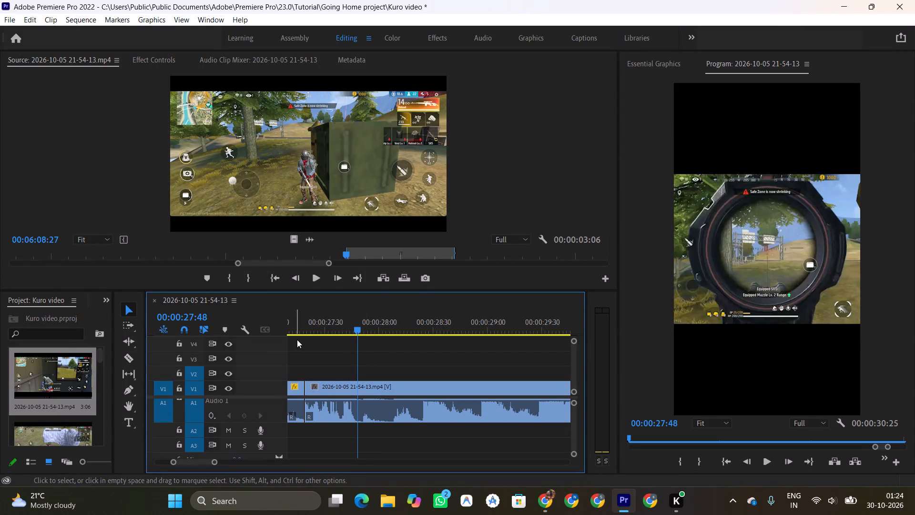
Play the sequence from 00:00:27:11 across the new join through the scope-aiming clip to examine the transition and kill.
left_click(295, 325)
key("space")
key("space")
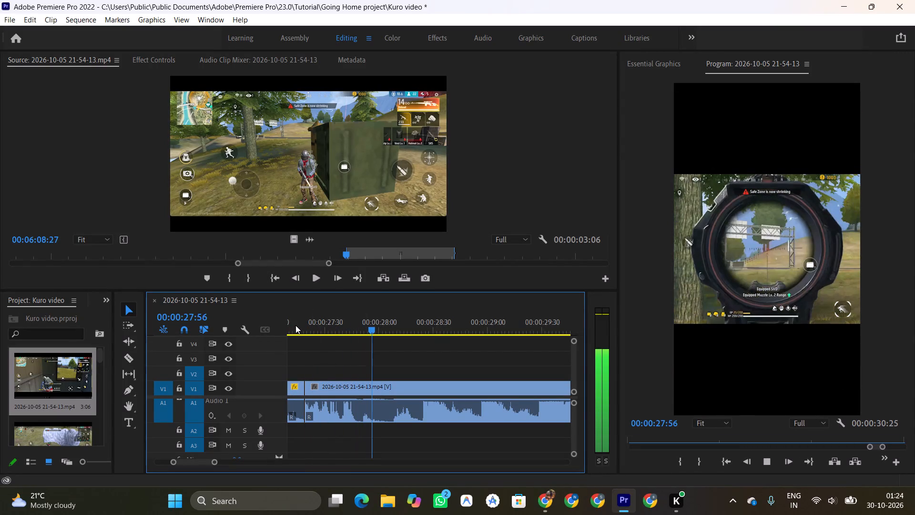
left_click(292, 326)
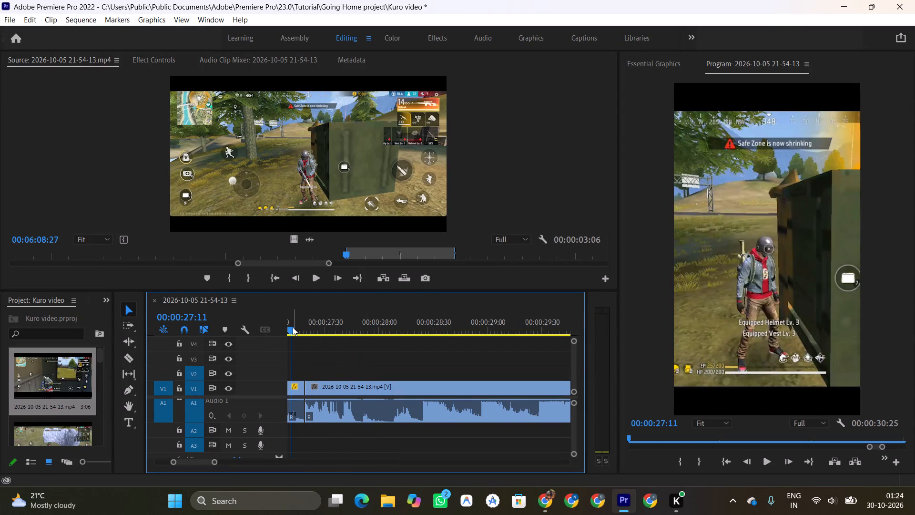
key("space")
key("space")
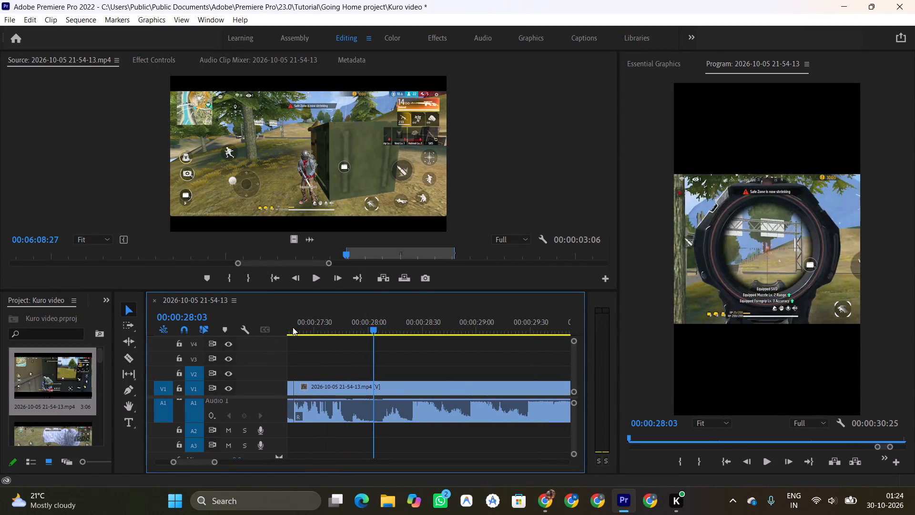
key("space")
key("space")
key("space")
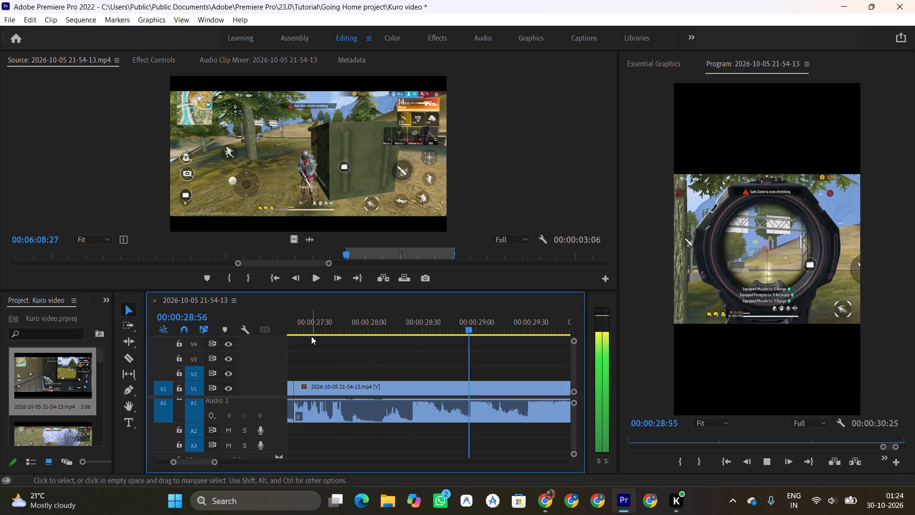
key("space")
key("space")
key("space")
key("space")
key("space")
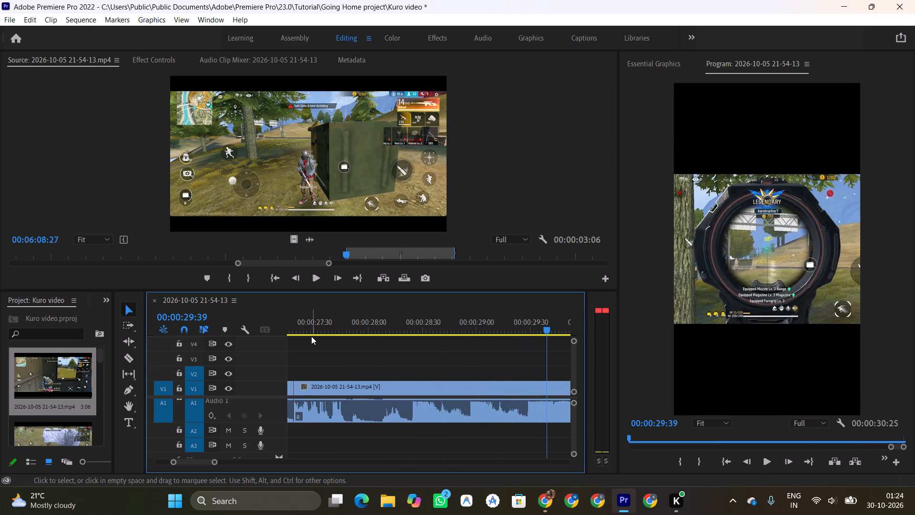
key("space")
key("space")
key("space")
key("space")
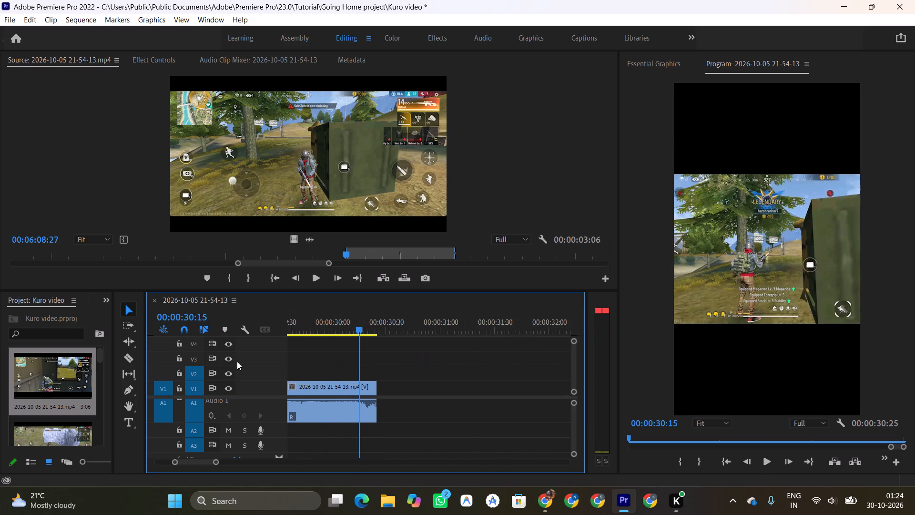
Play and scrub the source footage past the marked scope-aiming range, through the house scenes, to look for the next action moment.
left_click(393, 247)
key("space")
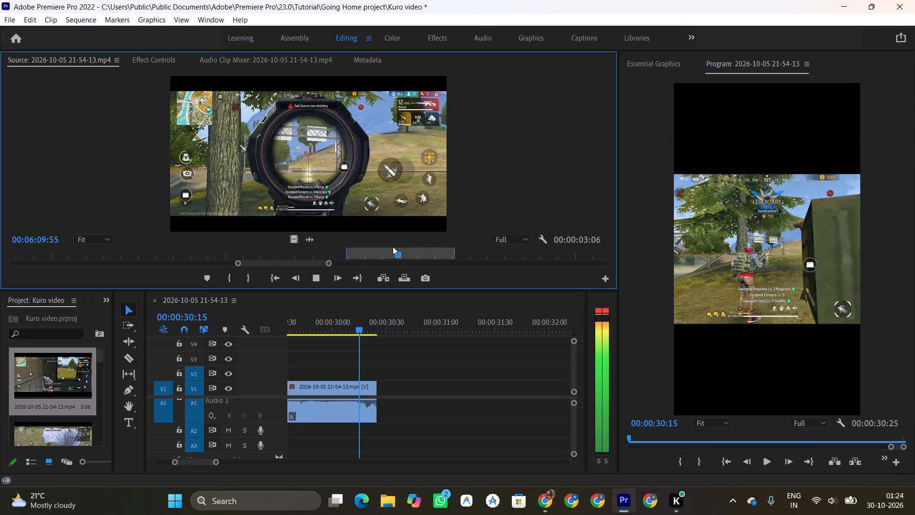
key("space")
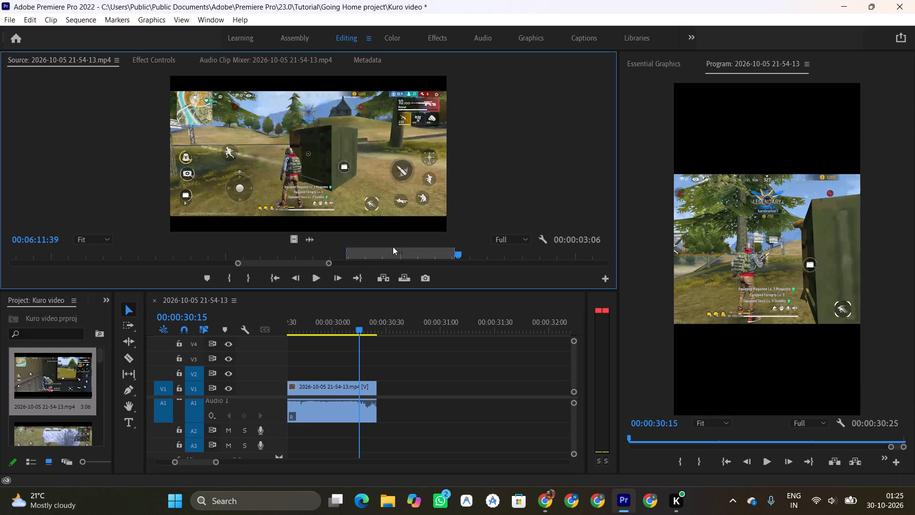
key("space")
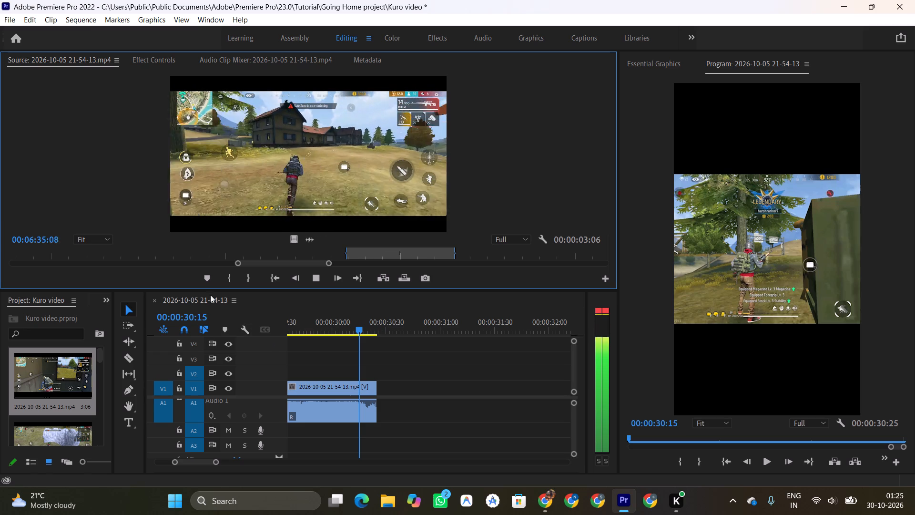
left_click_drag(331, 264, 352, 267)
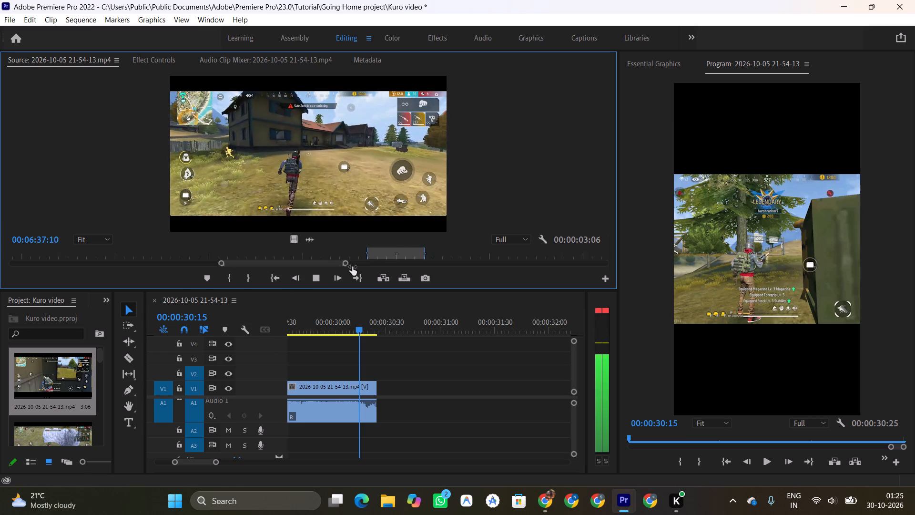
left_click_drag(352, 267, 397, 266)
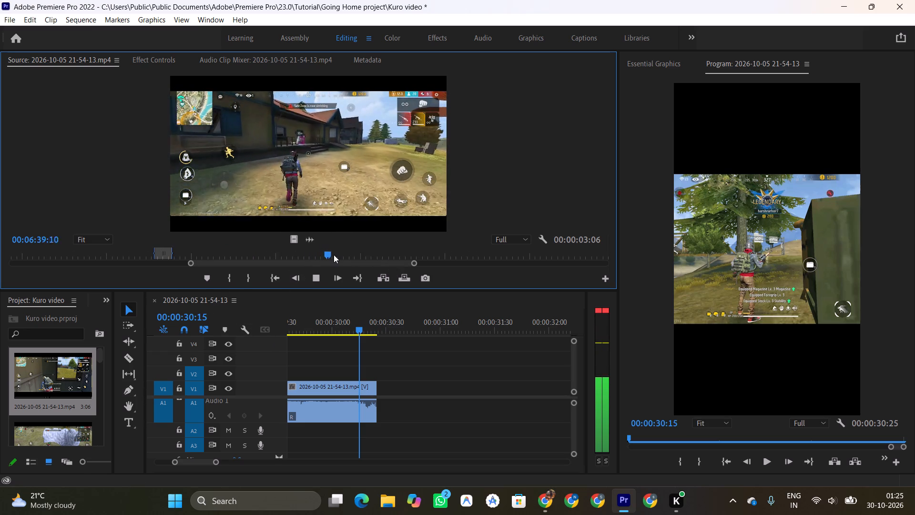
left_click_drag(331, 255, 351, 255)
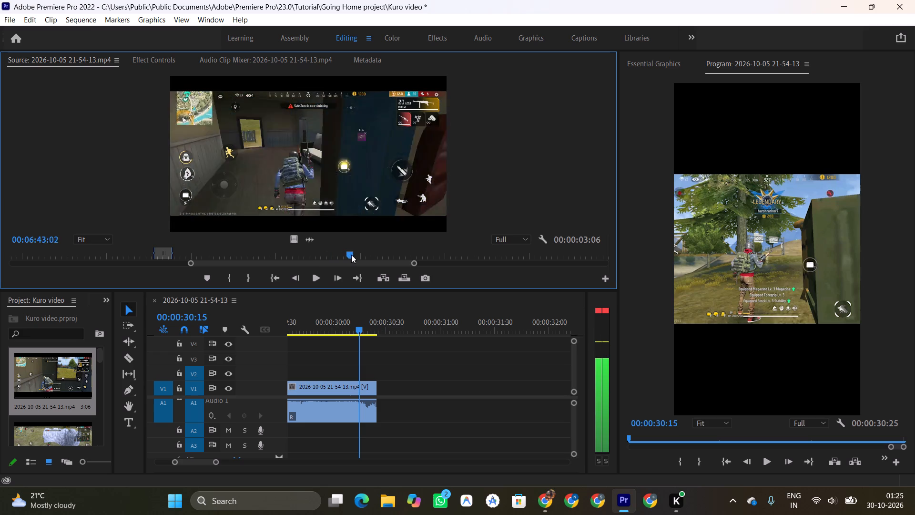
left_click_drag(351, 255, 395, 255)
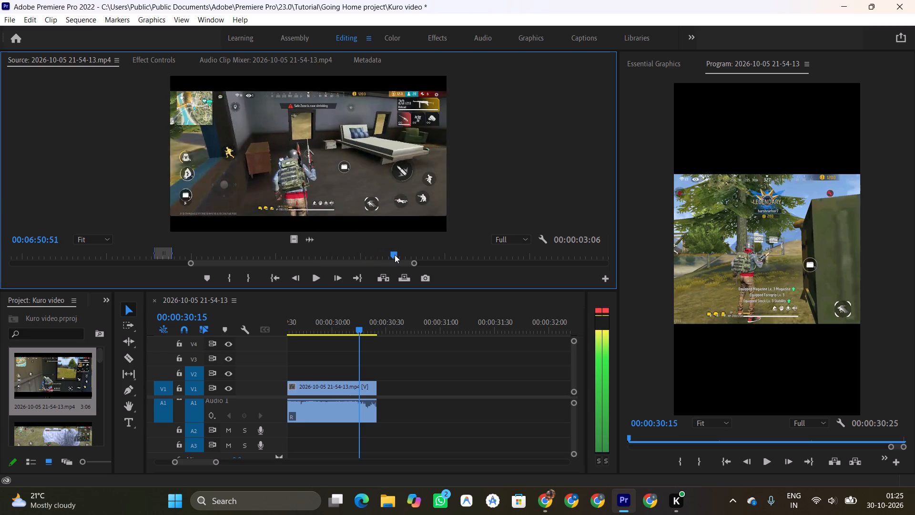
left_click_drag(395, 255, 429, 249)
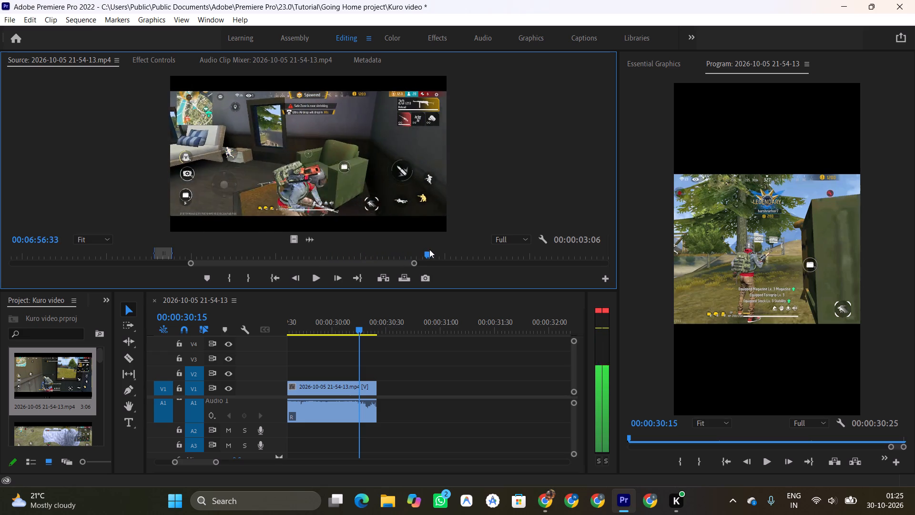
left_click_drag(429, 249, 492, 239)
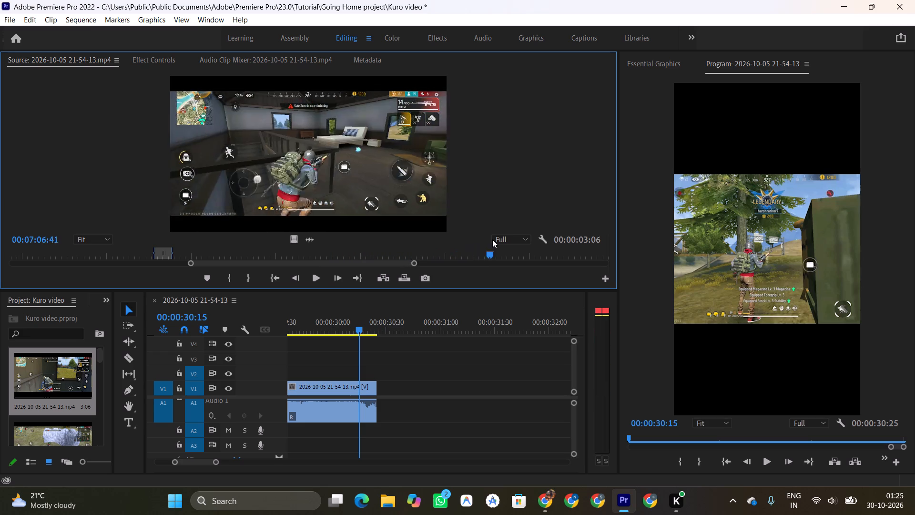
left_click_drag(492, 239, 560, 238)
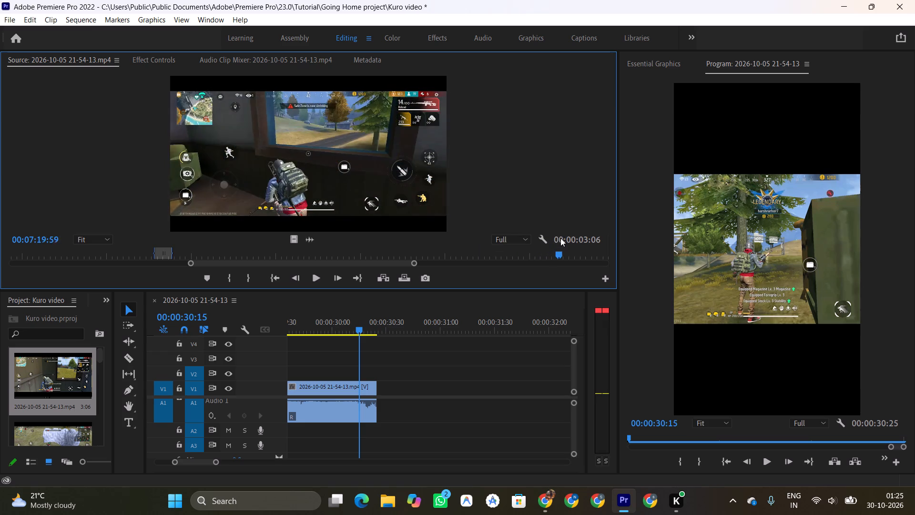
left_click_drag(560, 238, 616, 238)
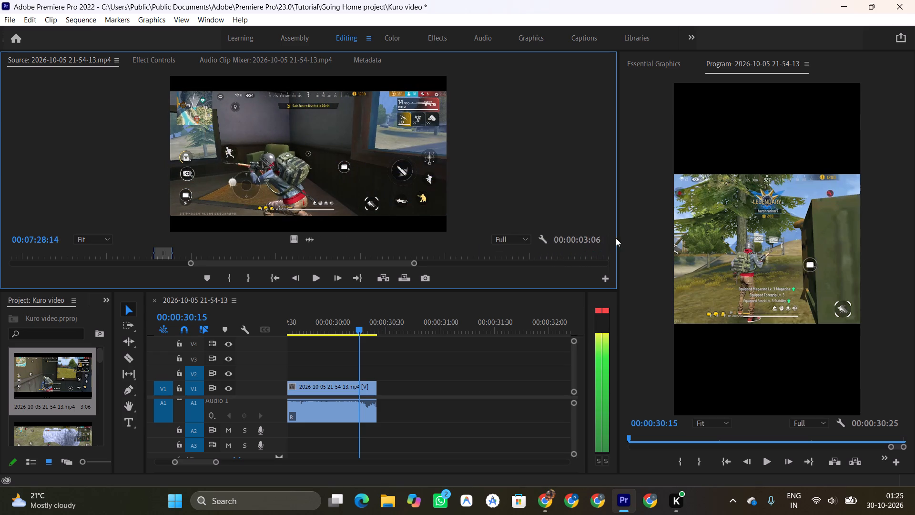
left_click_drag(616, 238, 621, 238)
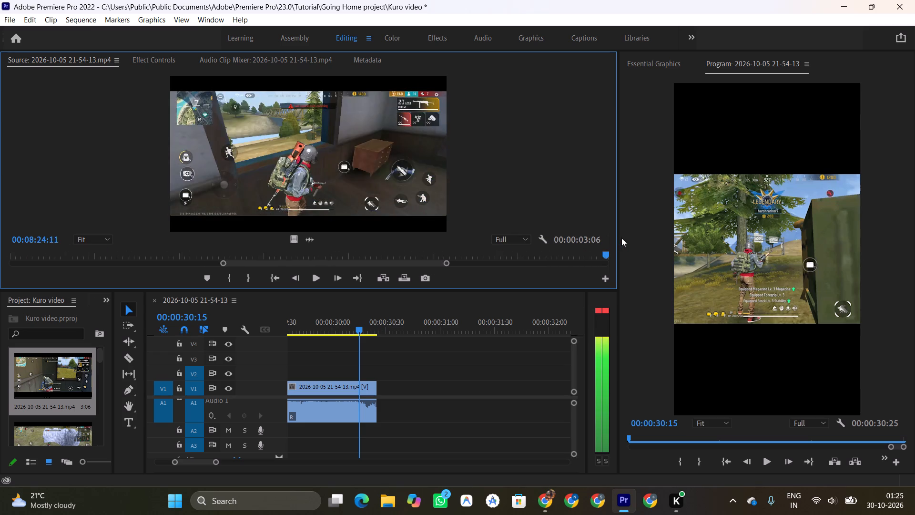
left_click_drag(621, 238, 376, 228)
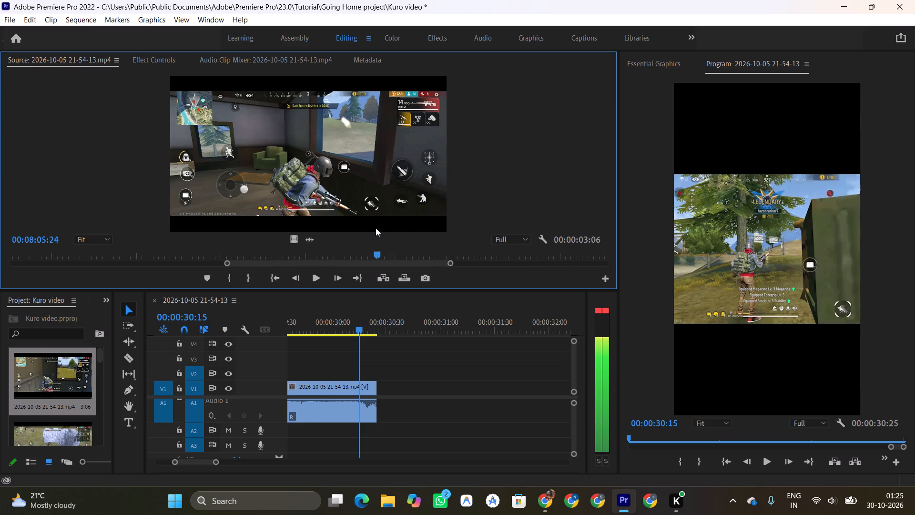
left_click_drag(376, 228, 372, 228)
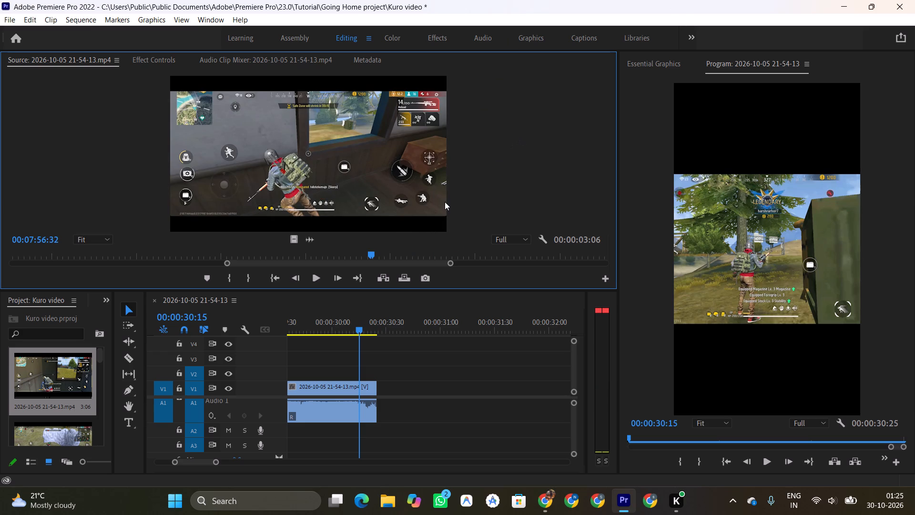
Play the source from 00:07:56:32 through the indoor scene up to the Wicked Sick scope kill to examine it.
key("space")
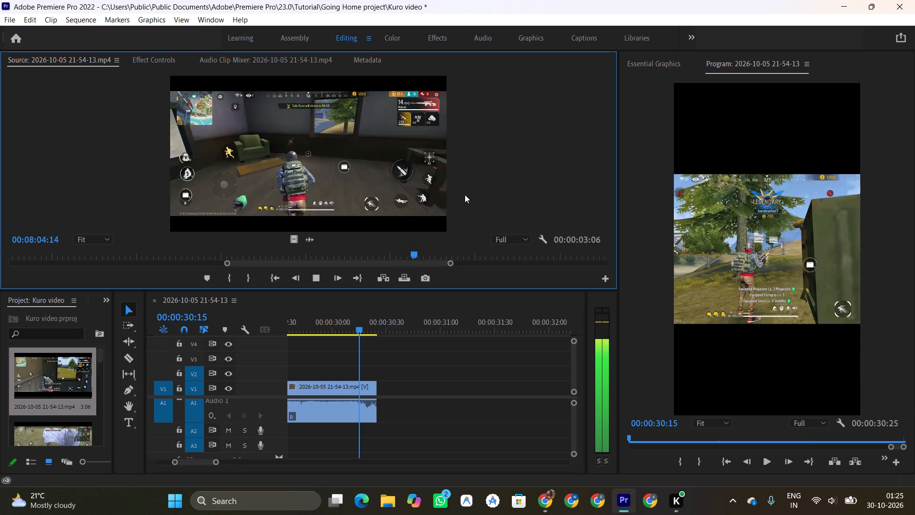
key("space")
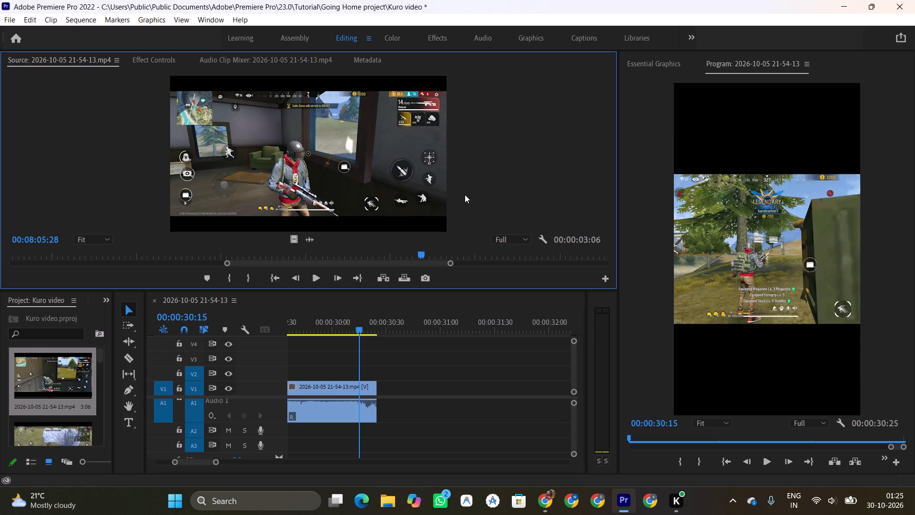
key("space")
key("space")
key("space")
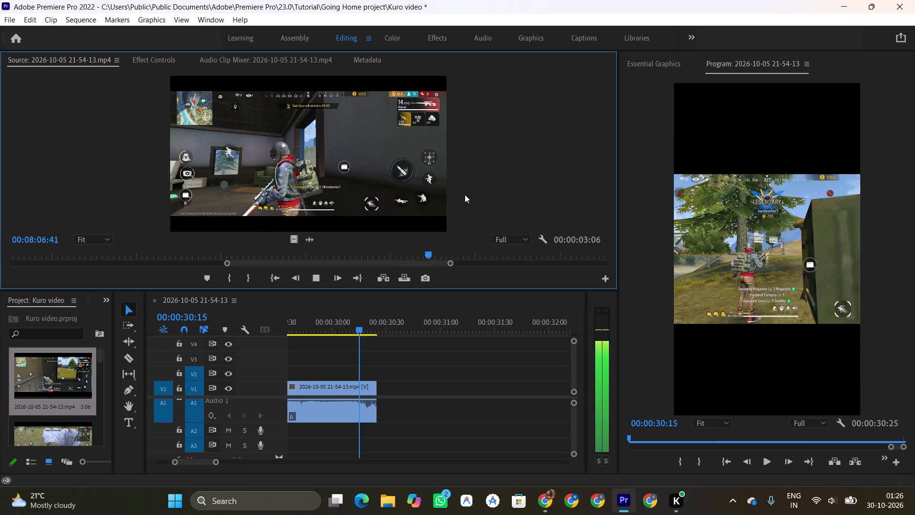
key("space")
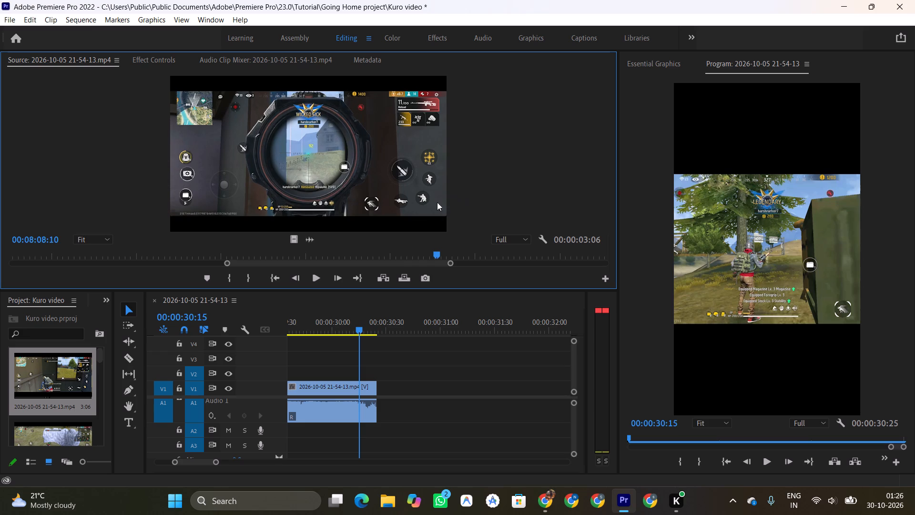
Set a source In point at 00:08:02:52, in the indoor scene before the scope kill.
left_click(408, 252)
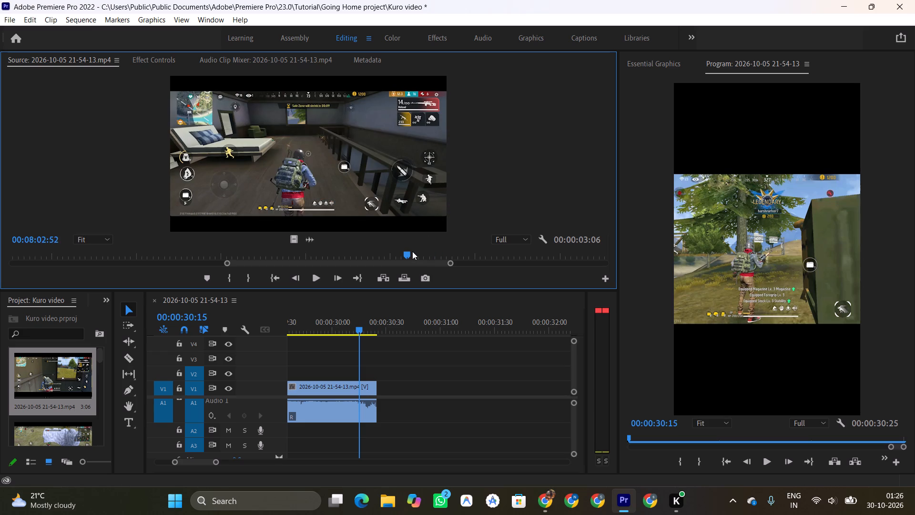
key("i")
Place the sequence playhead near the end of the last clip, at 00:00:29:19, with the whole edit in view.
left_click_drag(358, 332, 373, 336)
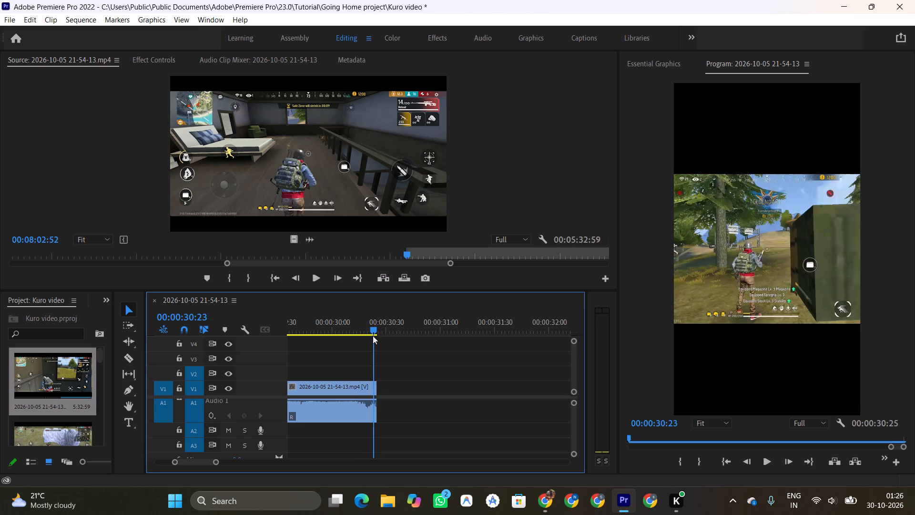
left_click_drag(373, 336, 377, 337)
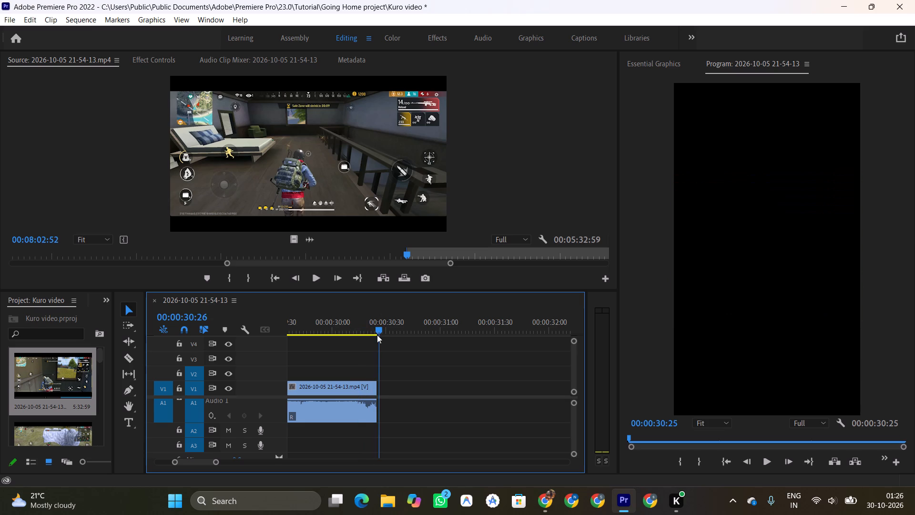
key("space")
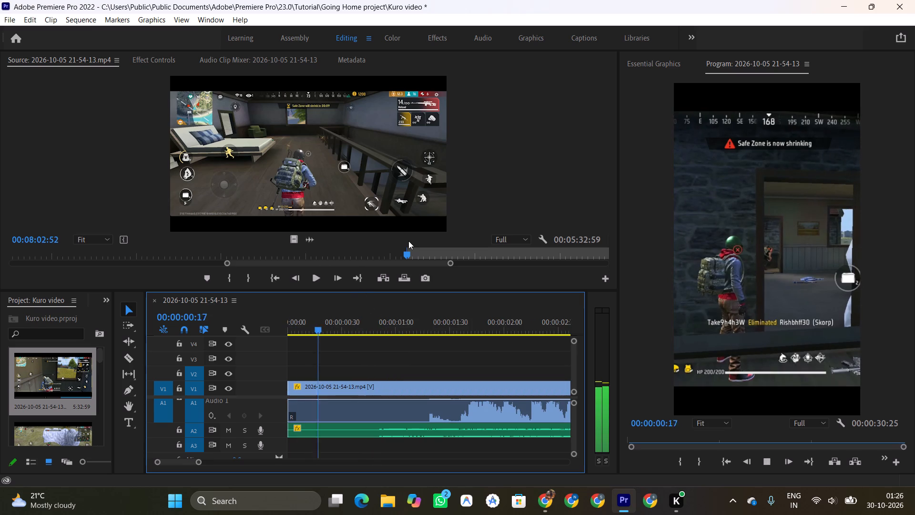
key("space")
left_click_drag(201, 462, 321, 460)
left_click(420, 329)
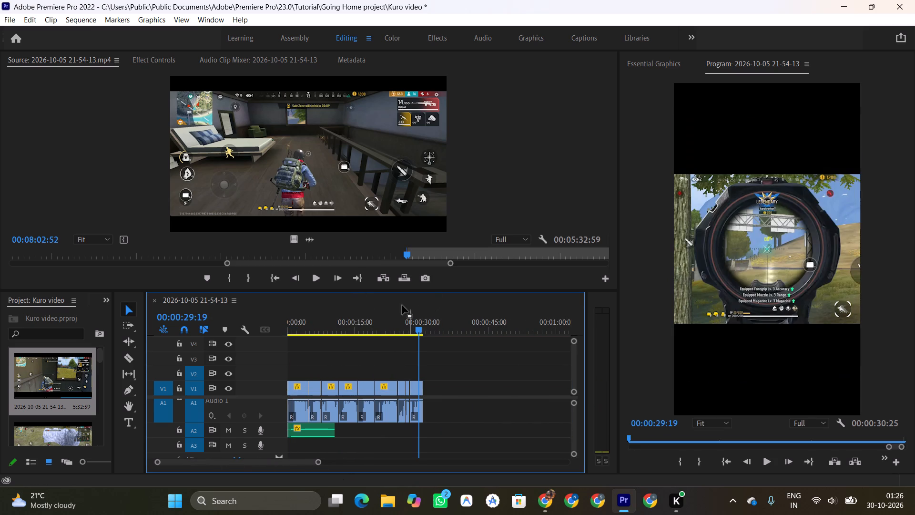
Mark the source In point at 00:08:04:16, as the player runs across the room towards the window.
left_click(366, 200)
key("space")
key("space")
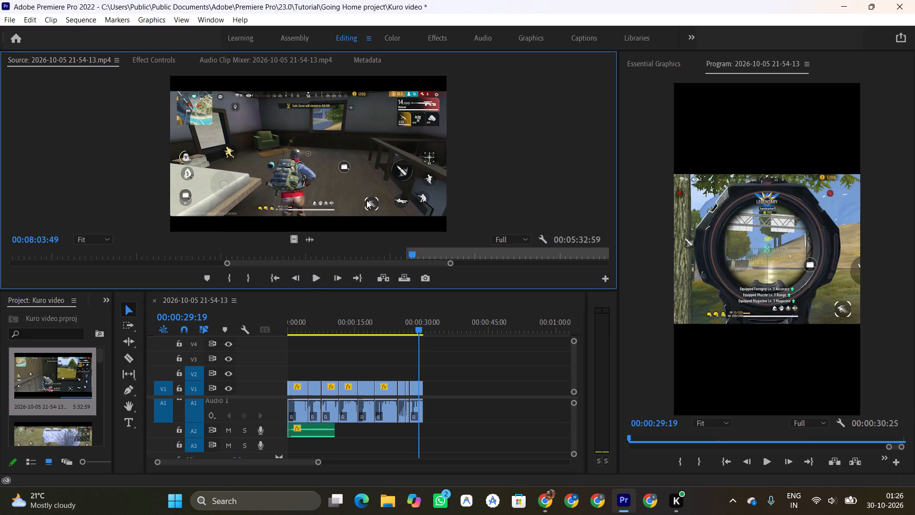
key("space")
key("space")
key("space")
key("space")
type("i")
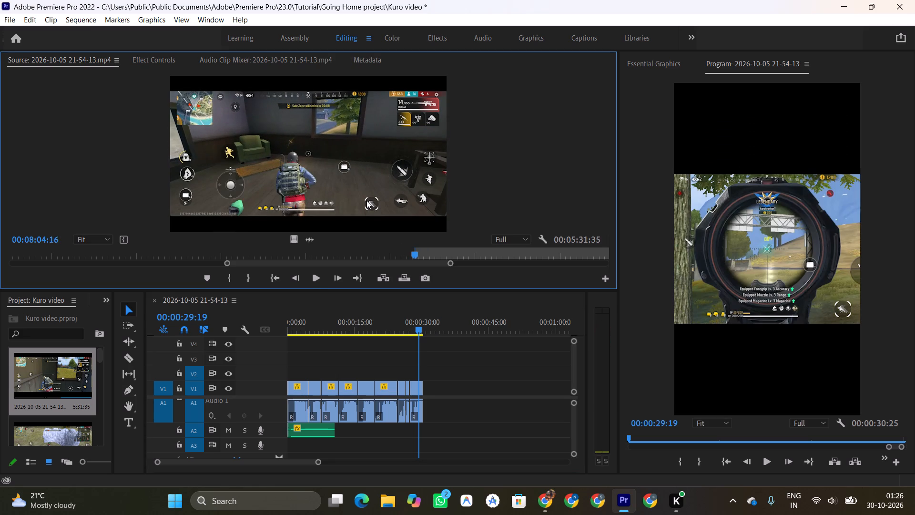
Insert the source range 00:08:02:33 to 00:08:04:12 of the indoor run into the sequence at 00:00:31:02, just past the last clip.
key("space")
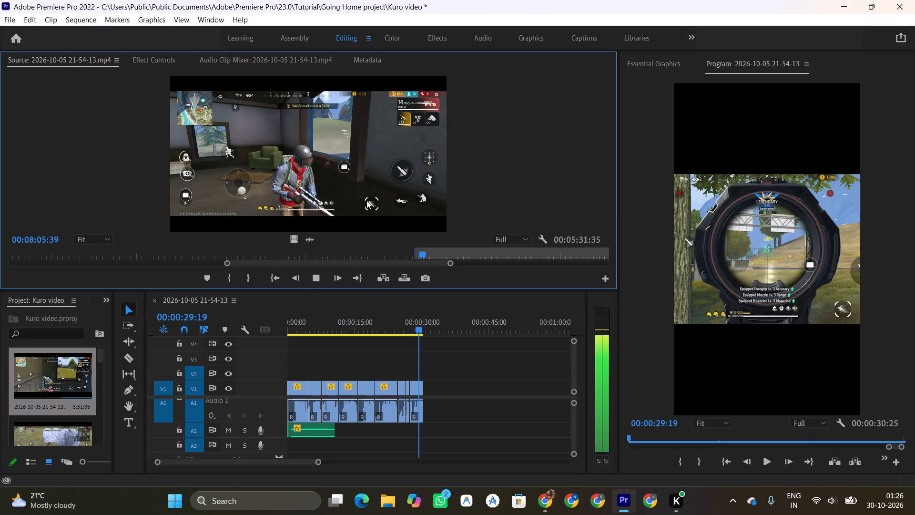
key("space")
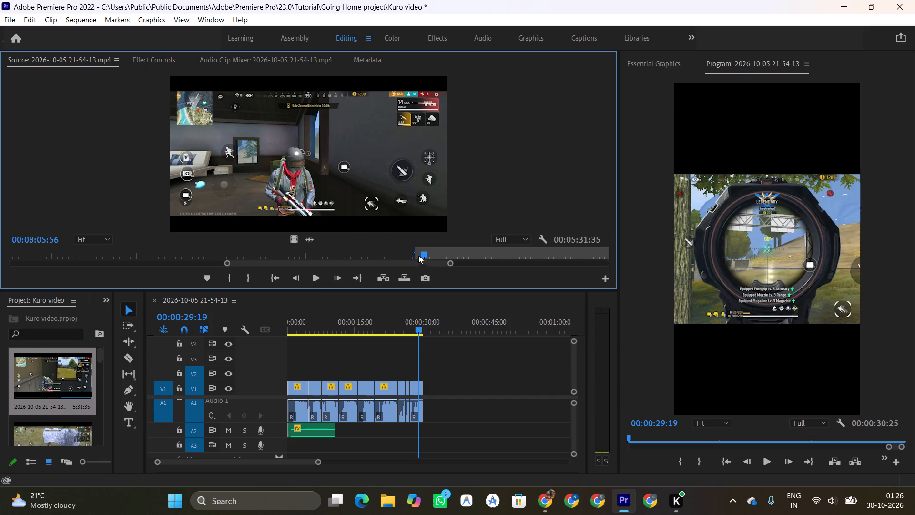
left_click_drag(422, 257, 417, 260)
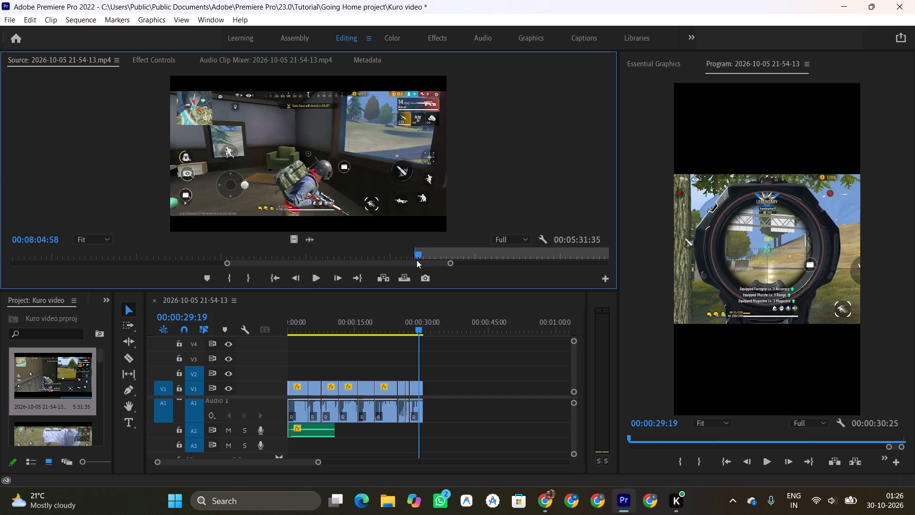
left_click_drag(417, 260, 403, 260)
key("i")
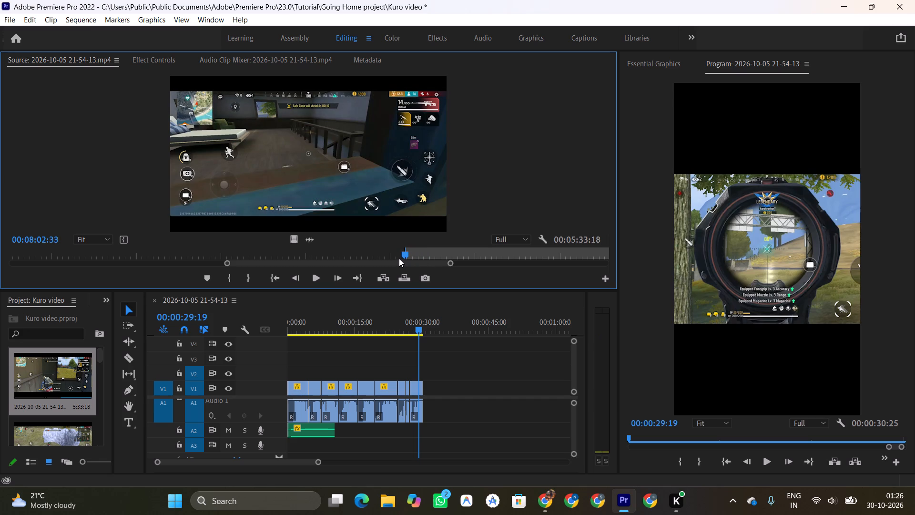
key("space")
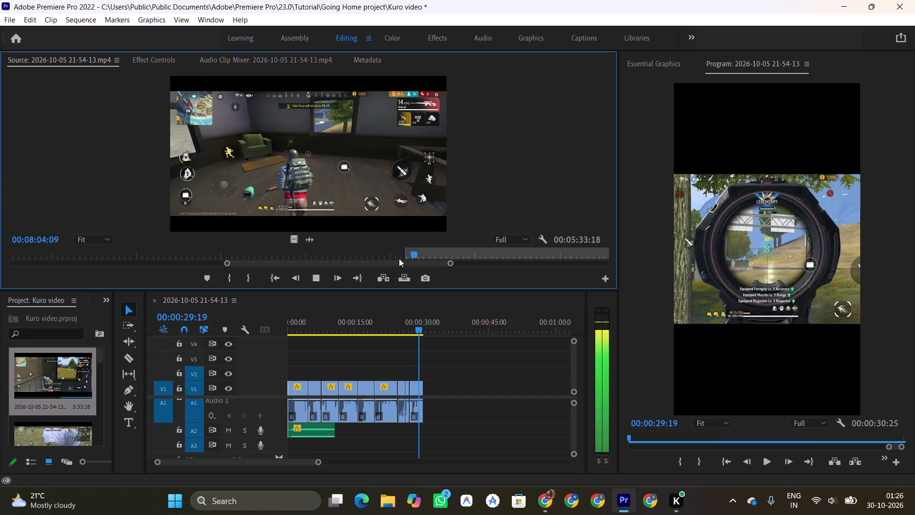
key("space")
key("o")
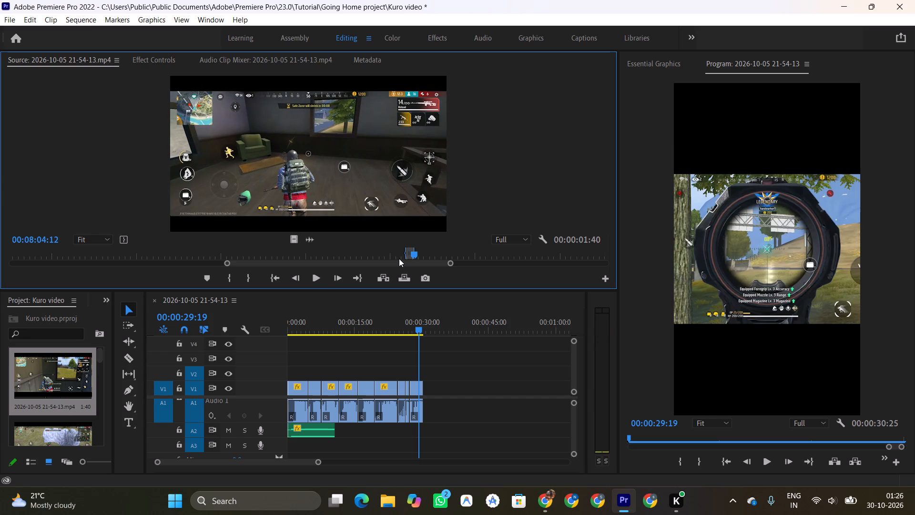
left_click_drag(420, 329, 427, 329)
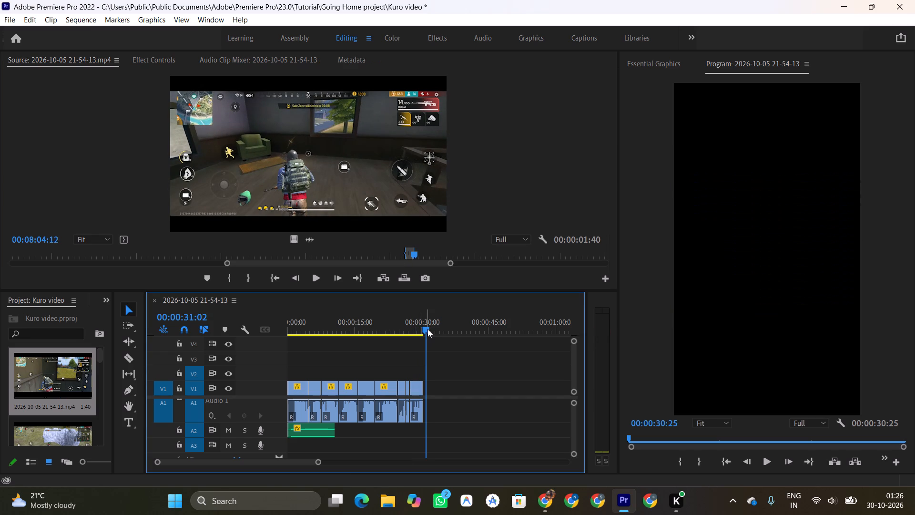
key("comma")
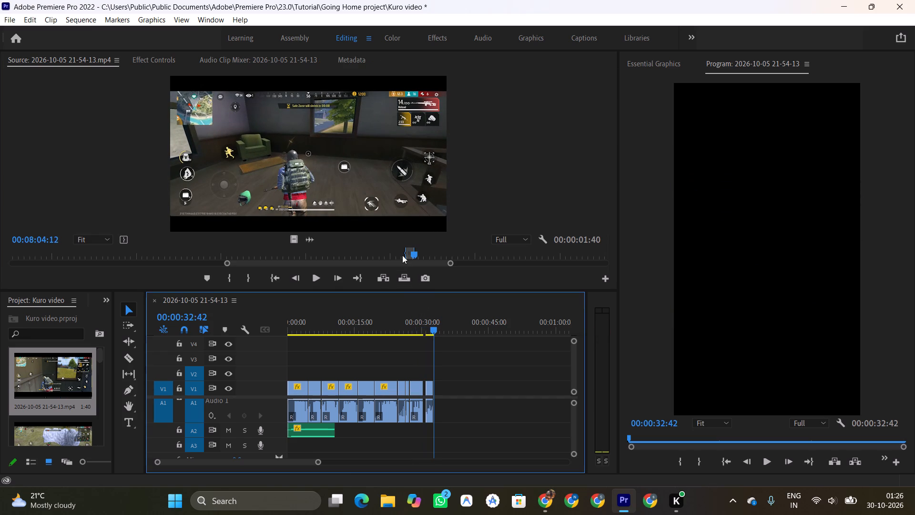
Insert the source range 00:08:05:18 to 00:08:09:29, covering the indoor window kill, at the sequence's end at 00:00:32:42.
left_click(407, 238)
key("space")
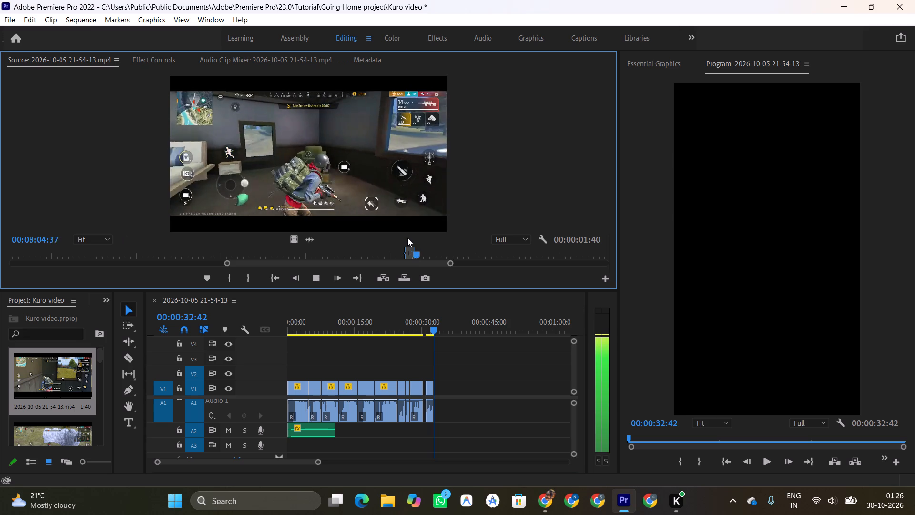
key("space")
key("space")
key("space")
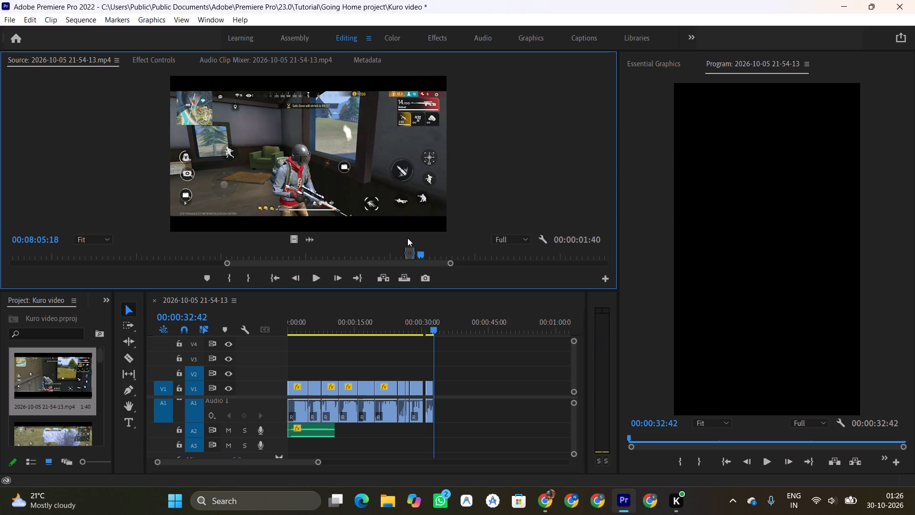
key("i")
key("space")
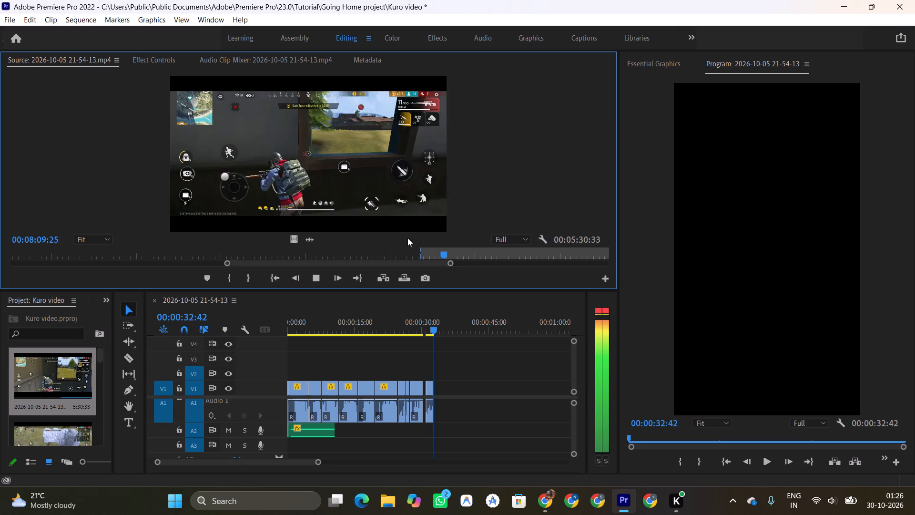
key("space")
key("o")
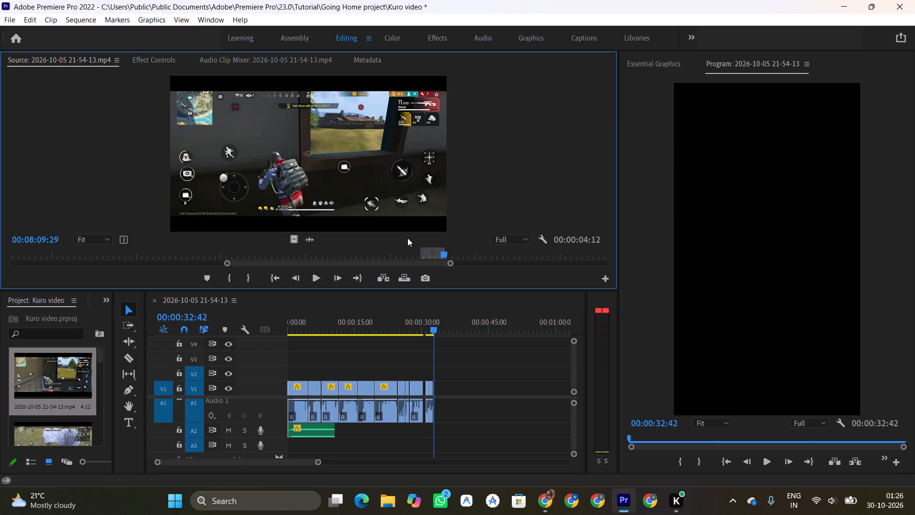
key("comma")
Scan the source footage after the inserted range, up to 00:09:41:43, to look for further kill moments.
key("space")
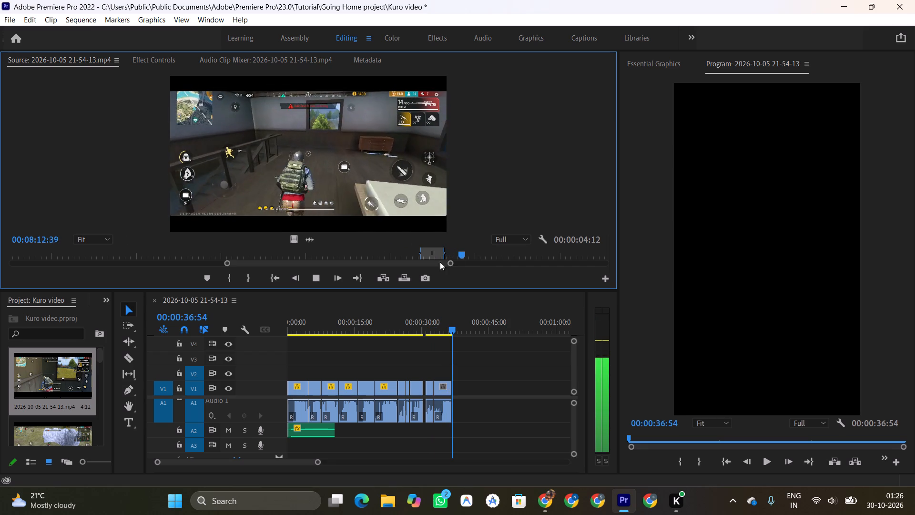
left_click_drag(448, 262, 464, 261)
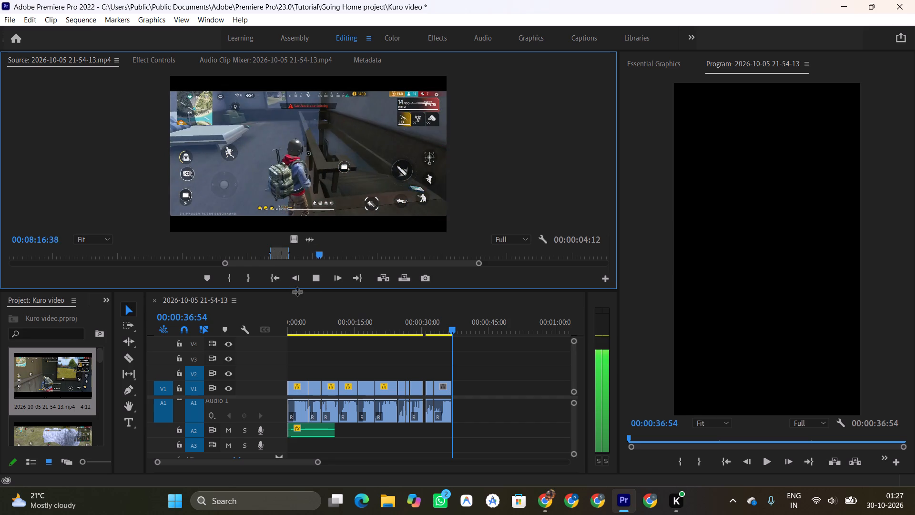
left_click_drag(324, 251, 350, 254)
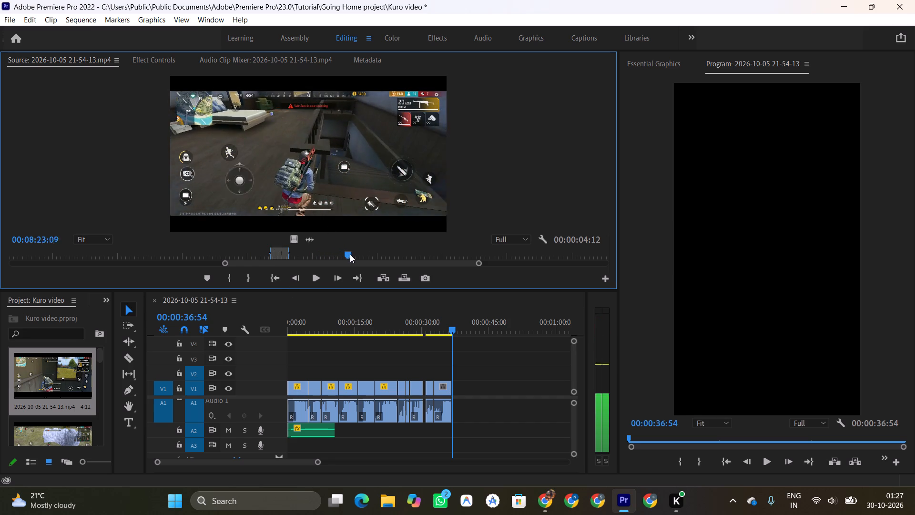
left_click_drag(350, 254, 386, 251)
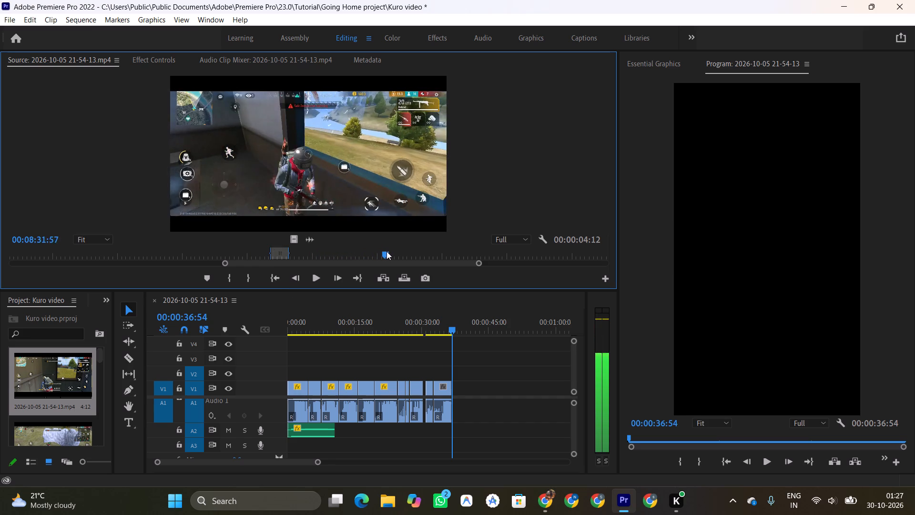
left_click_drag(386, 251, 422, 246)
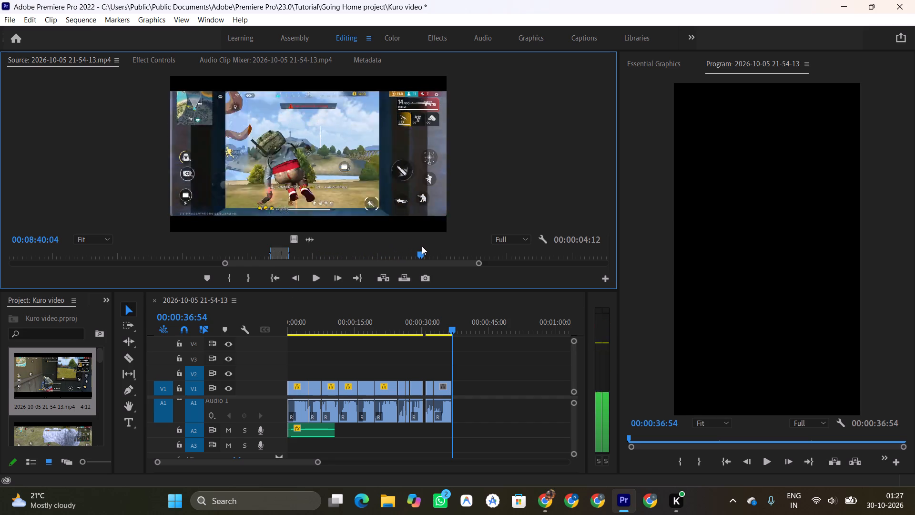
left_click_drag(422, 246, 466, 245)
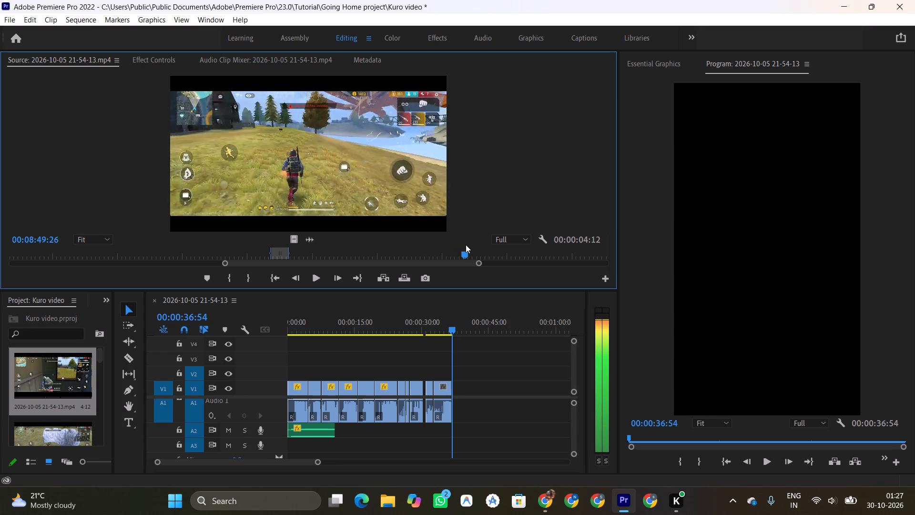
left_click_drag(466, 245, 520, 247)
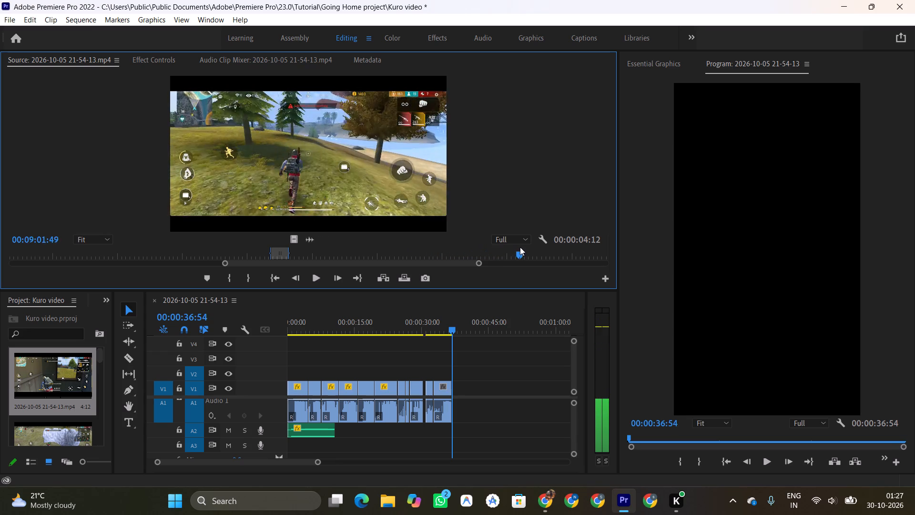
left_click_drag(520, 247, 509, 260)
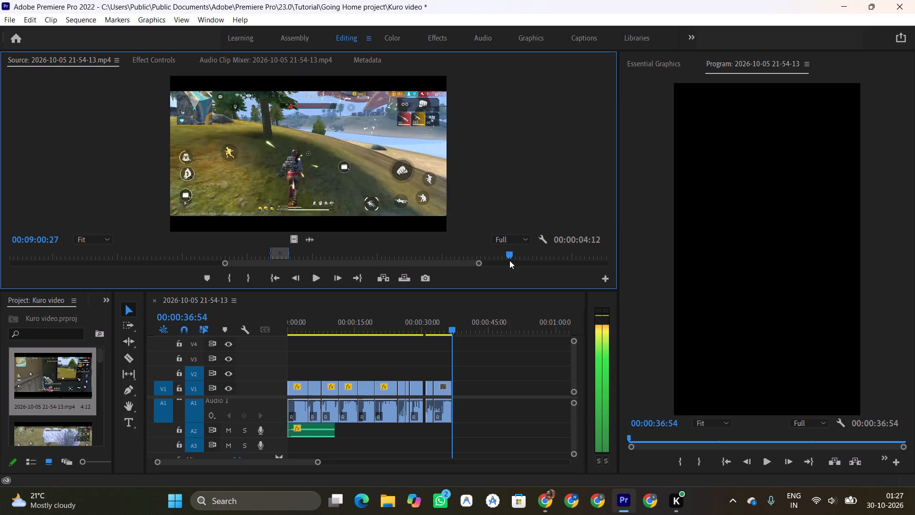
left_click_drag(509, 260, 528, 257)
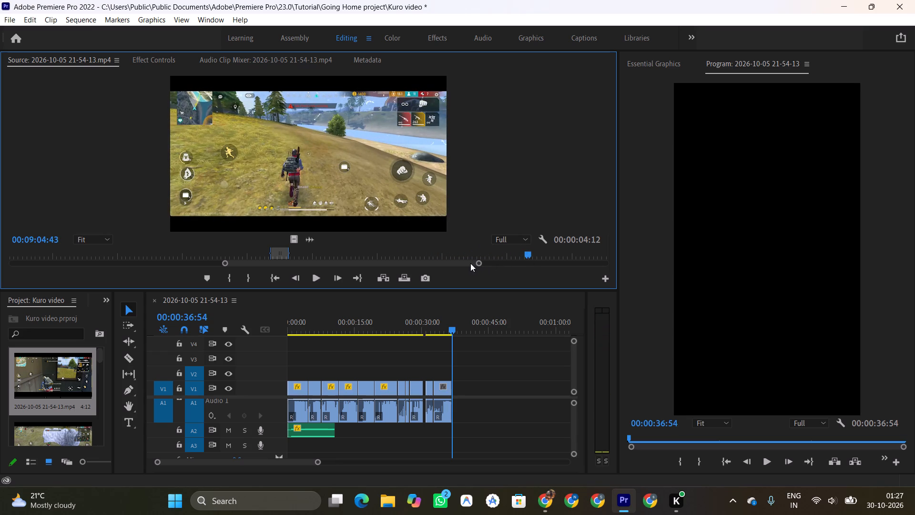
left_click_drag(470, 263, 509, 264)
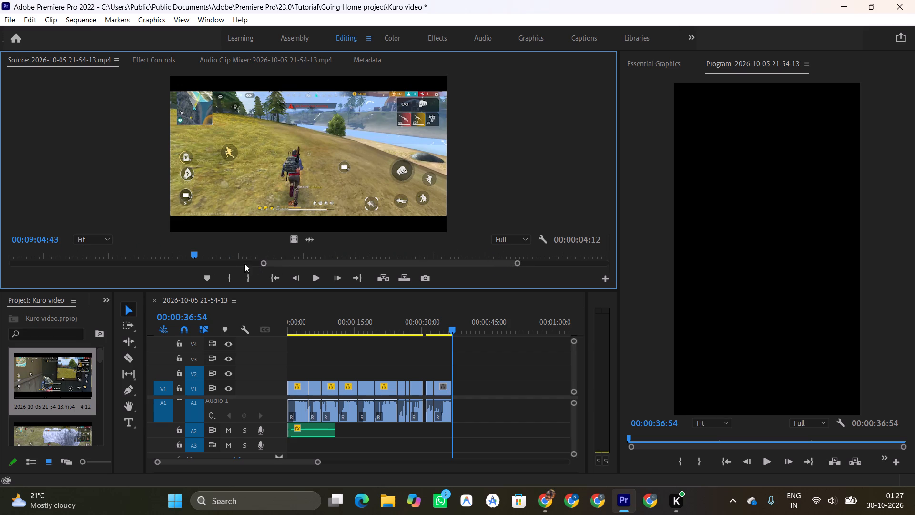
left_click_drag(196, 254, 212, 257)
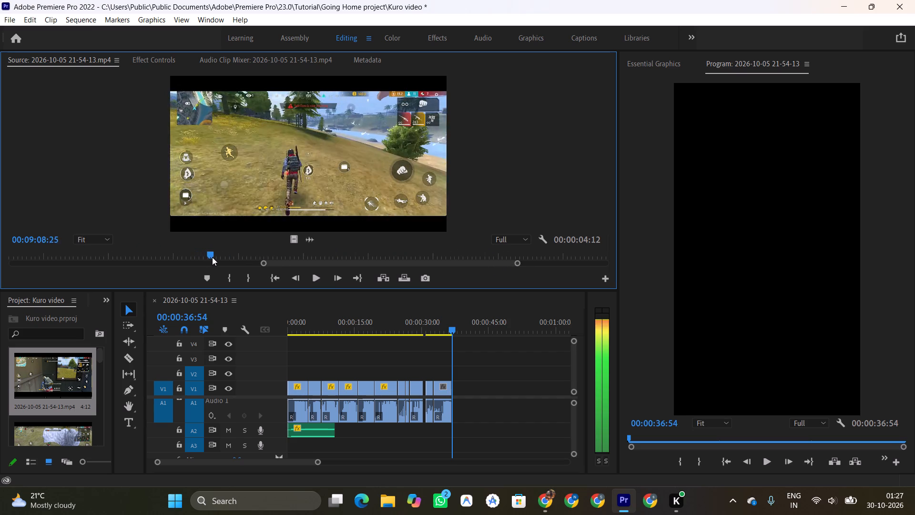
left_click_drag(212, 257, 273, 266)
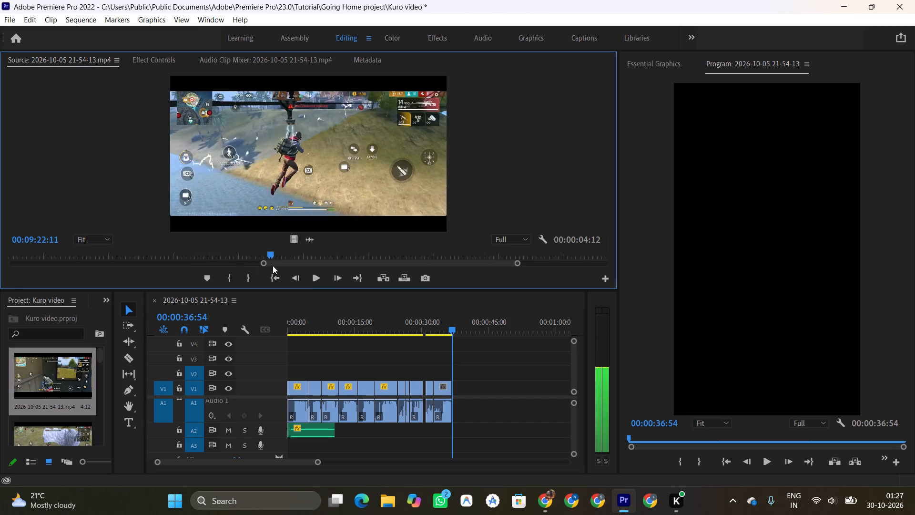
left_click_drag(273, 266, 323, 263)
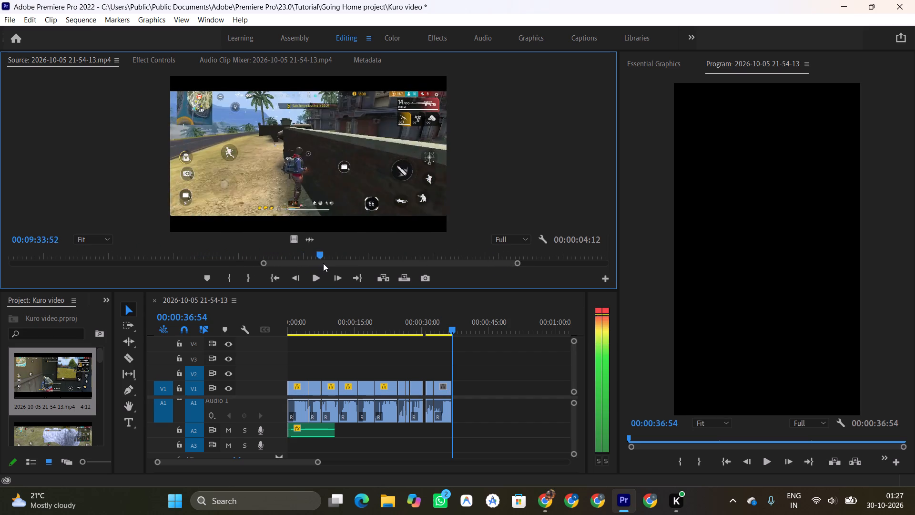
left_click_drag(323, 263, 339, 263)
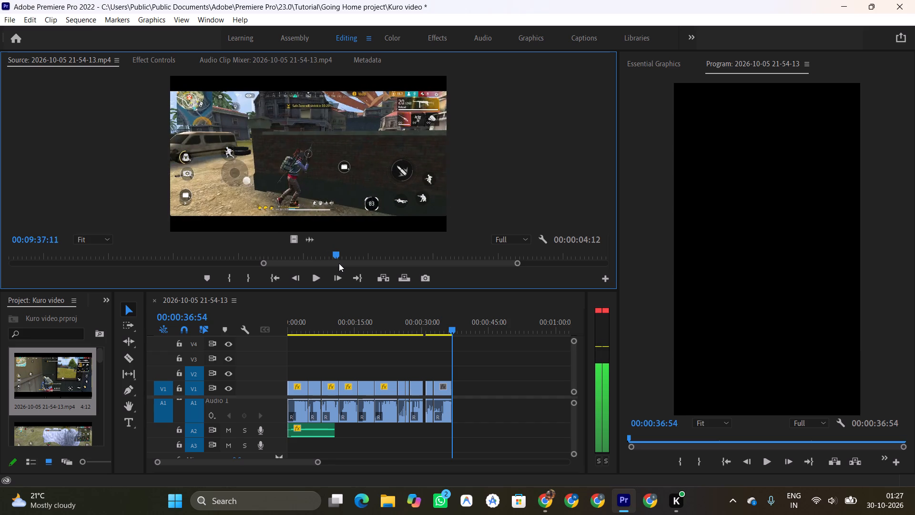
left_click_drag(339, 263, 357, 263)
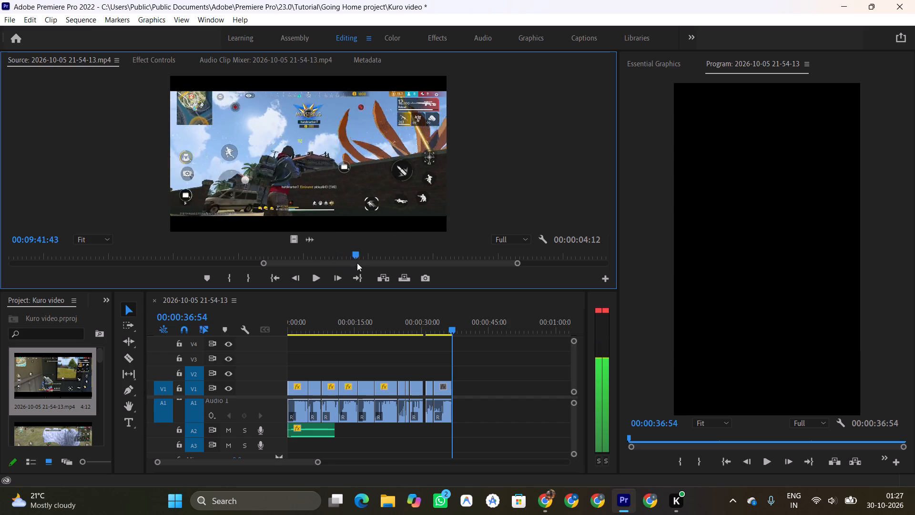
left_click_drag(357, 263, 325, 261)
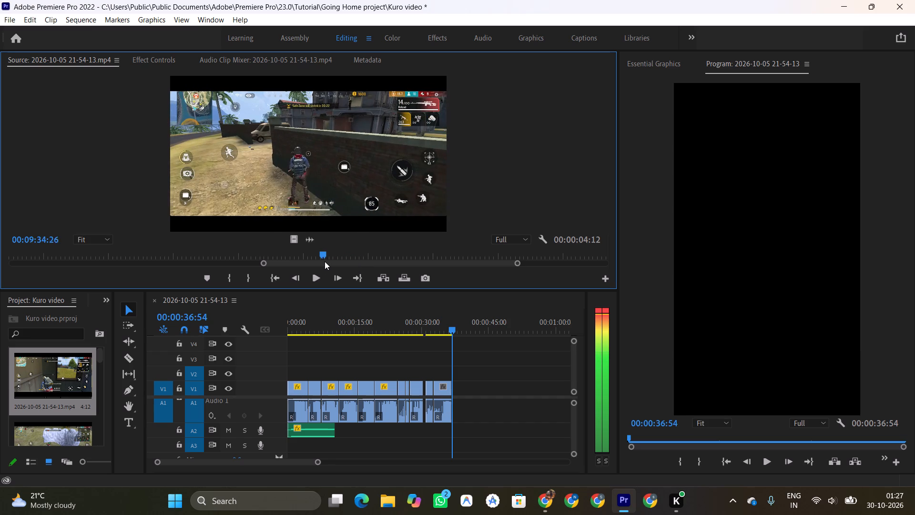
left_click_drag(325, 261, 311, 261)
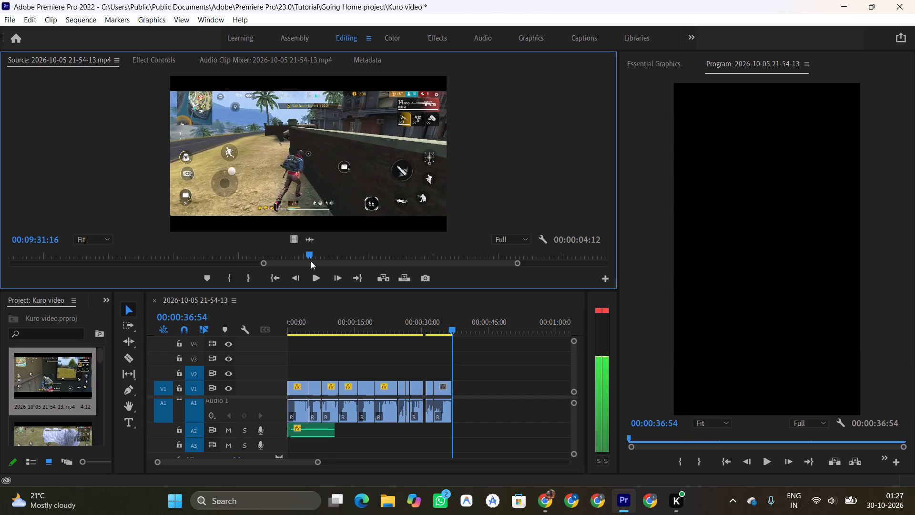
left_click_drag(311, 261, 273, 259)
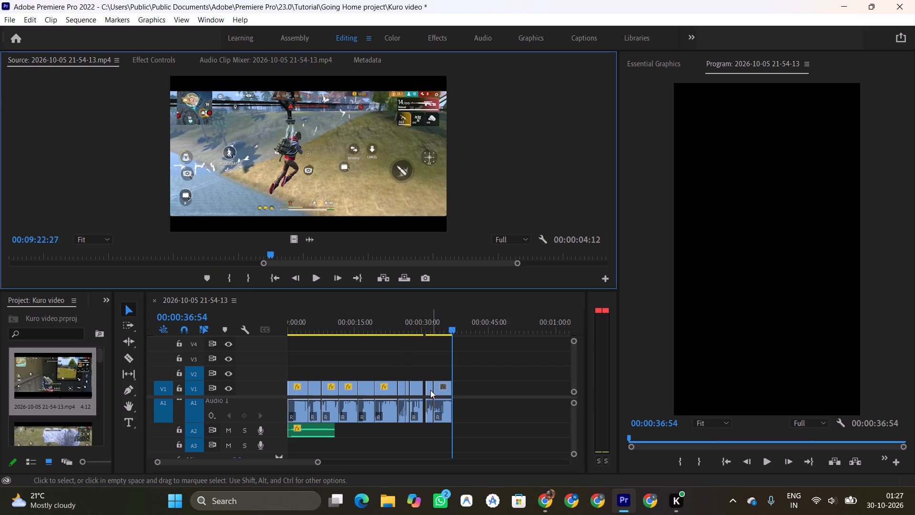
Delete the gap on V1 between the scope-aiming clip and the first newly inserted indoor clip.
scroll(430, 389, "up", 15, "alt")
left_click(407, 388)
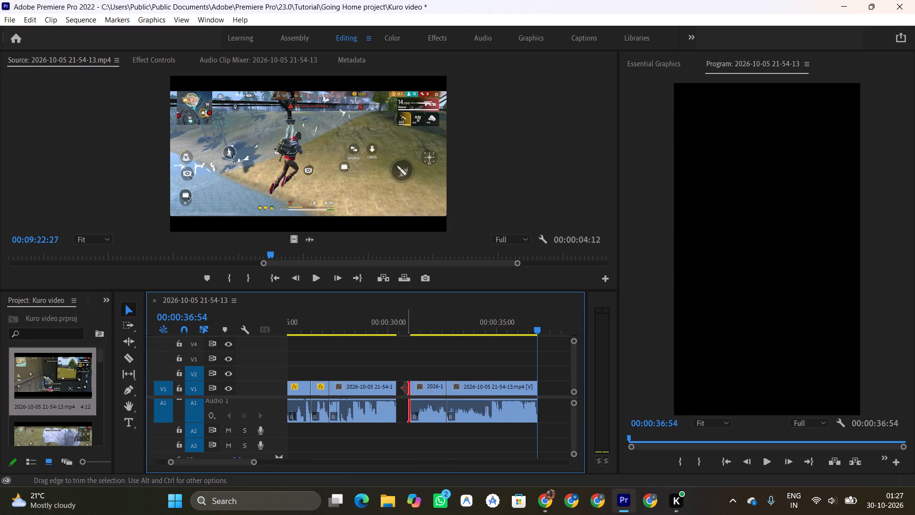
left_click(401, 388)
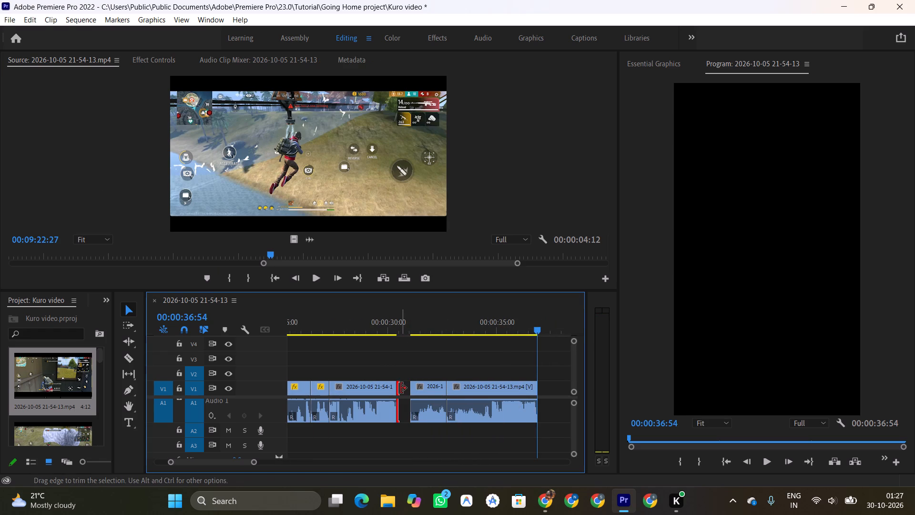
left_click(412, 356)
left_click(401, 384)
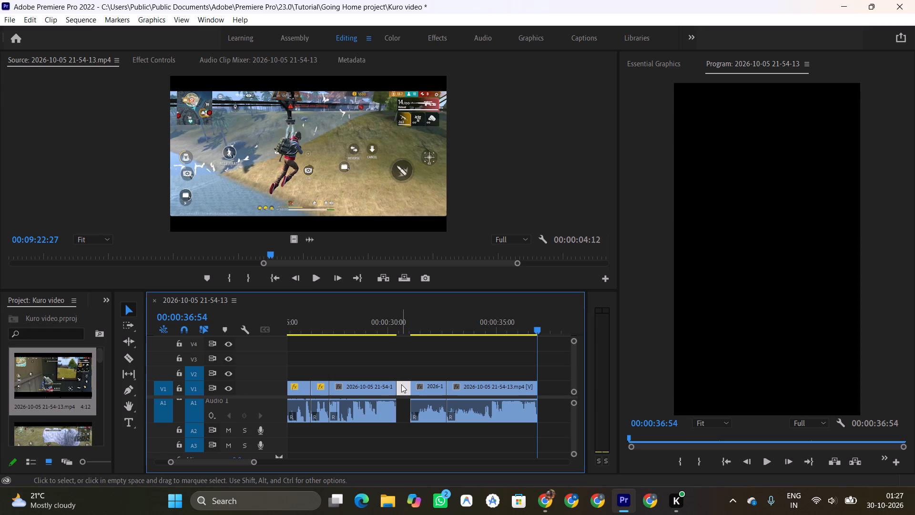
key("Delete")
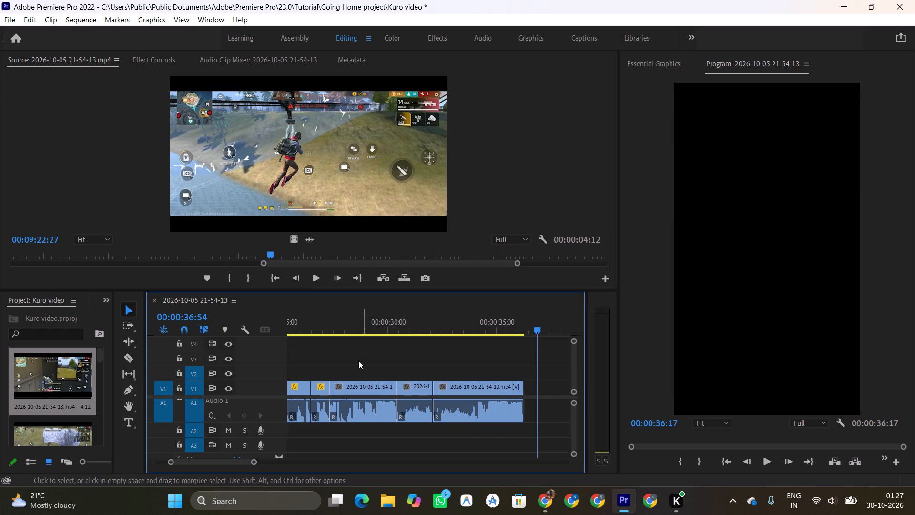
Play back the sequence from 00:00:27:01 through the joined scope-aiming, indoor run and window kill clips to review the cuts.
left_click(324, 321)
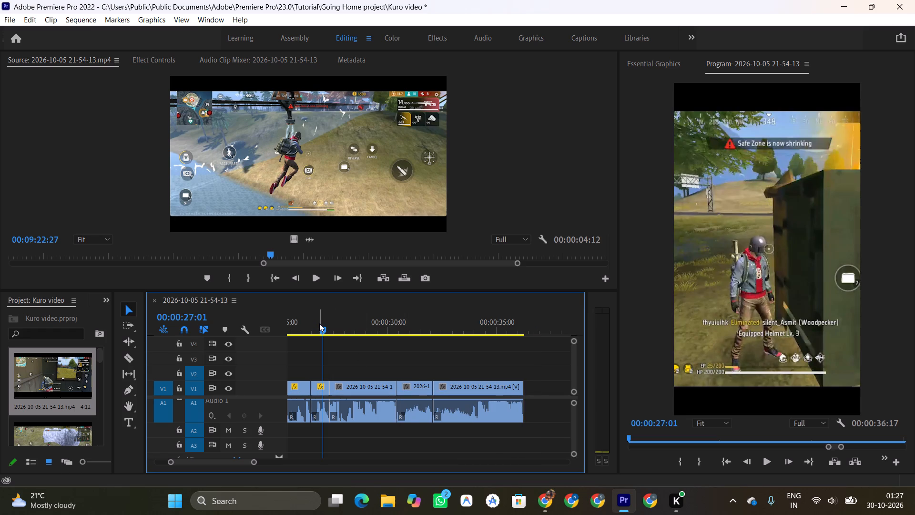
key("space")
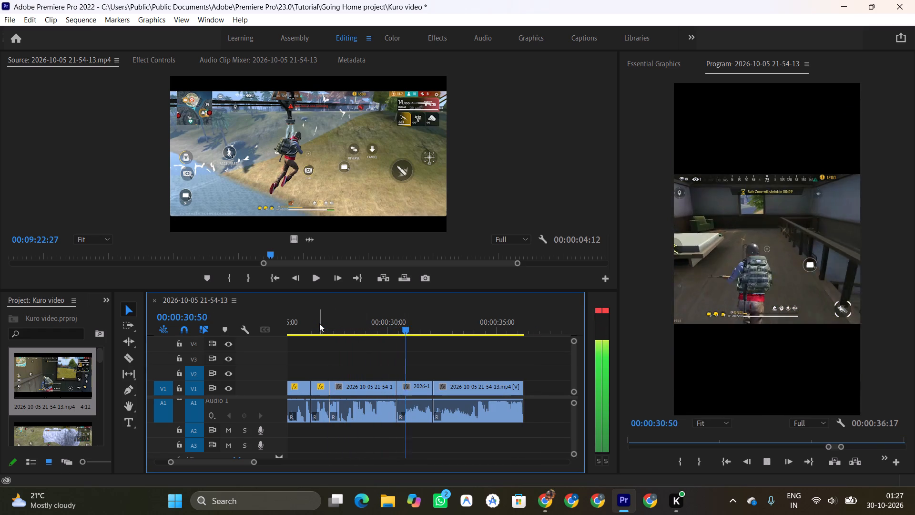
key("space")
left_click(386, 331)
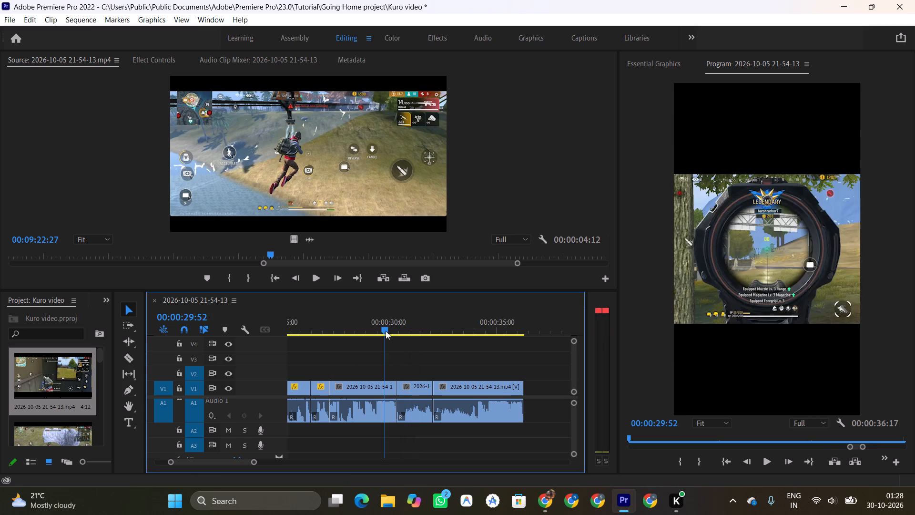
key("space")
key("space")
key("space")
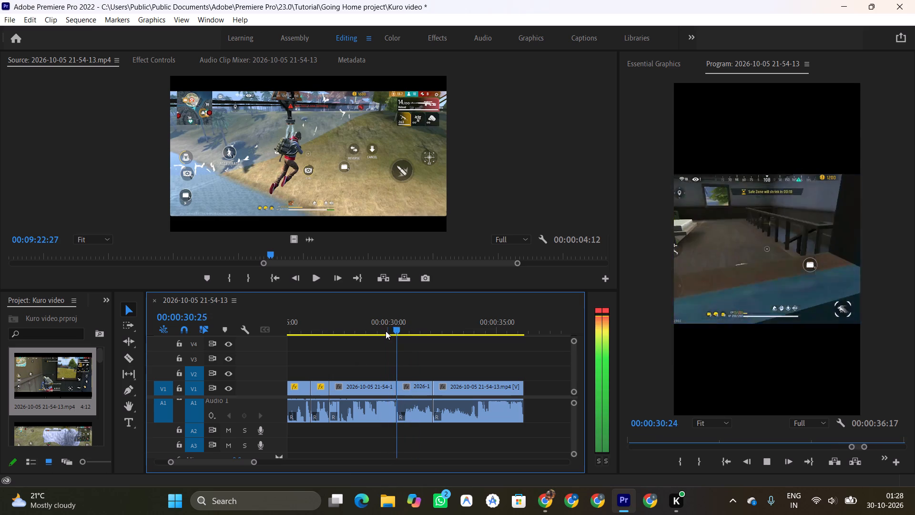
key("space")
key("space")
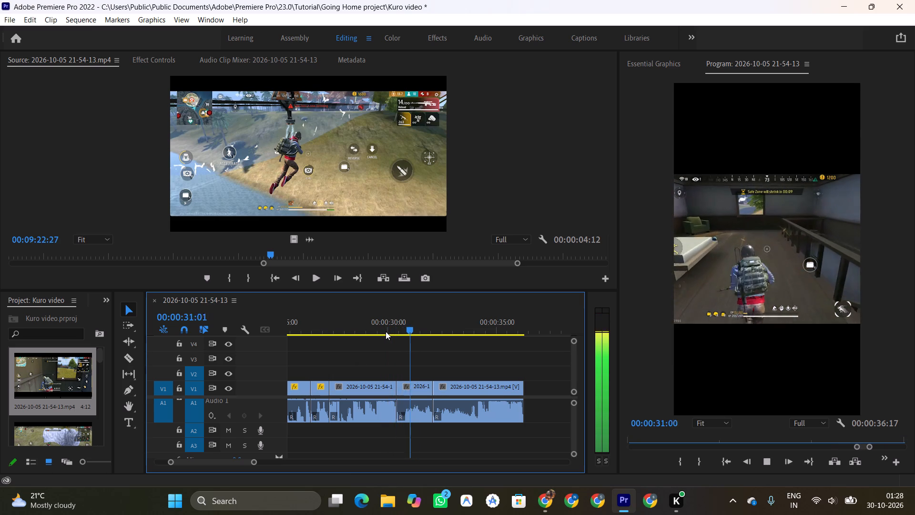
key("space")
key("space")
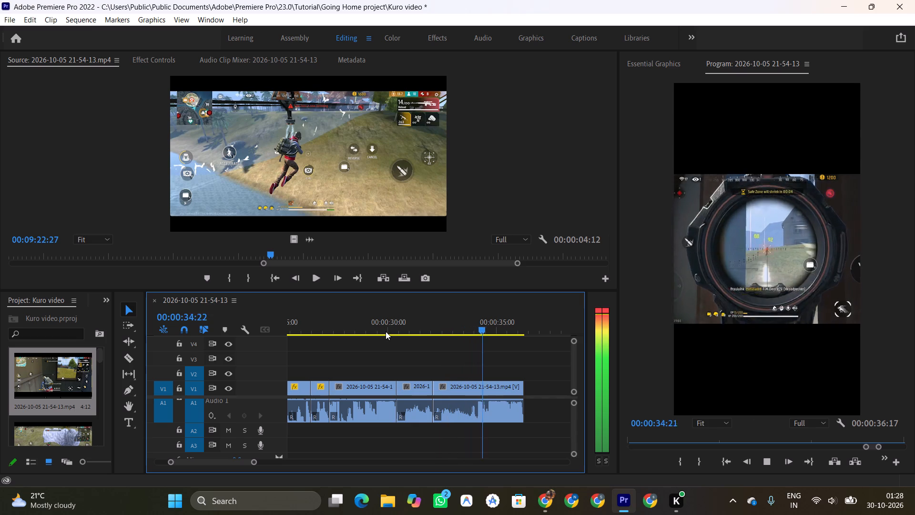
key("space")
key("space")
key("space")
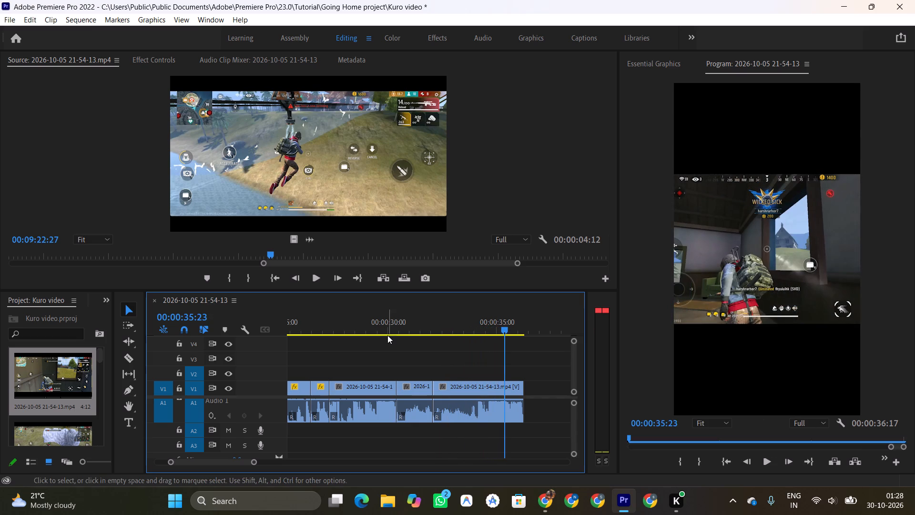
Split the final window kill clip at 00:00:35:26, after the Wicked Sick kill, and delete the leftover tail.
left_click(472, 327)
key("space")
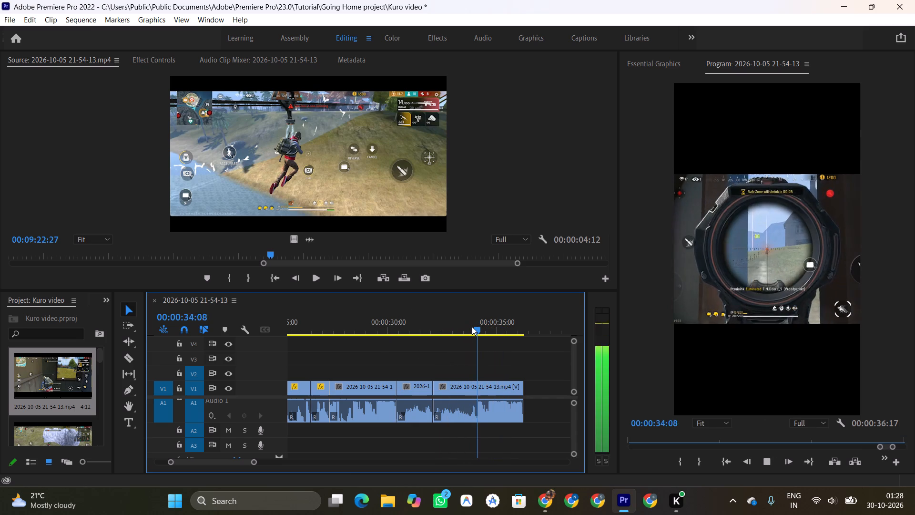
key("space")
key("space")
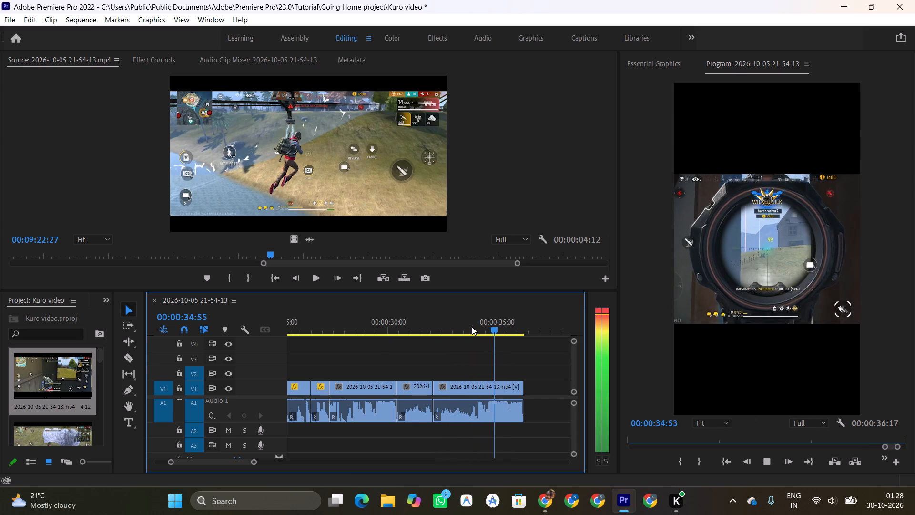
key("space")
left_click(434, 328)
key("space")
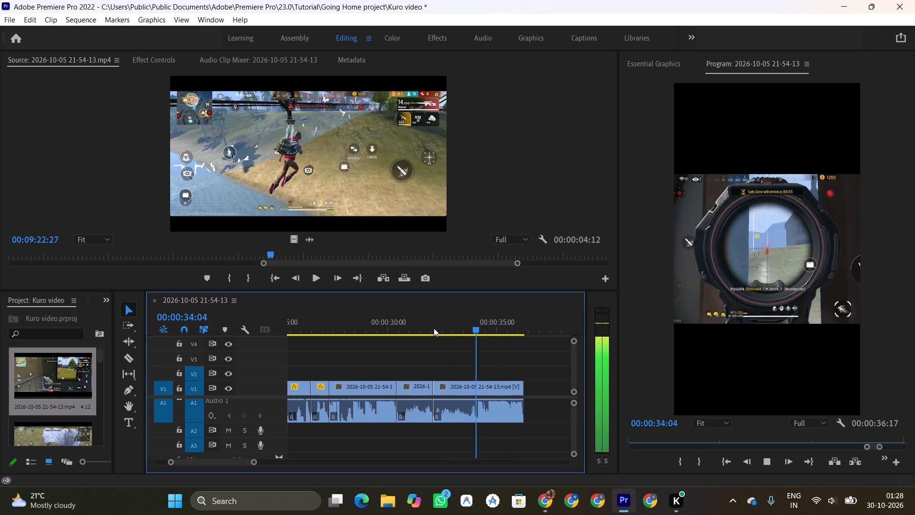
key("space")
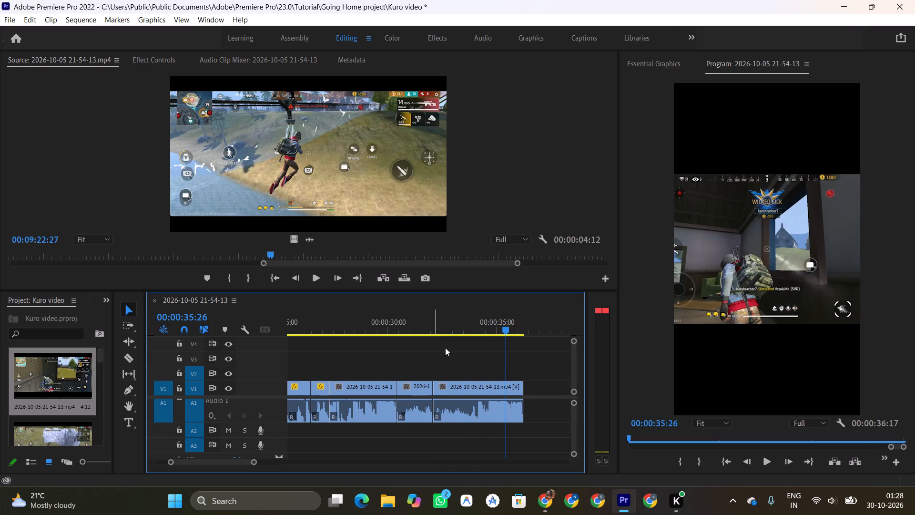
key("c")
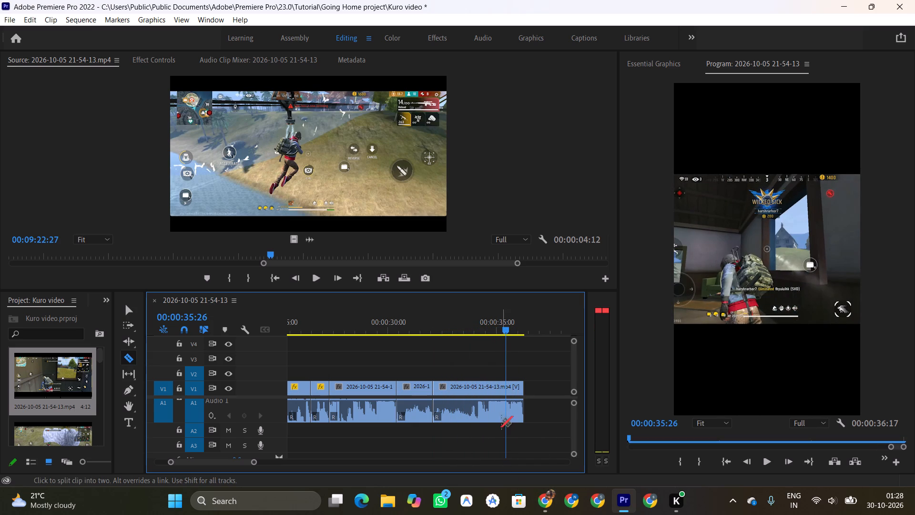
left_click(505, 408)
key("v")
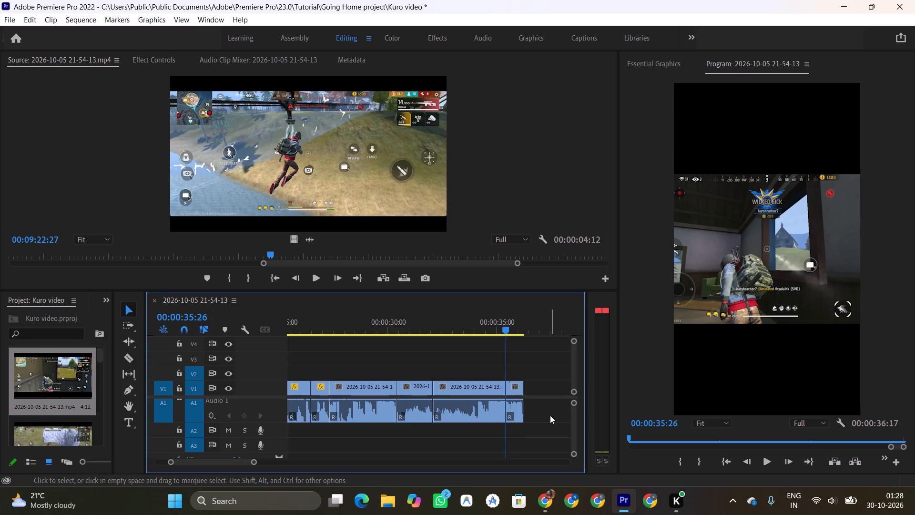
left_click(512, 388)
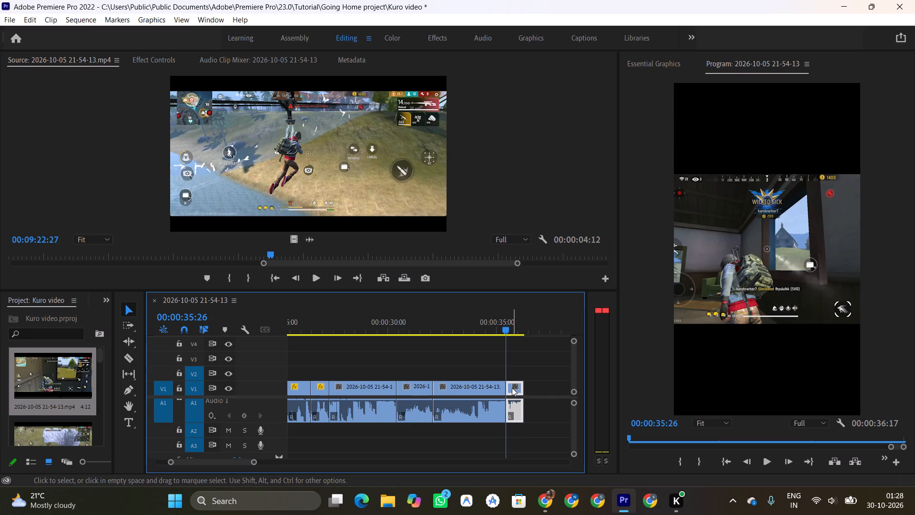
key("Delete")
Review the short indoor run clip and its cuts with the scope-aiming and window kill clips.
left_click(407, 325)
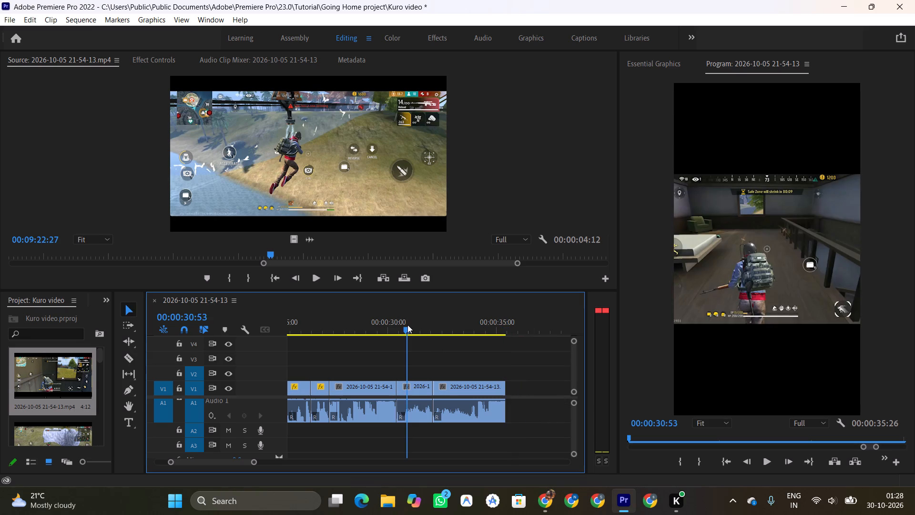
key("space")
key("space")
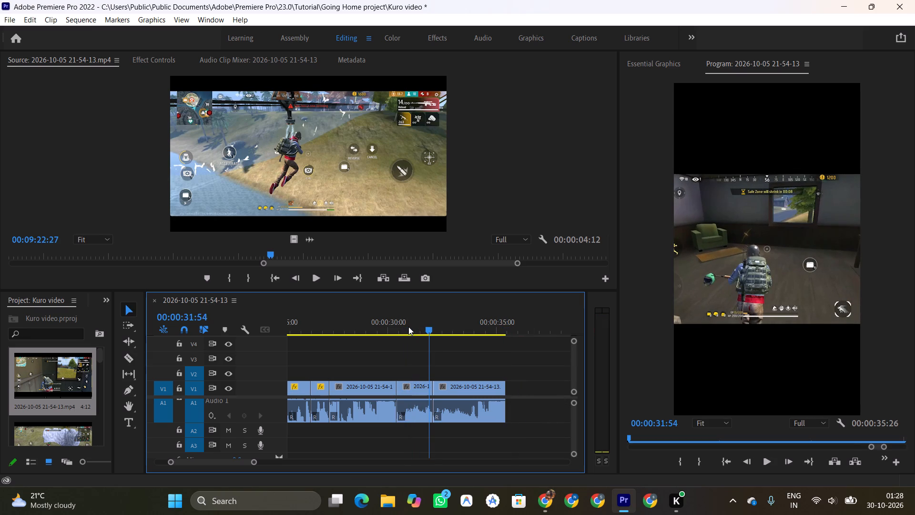
left_click(389, 331)
key("space")
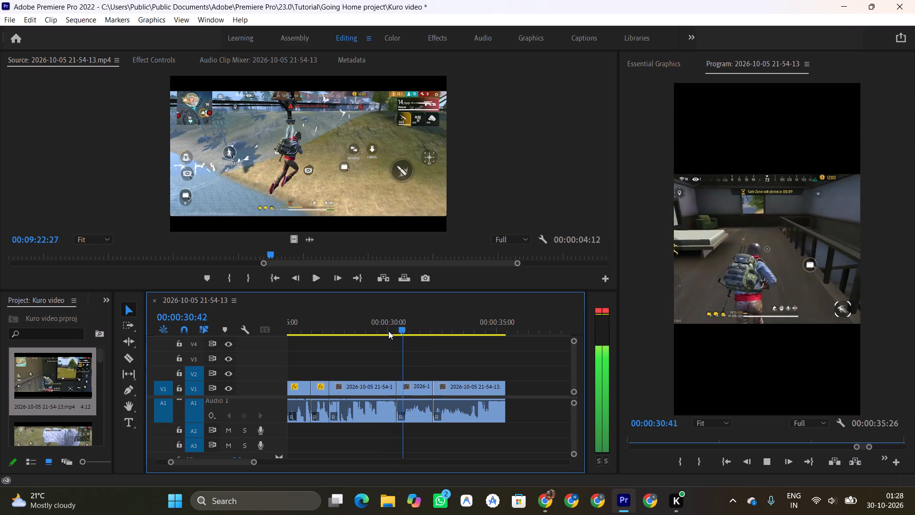
key("space")
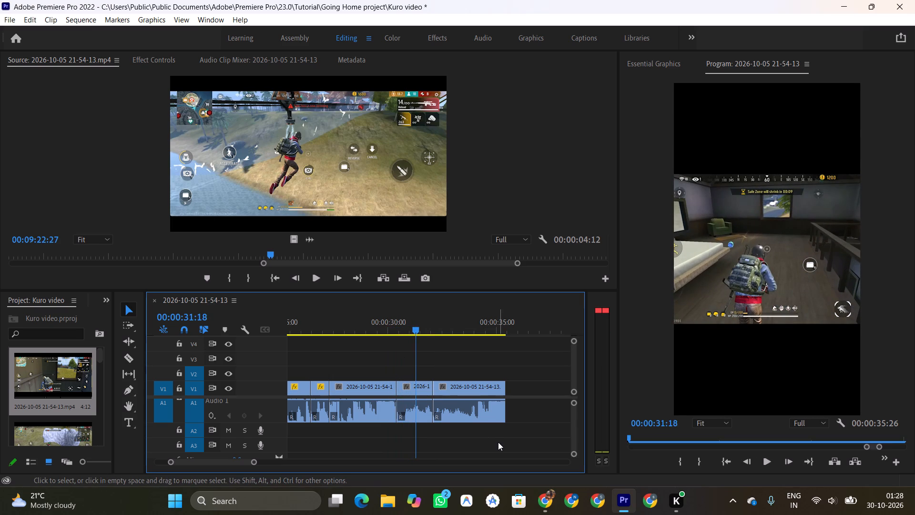
key("space")
key("space")
key("space")
key("space")
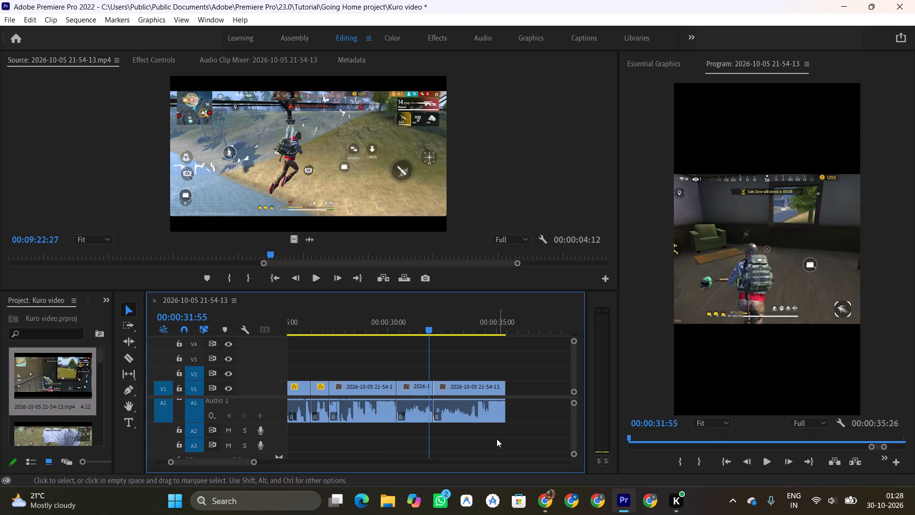
left_click(421, 386)
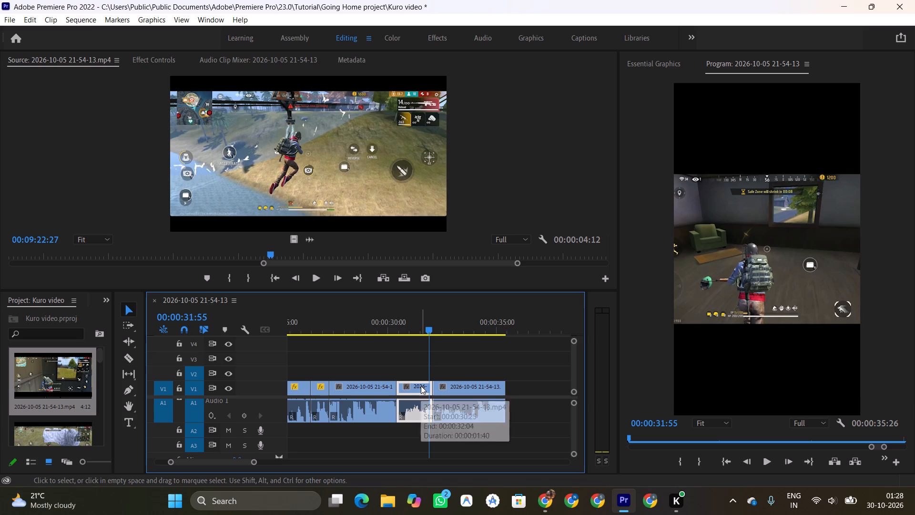
left_click(368, 321)
key("space")
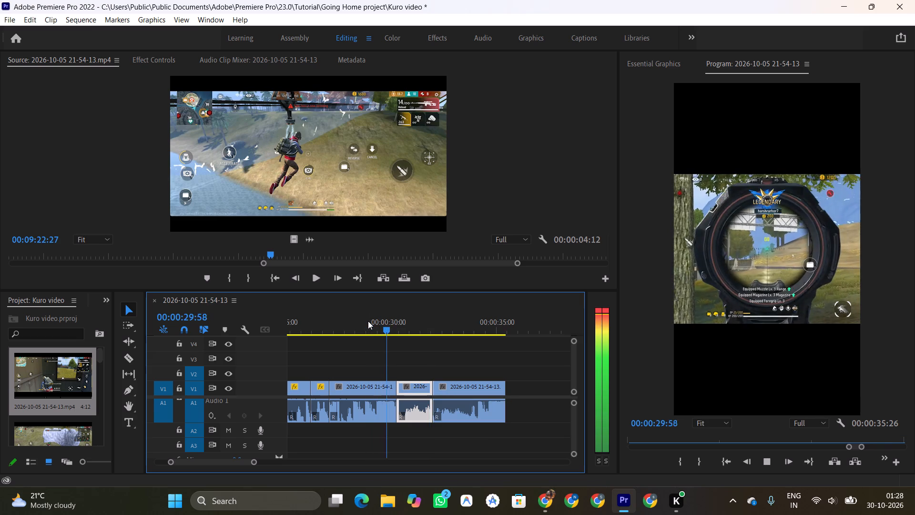
key("space")
key("space")
key("space")
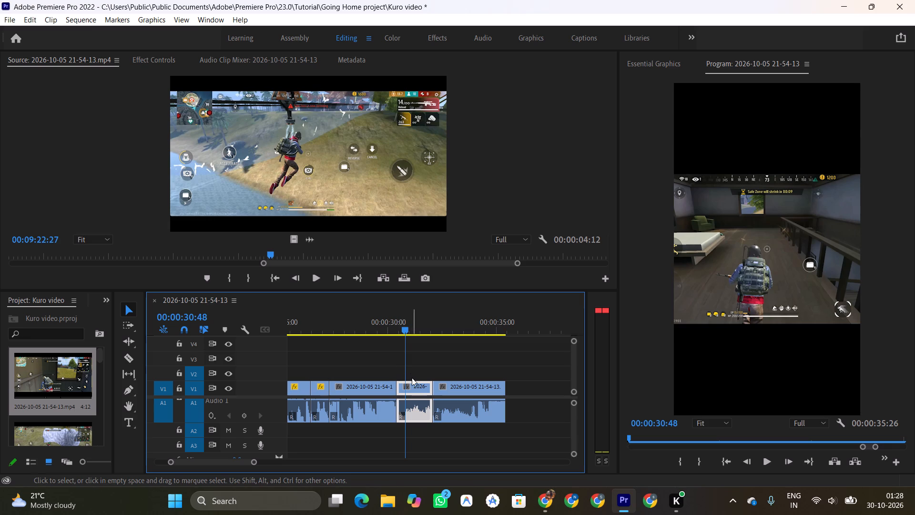
left_click_drag(406, 328, 398, 326)
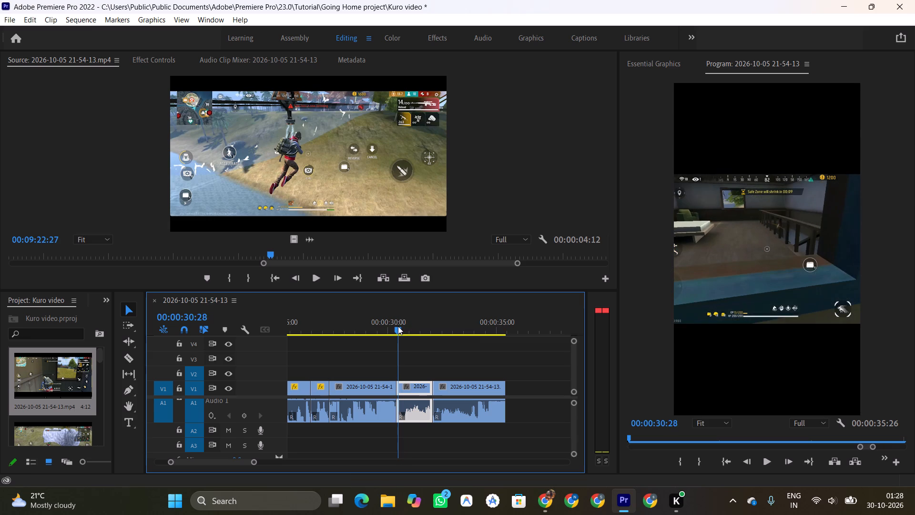
left_click_drag(398, 326, 436, 329)
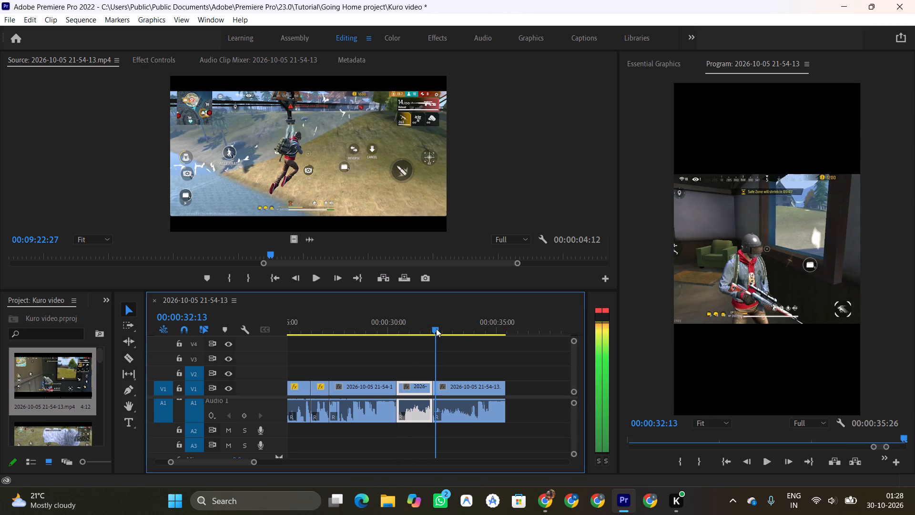
left_click_drag(436, 329, 397, 330)
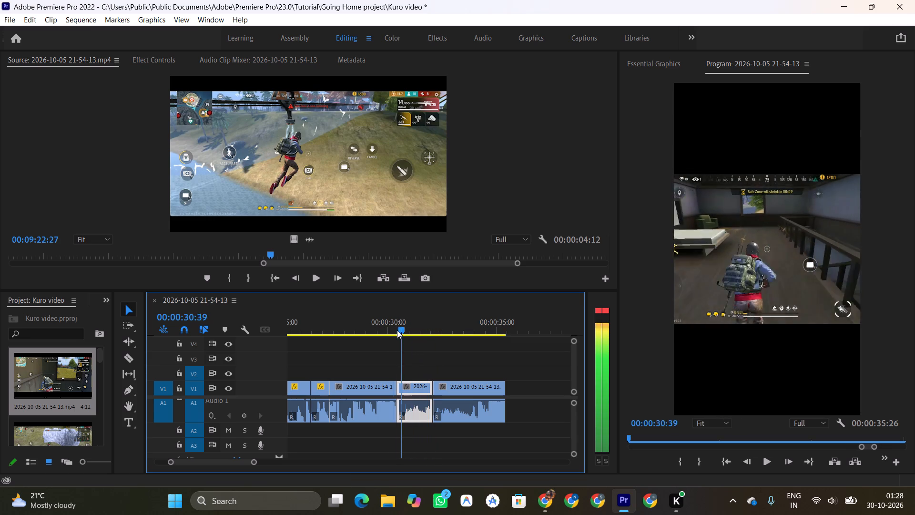
left_click_drag(397, 330, 393, 330)
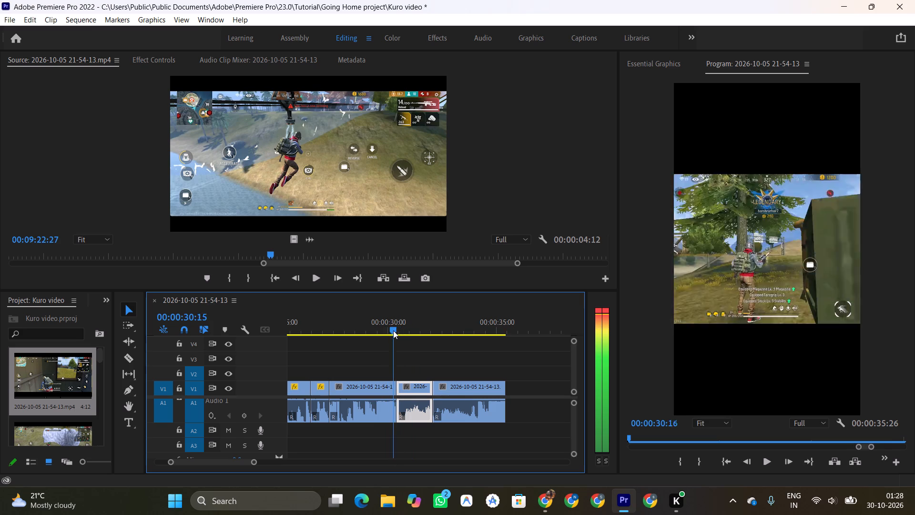
Trim the end of the short indoor run clip back to 00:00:31:32 and ripple delete the gap before the window kill clip.
left_click_drag(393, 330, 388, 328)
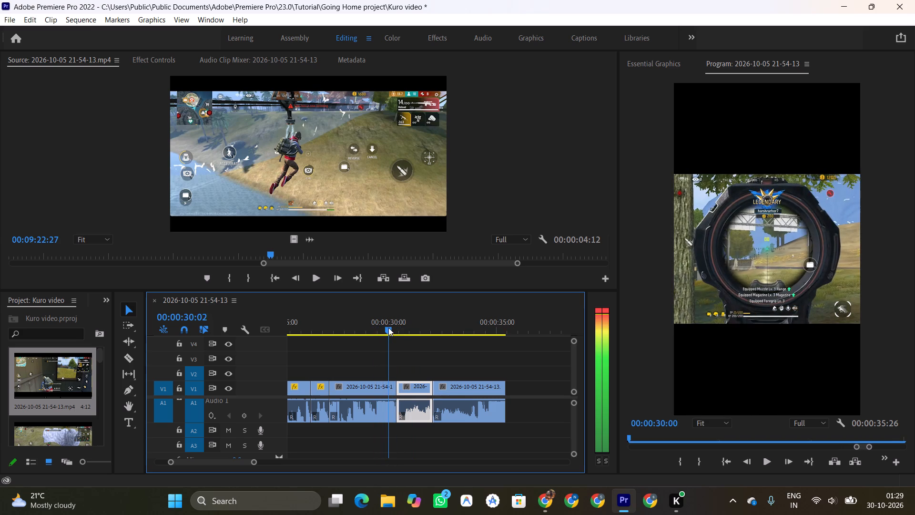
left_click_drag(388, 328, 389, 328)
key("space")
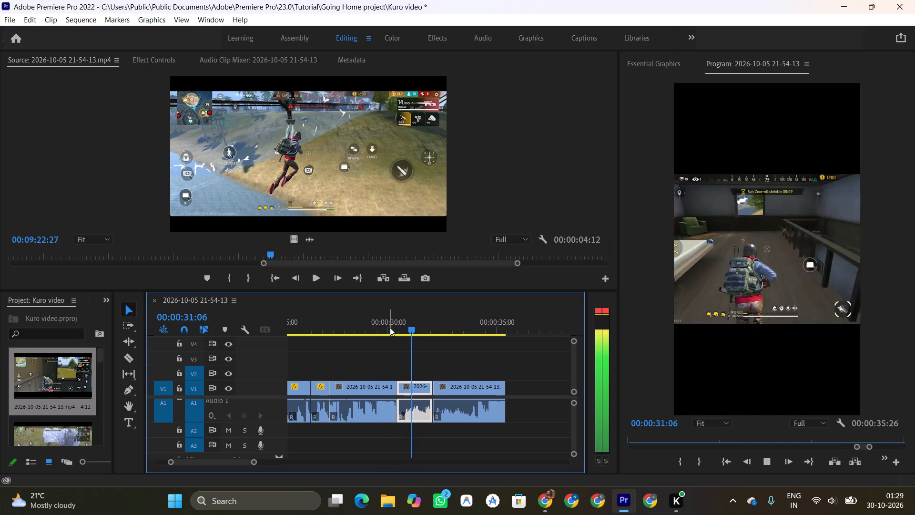
key("space")
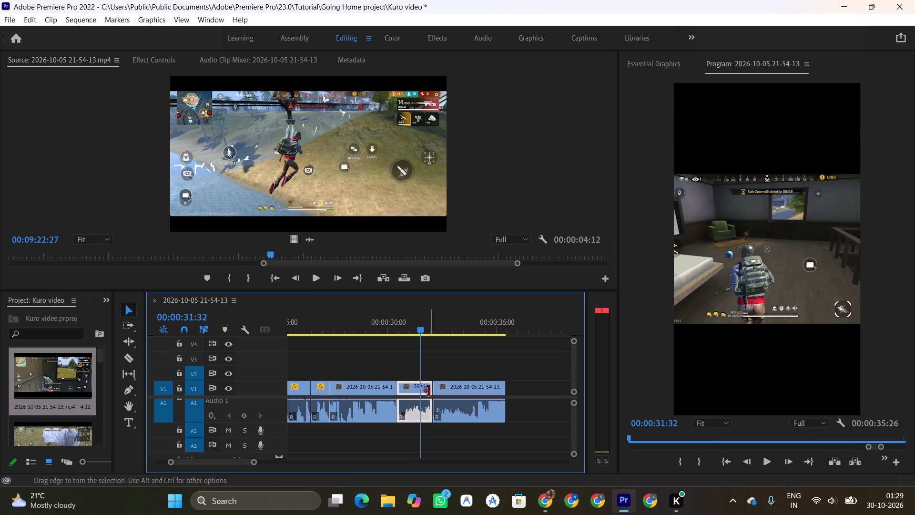
left_click_drag(429, 391, 421, 391)
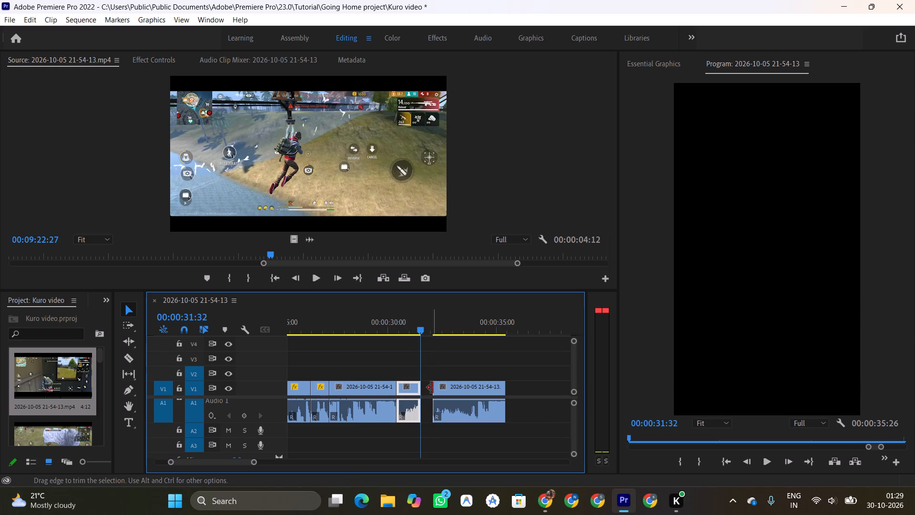
left_click(432, 388)
left_click(428, 388)
key("Delete")
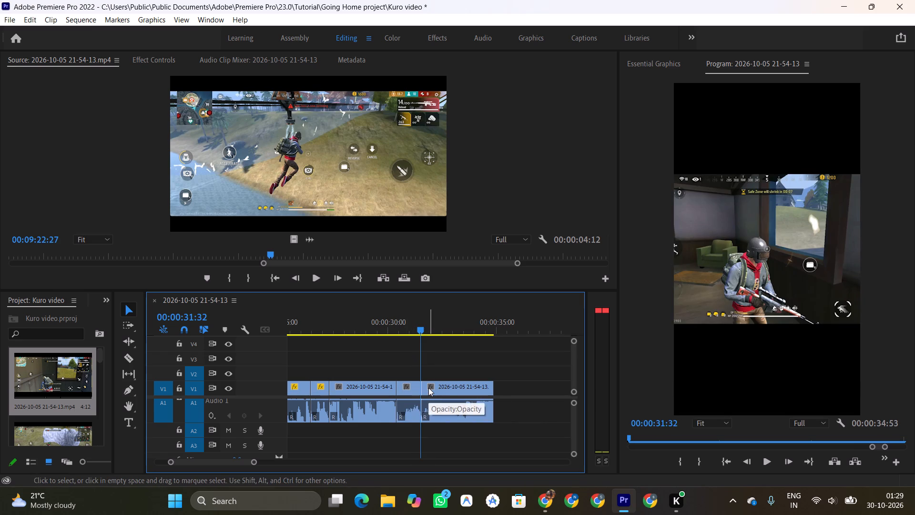
Play back the shortened indoor run clip and its transition into the window kill clip to check the pacing.
left_click(385, 331)
key("space")
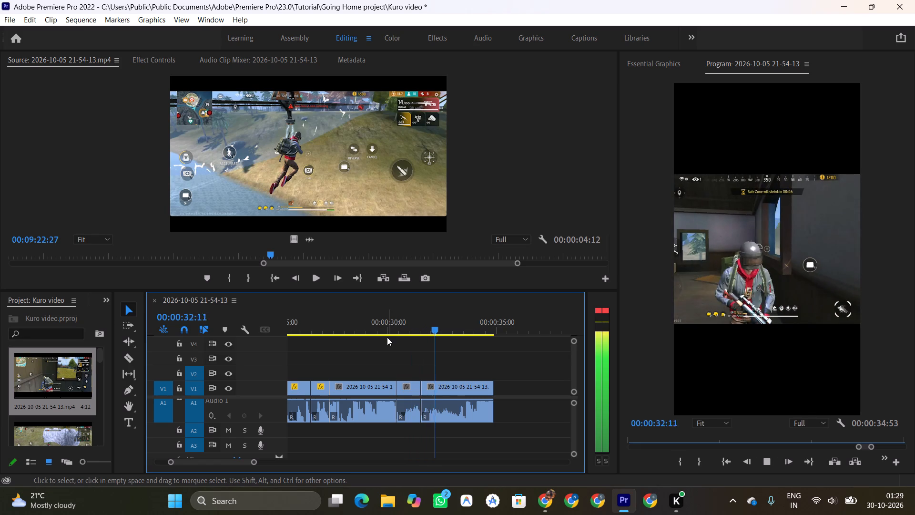
key("space")
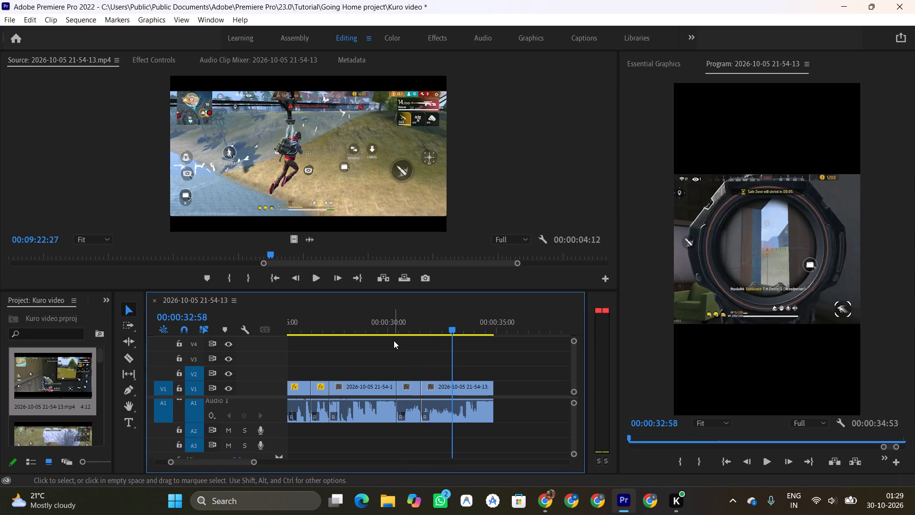
left_click(404, 335)
key("space")
left_click(407, 330)
key("space")
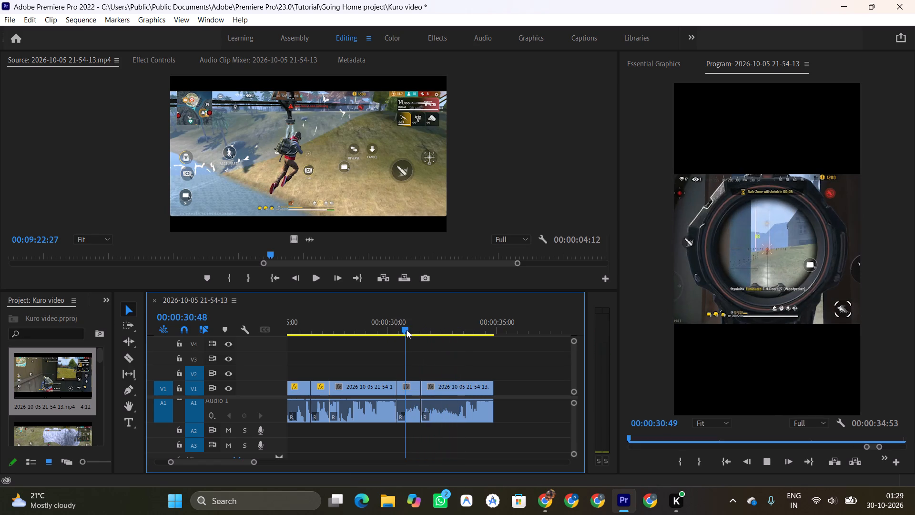
key("space")
key("space")
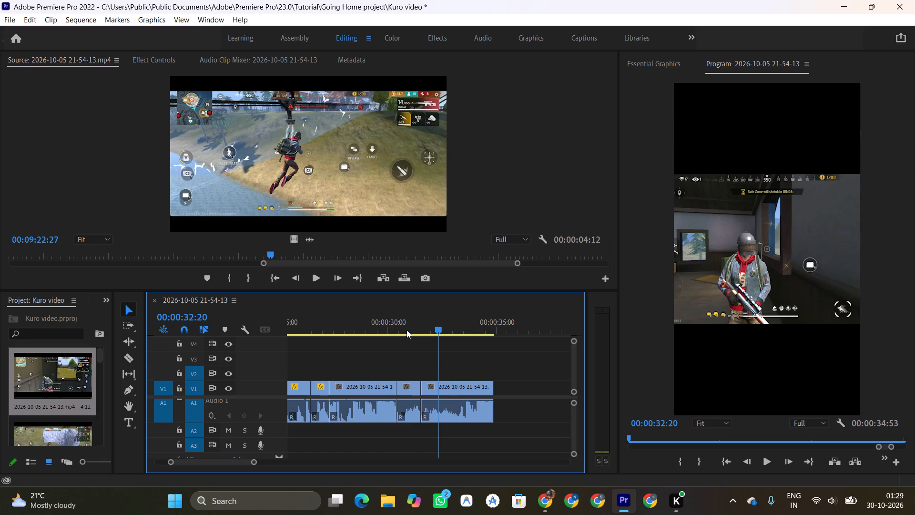
Split the final window kill clip at 00:00:32:00 and ripple delete its short opening portion before the scope-in.
key("space")
key("space")
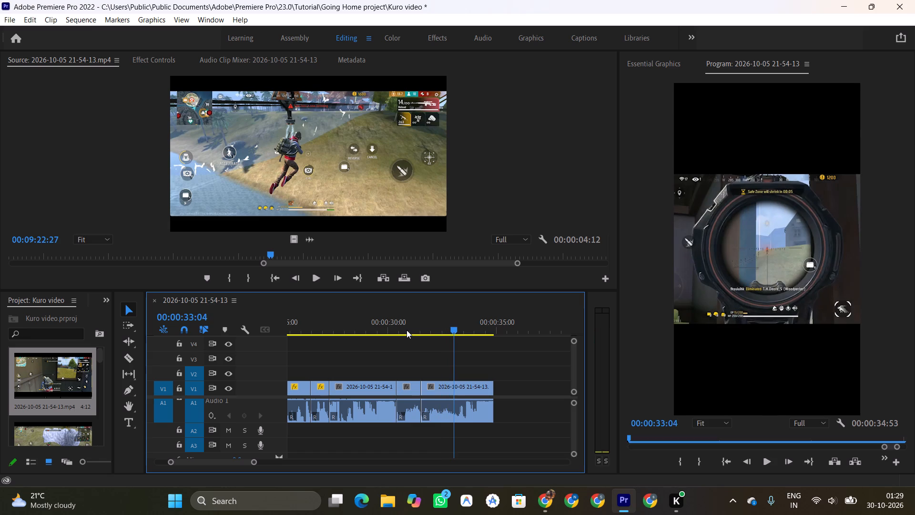
key("space")
key("space")
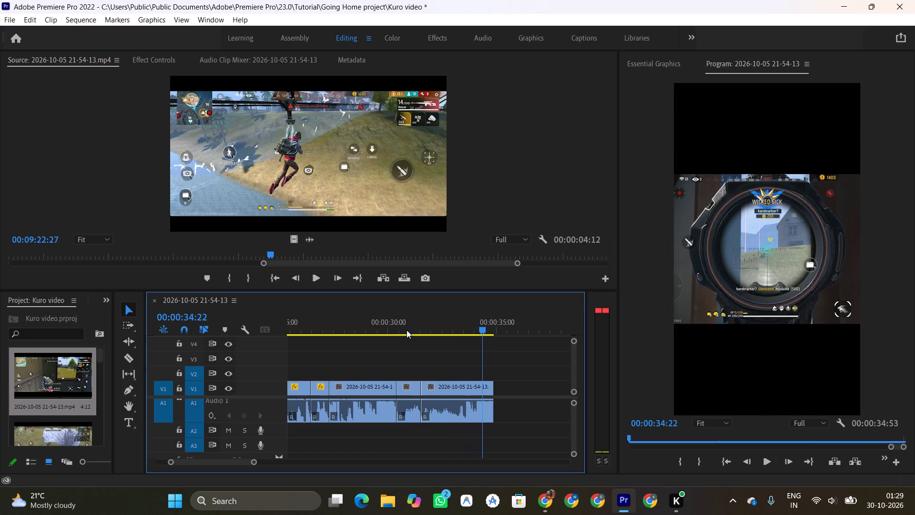
left_click(411, 330)
key("space")
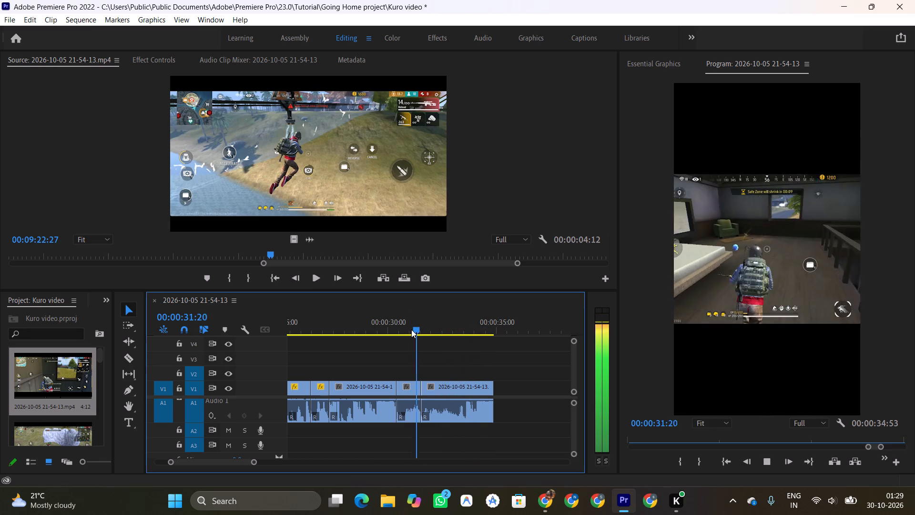
key("space")
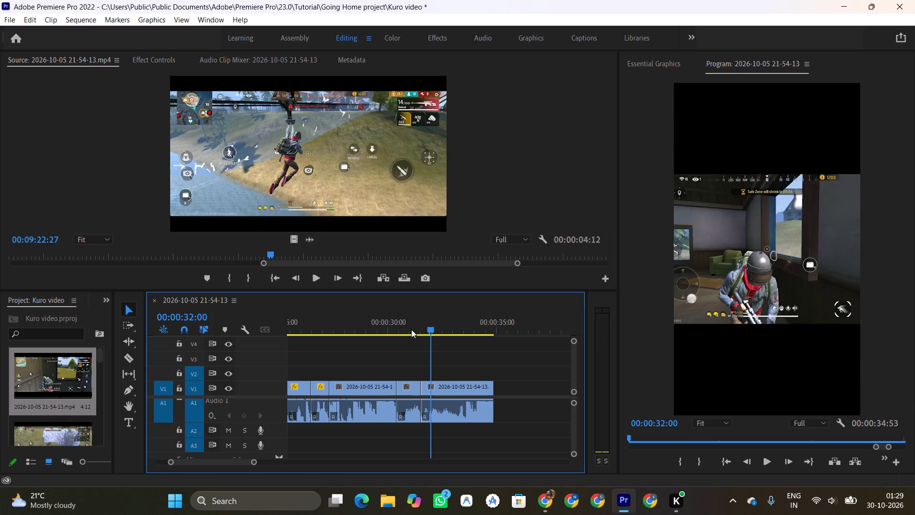
key("c")
left_click(431, 410)
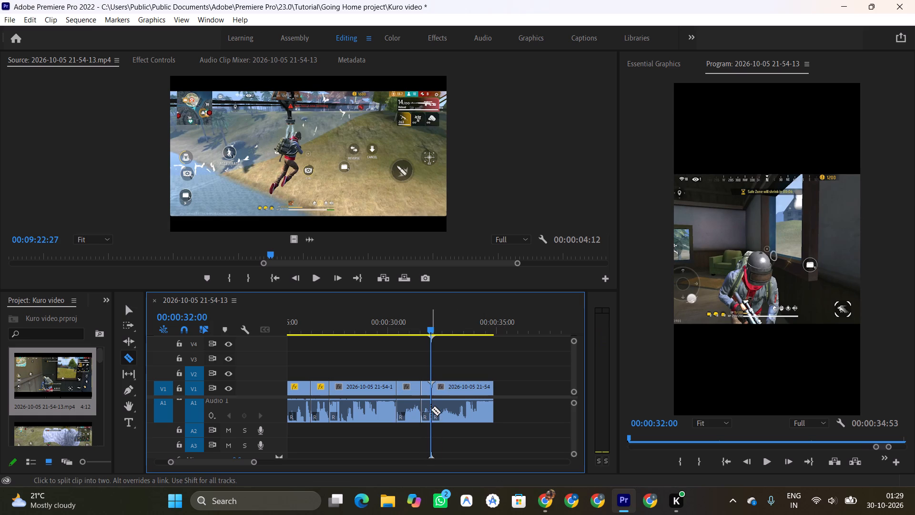
key("v")
left_click(427, 387)
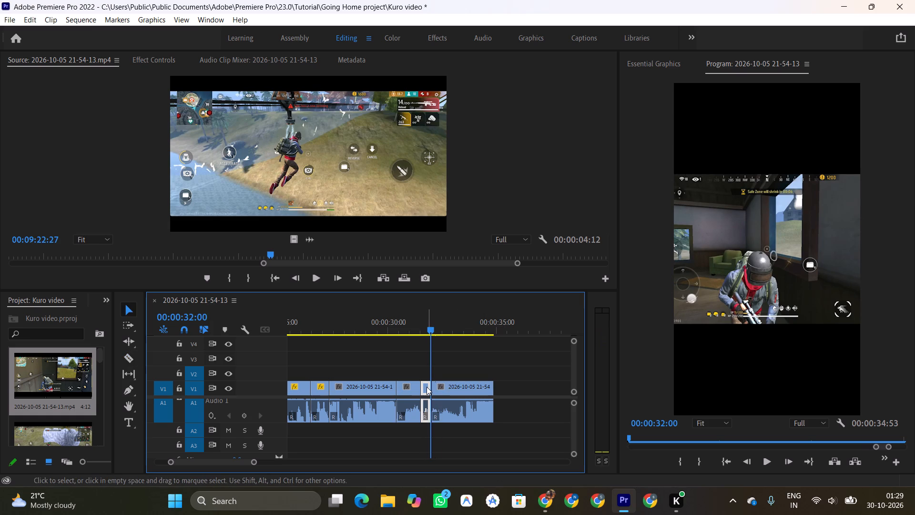
key("BackSpace")
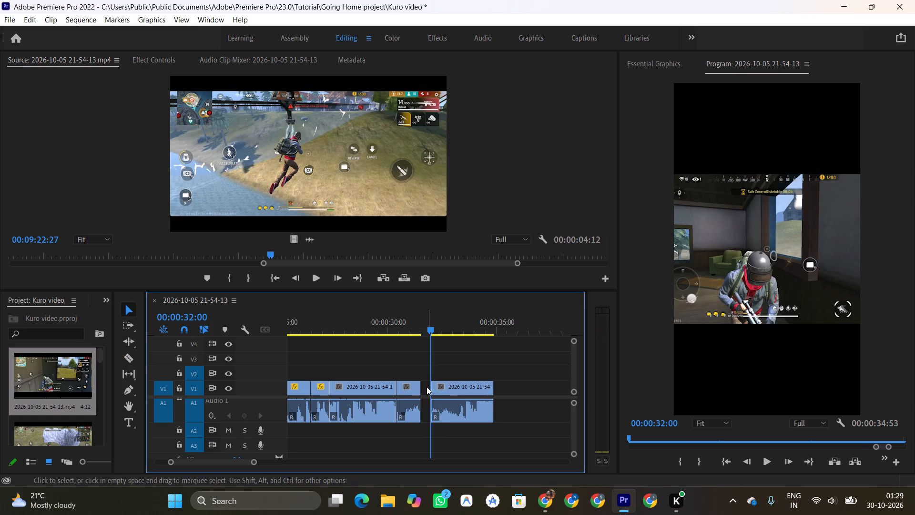
key("ctrl+z")
left_click(427, 387)
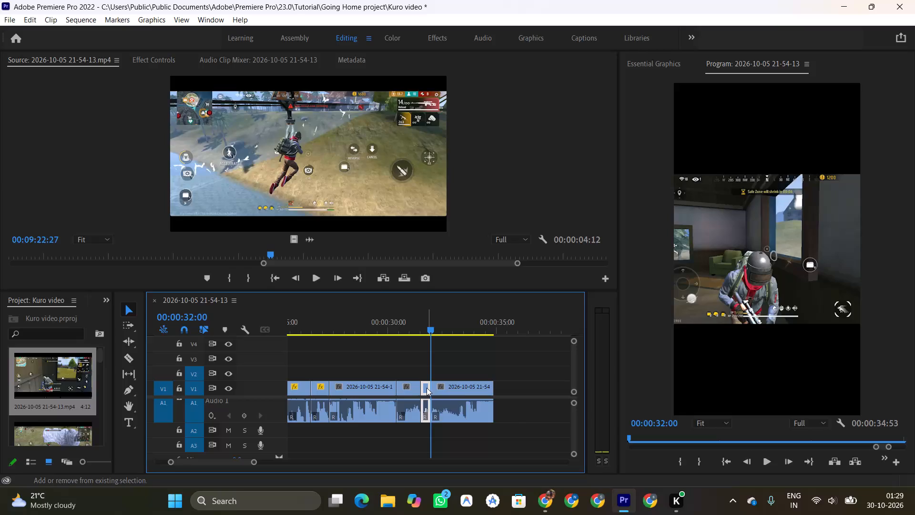
key("shift+BackSpace")
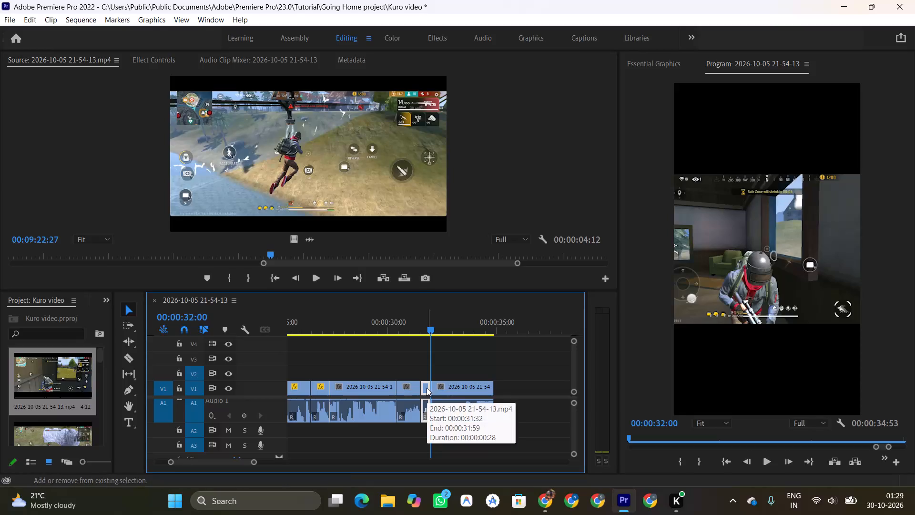
key("shift+Delete")
Play back the indoor run clip and the trimmed window kill clip to check the new cut and the ending.
left_click(406, 333)
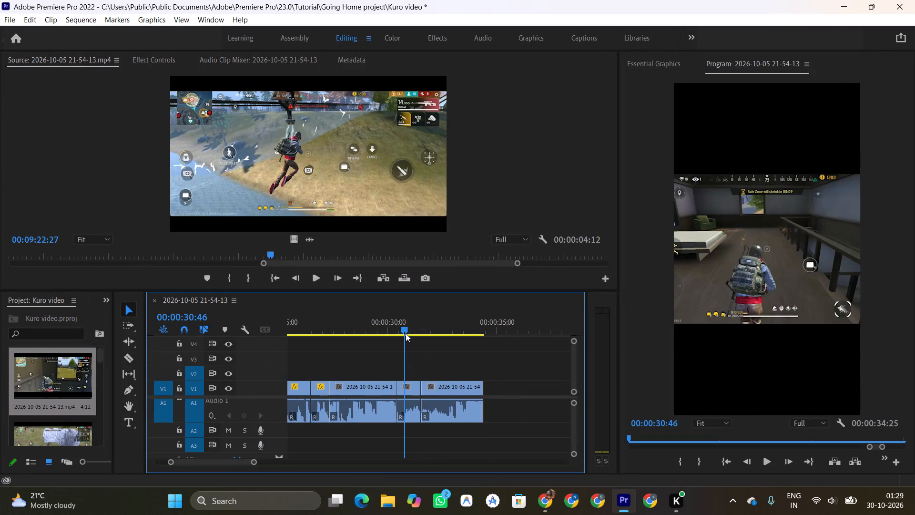
key("space")
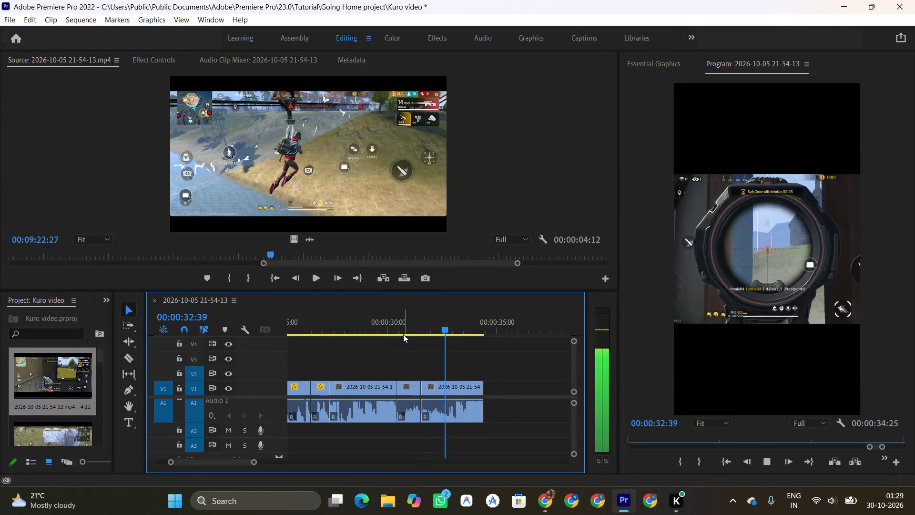
key("space")
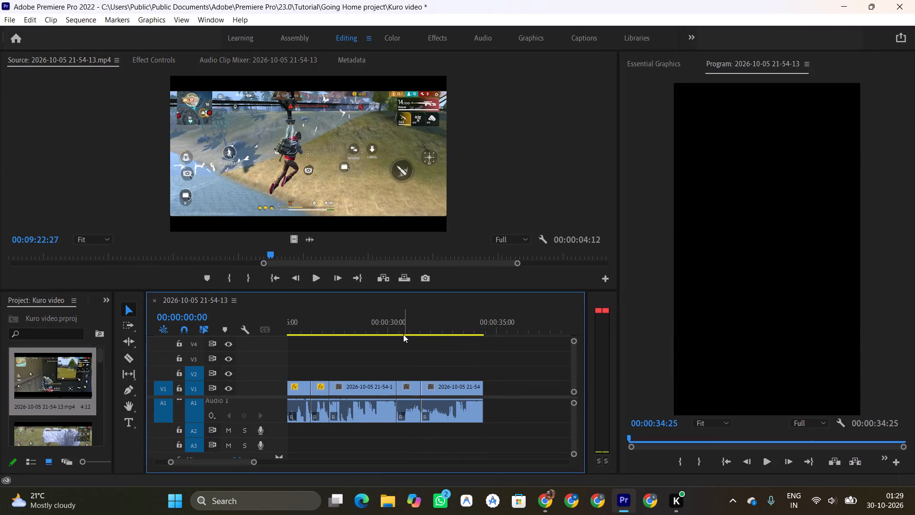
key("space")
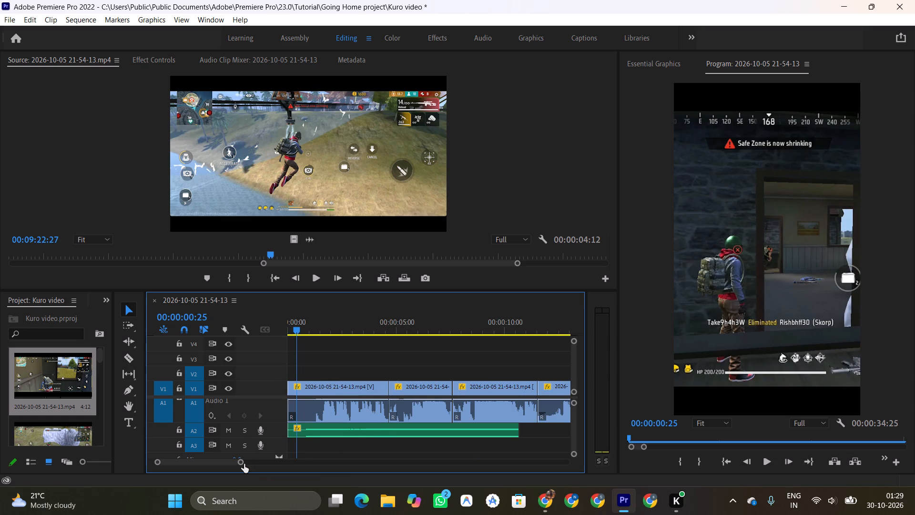
left_click_drag(243, 464, 337, 464)
left_click(392, 327)
key("space")
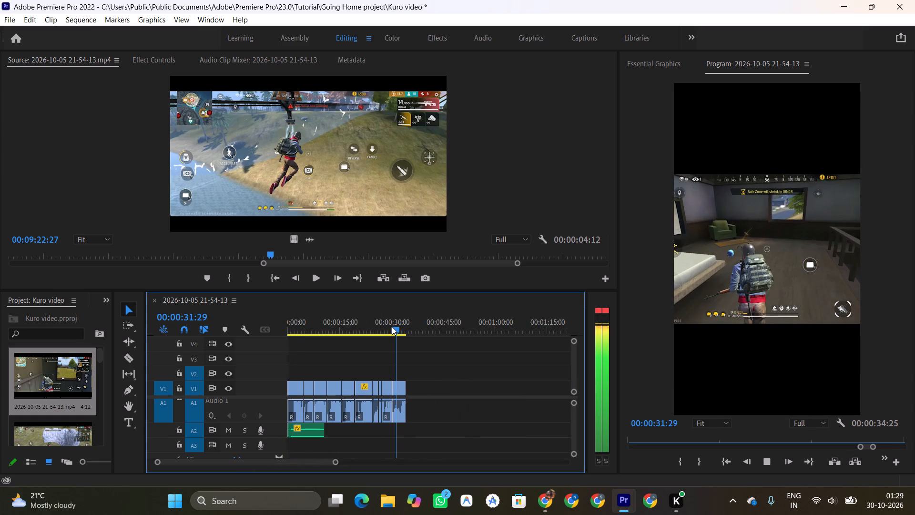
key("space")
Review the clips from the Penta Takedown kill through the crate clip into the scope-kill clip, comparing their framing.
left_click(358, 386)
left_click(366, 389)
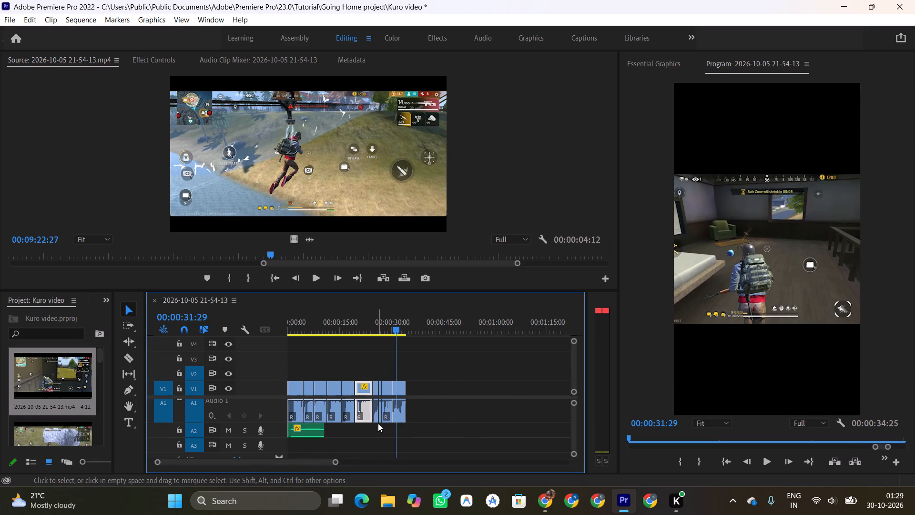
scroll(383, 425, "up", 10, "alt")
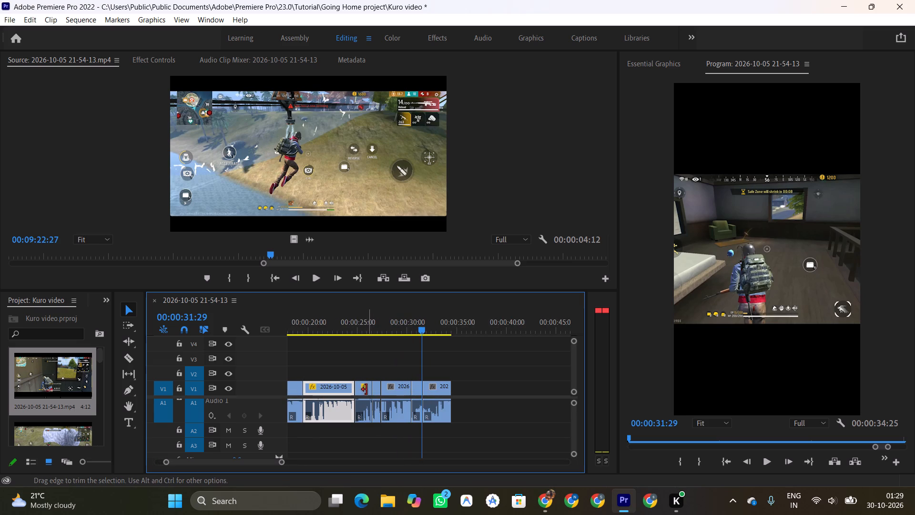
left_click(366, 390)
left_click(364, 385)
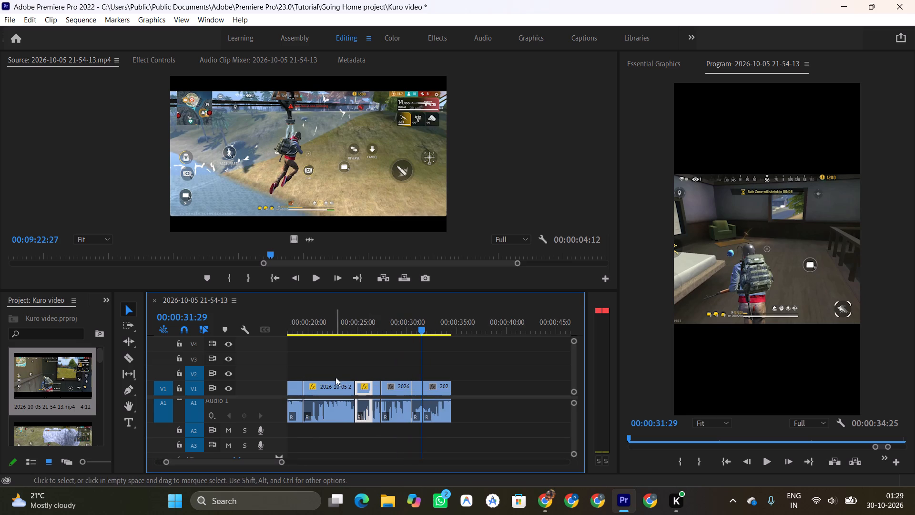
left_click(338, 387)
left_click(320, 322)
key("space")
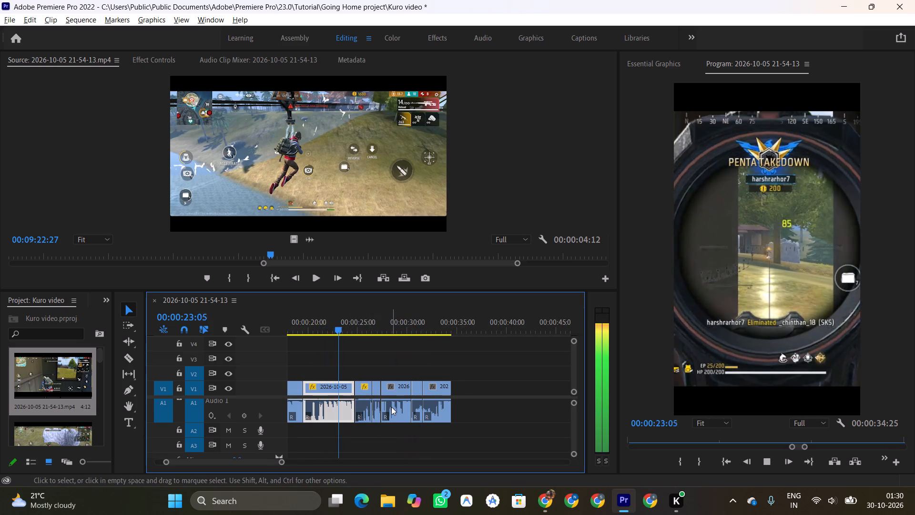
scroll(391, 407, "up", 6, "alt")
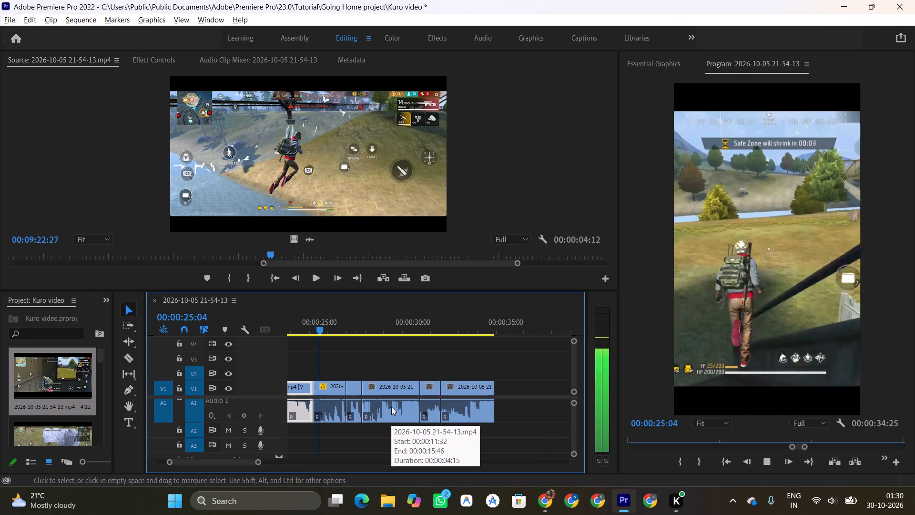
key("space")
key("space")
key("space")
left_click(383, 361)
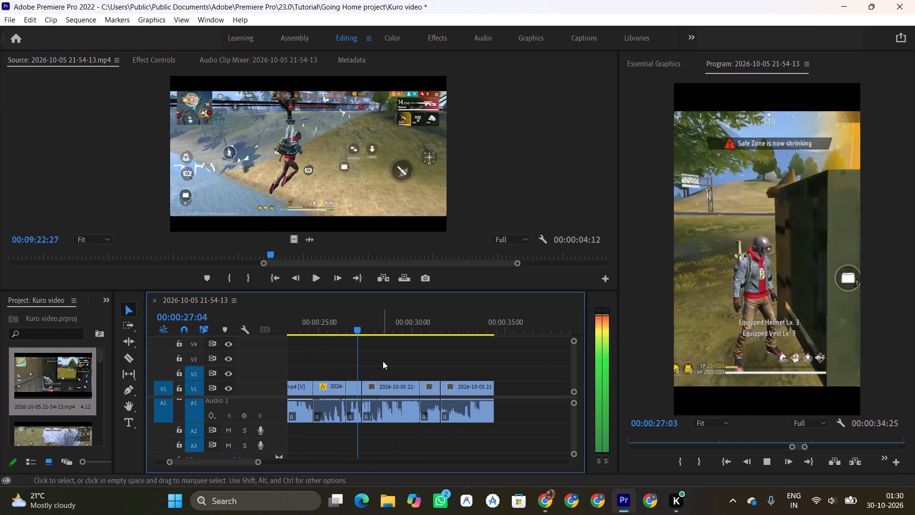
key("space")
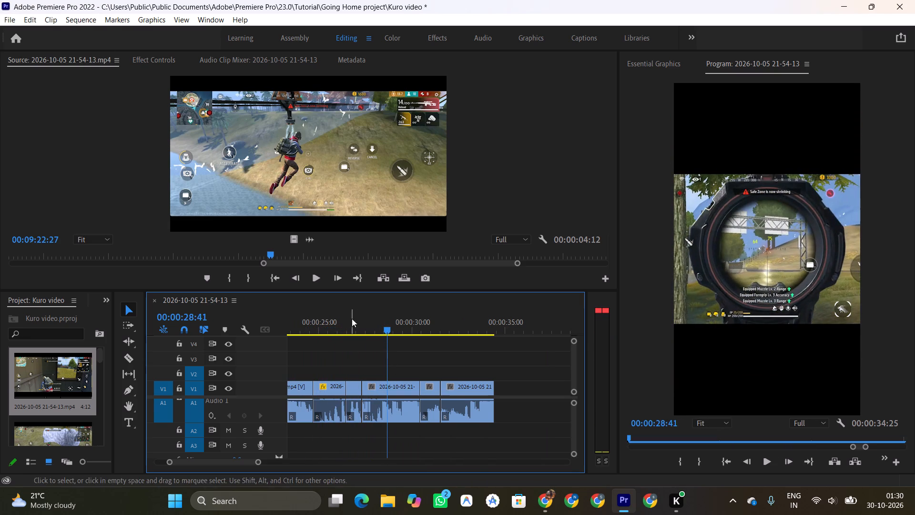
Copy the crate clip's Scale of 184 to the scope-kill, indoor run and window kill clips at the end.
left_click(348, 309)
left_click(352, 388)
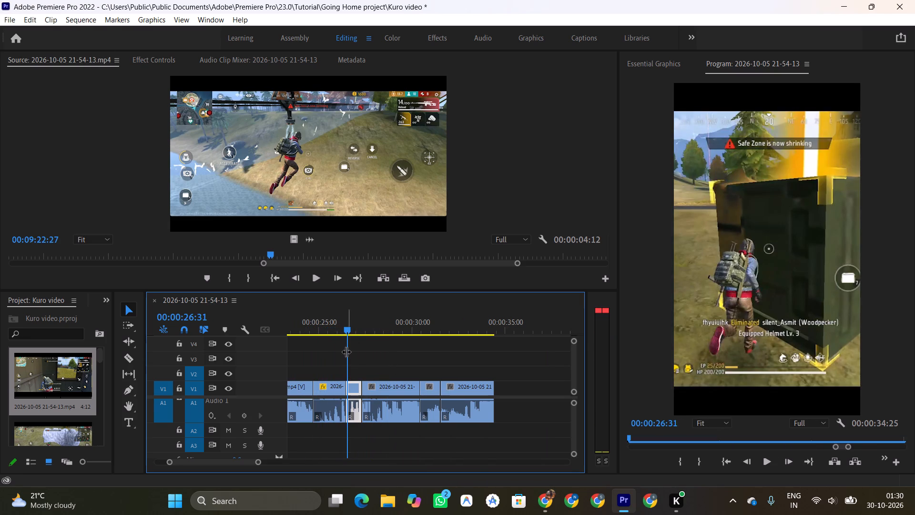
key("space")
key("space")
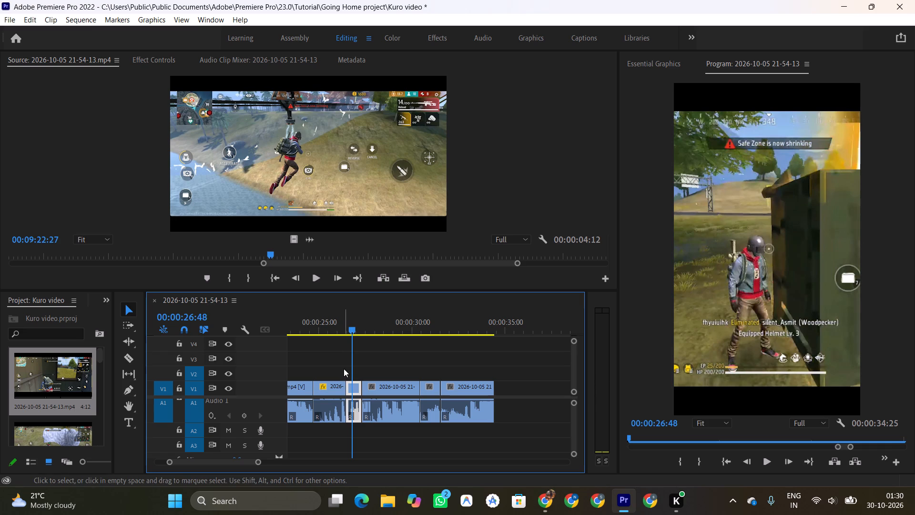
key("shift+percent")
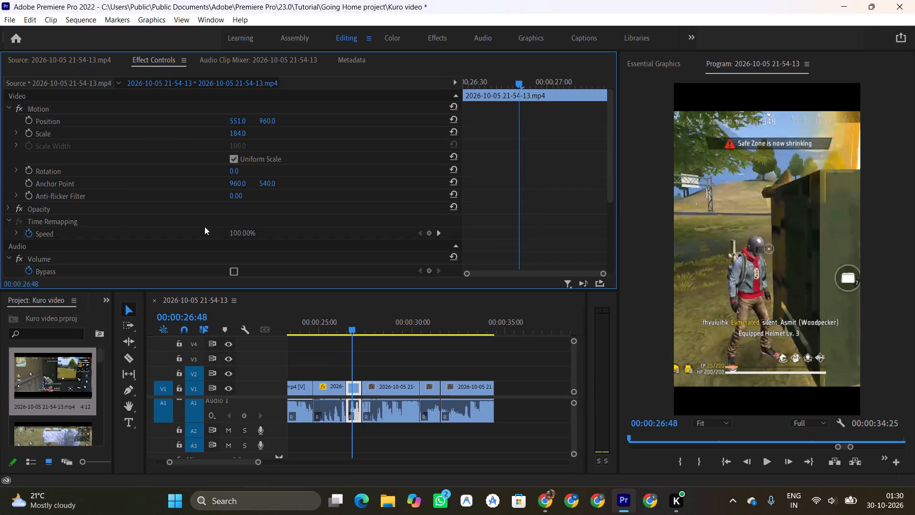
left_click(234, 134)
key("ctrl+c")
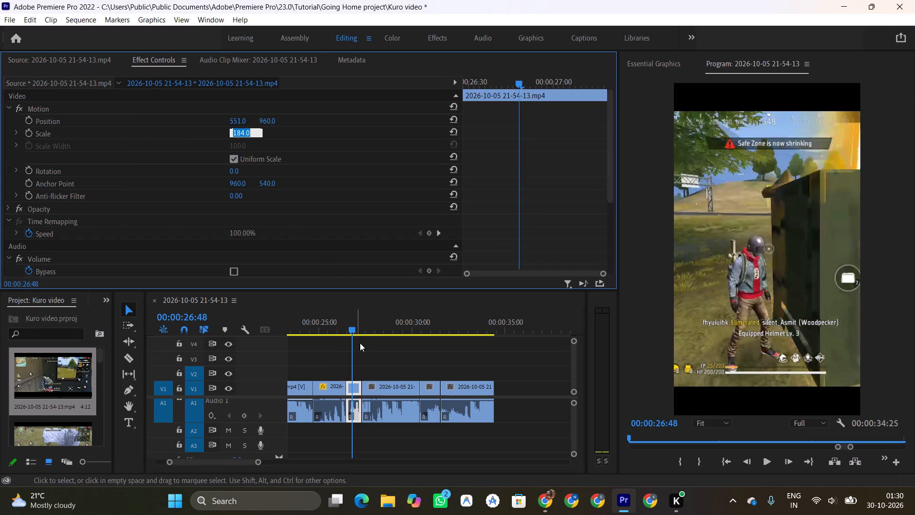
left_click(396, 383)
left_click(235, 132)
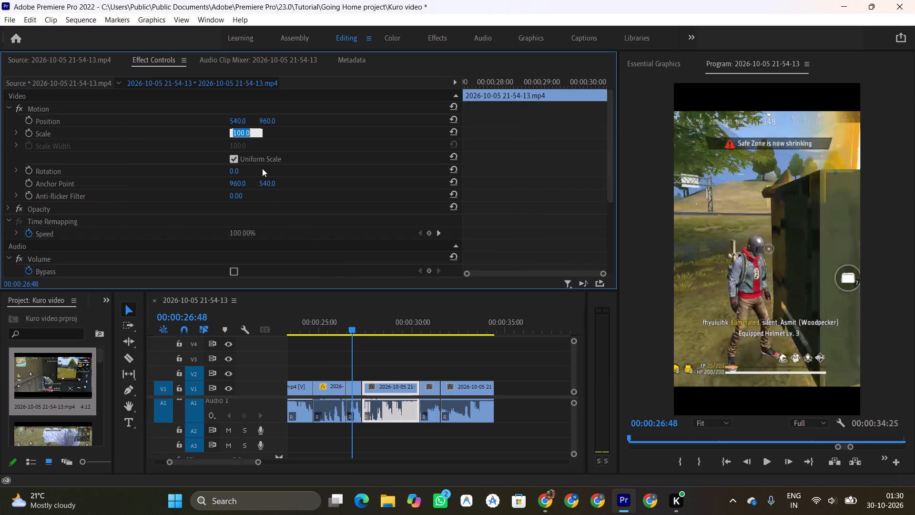
key("ctrl+v")
left_click(433, 385)
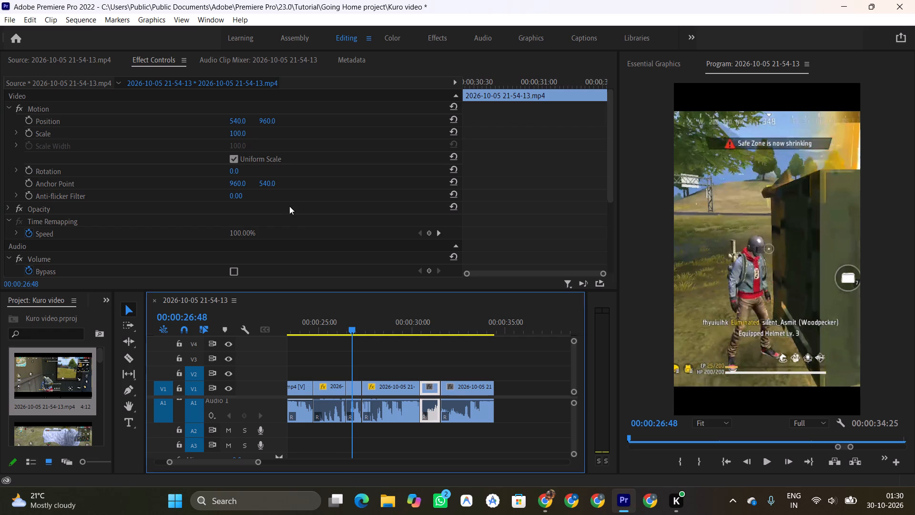
left_click(235, 134)
key("ctrl+v")
left_click(462, 395)
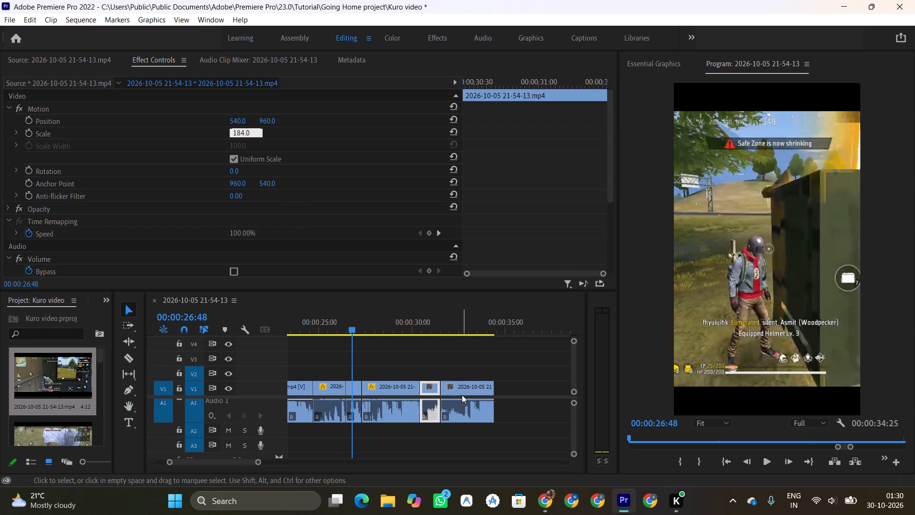
left_click(237, 134)
key("ctrl+v")
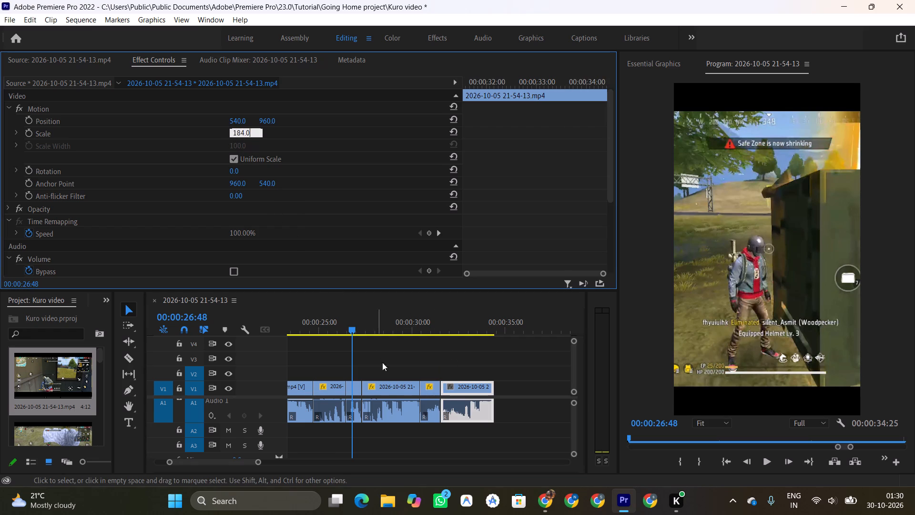
Copy the crate clip's horizontal Position of 551 to the scope-kill, indoor run and window kill clips at the end.
left_click(331, 389)
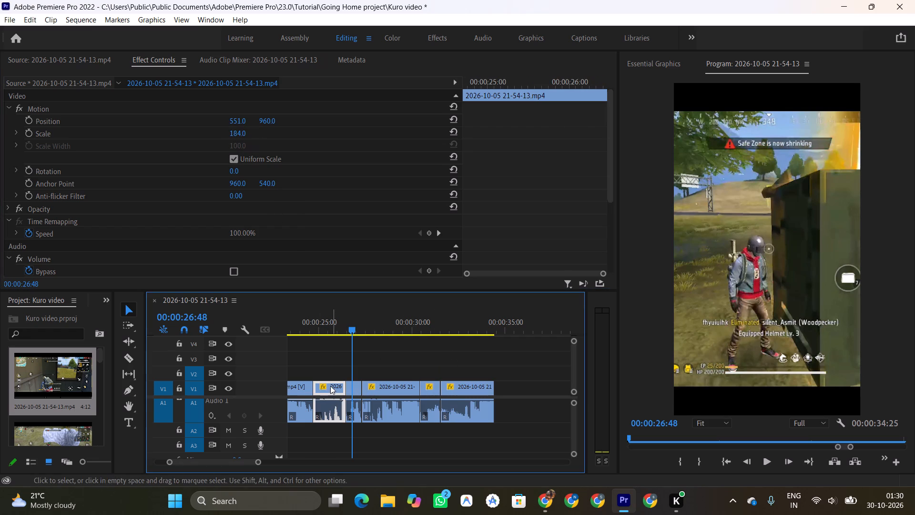
left_click(238, 117)
key("ctrl+c")
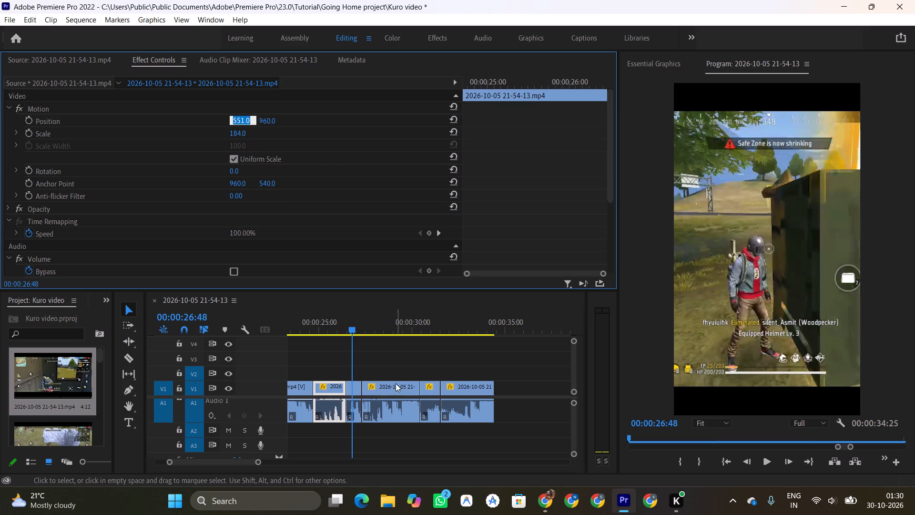
left_click(397, 386)
left_click(237, 121)
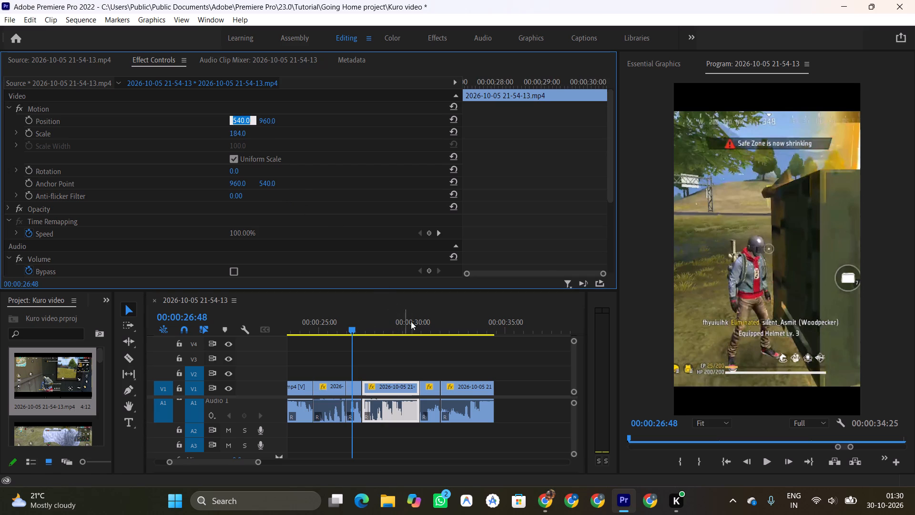
key("ctrl+v")
left_click(464, 388)
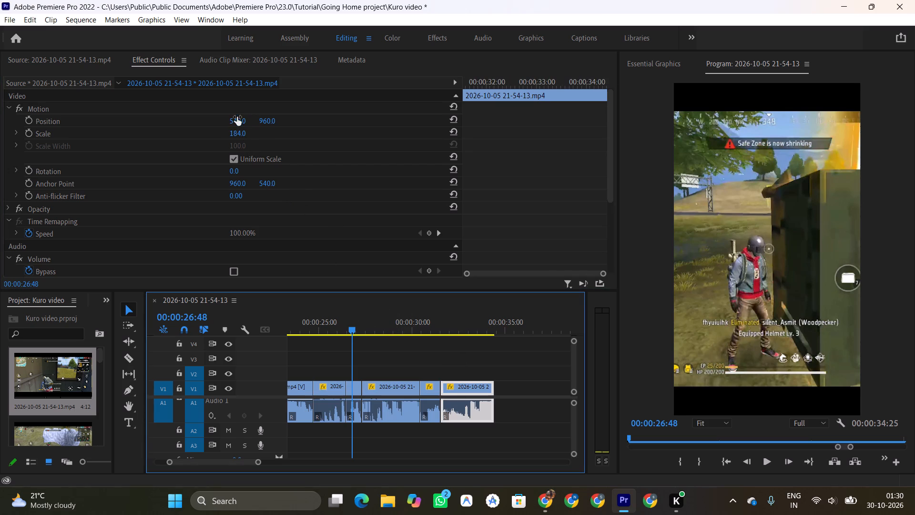
left_click(237, 117)
key("ctrl+v")
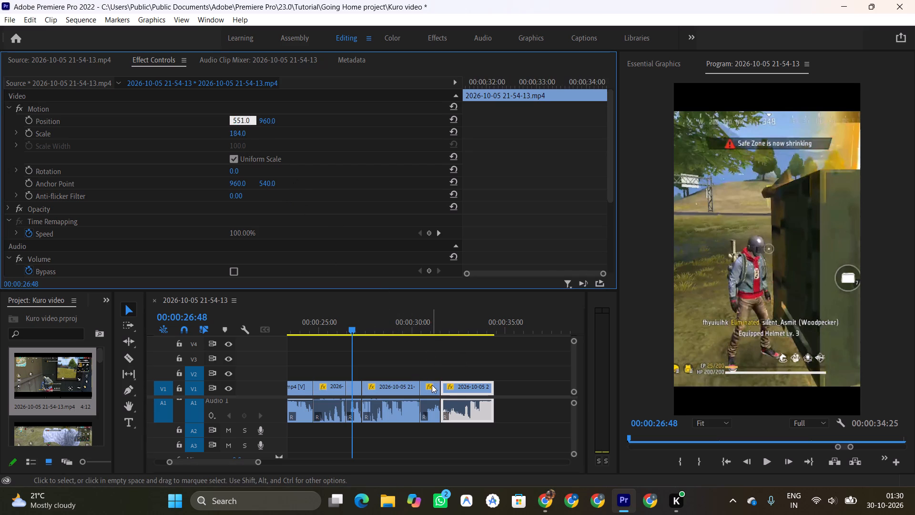
left_click(432, 387)
left_click(237, 120)
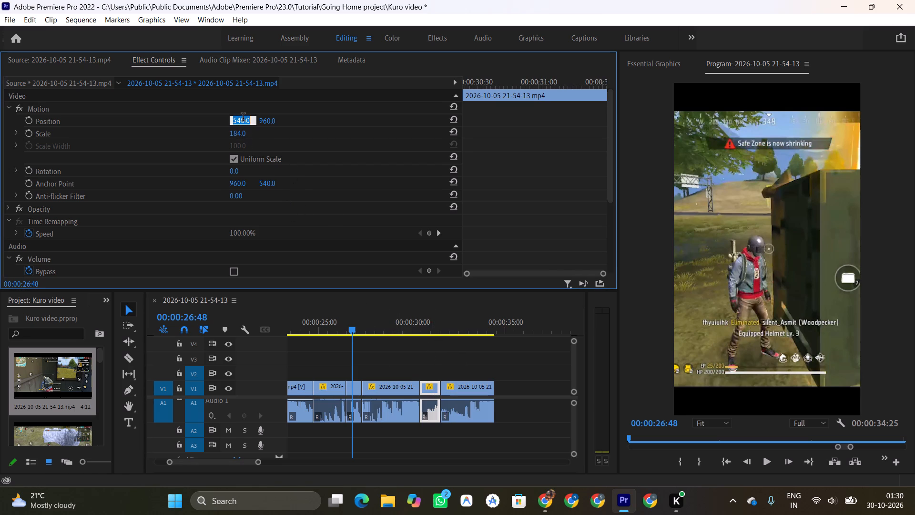
key("ctrl+v")
left_click(396, 386)
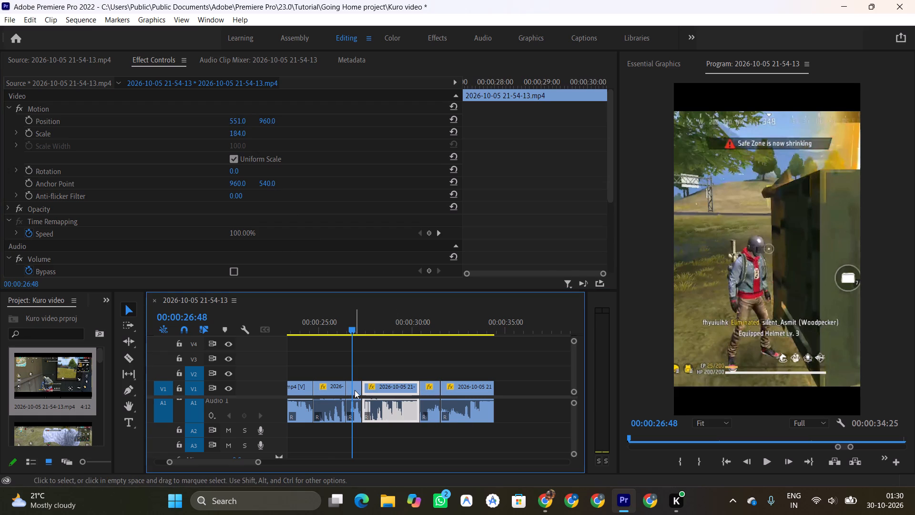
left_click(355, 390)
Play back the ending from the crate clip, checking the reframed clips and the audio of the final window kill clip.
left_click(309, 329)
key("space")
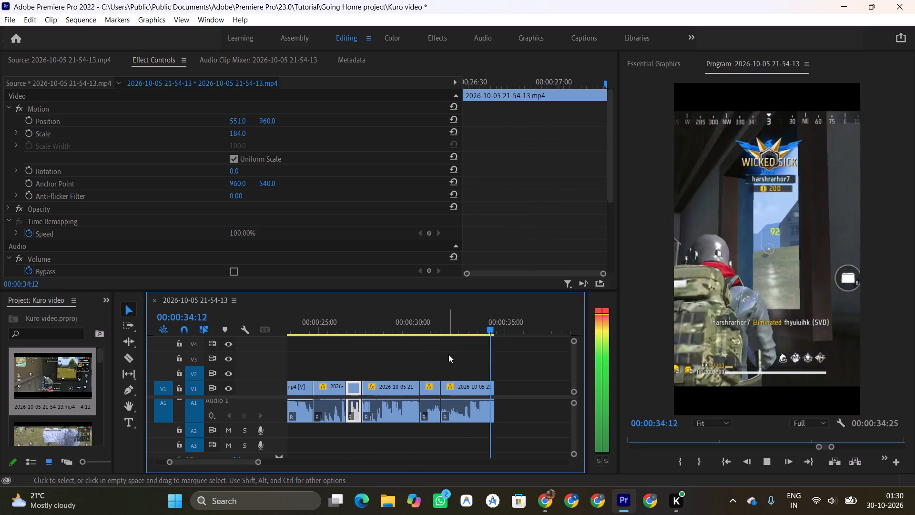
key("space")
key("space")
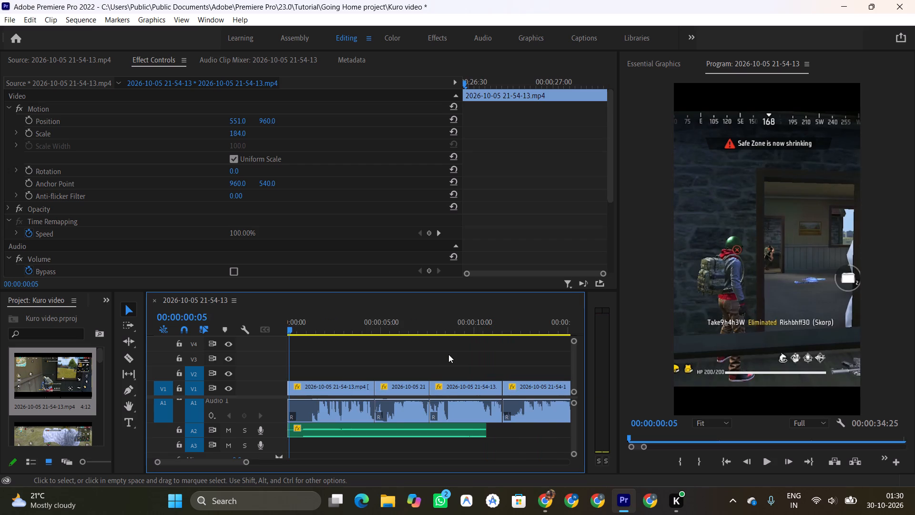
left_click_drag(246, 462, 341, 468)
left_click(399, 329)
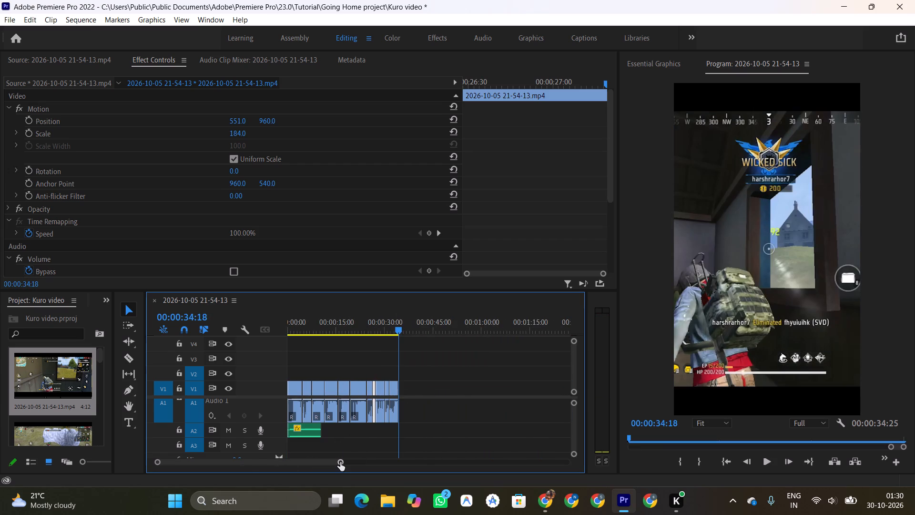
left_click_drag(340, 462, 283, 459)
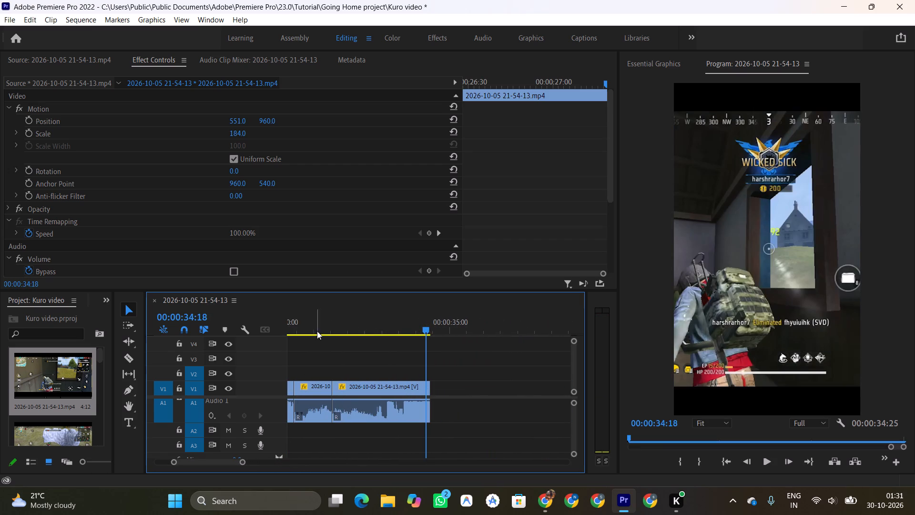
left_click(317, 323)
key("space")
key("space")
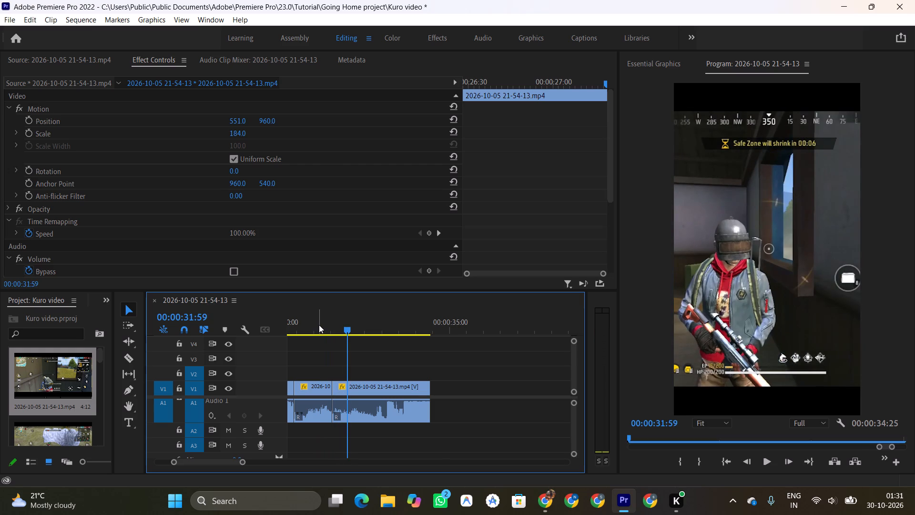
key("space")
key("space")
key("space")
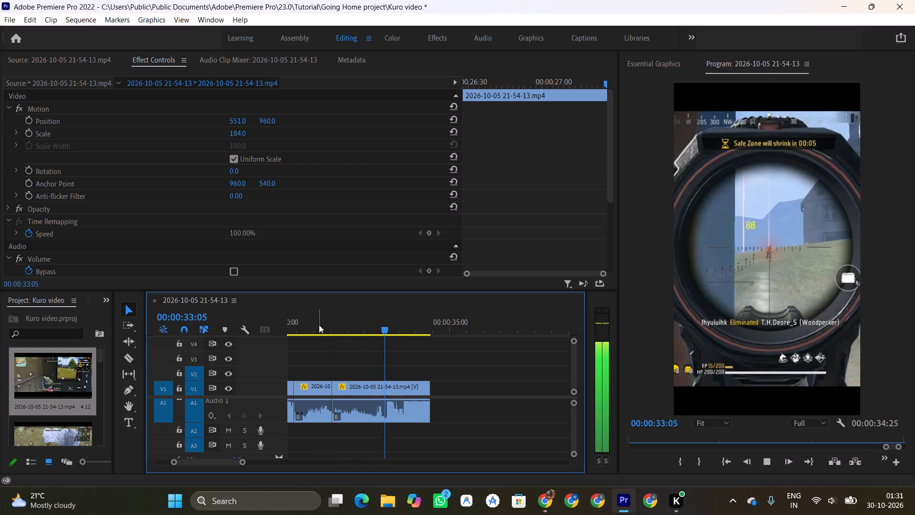
key("space")
key("space")
key("space")
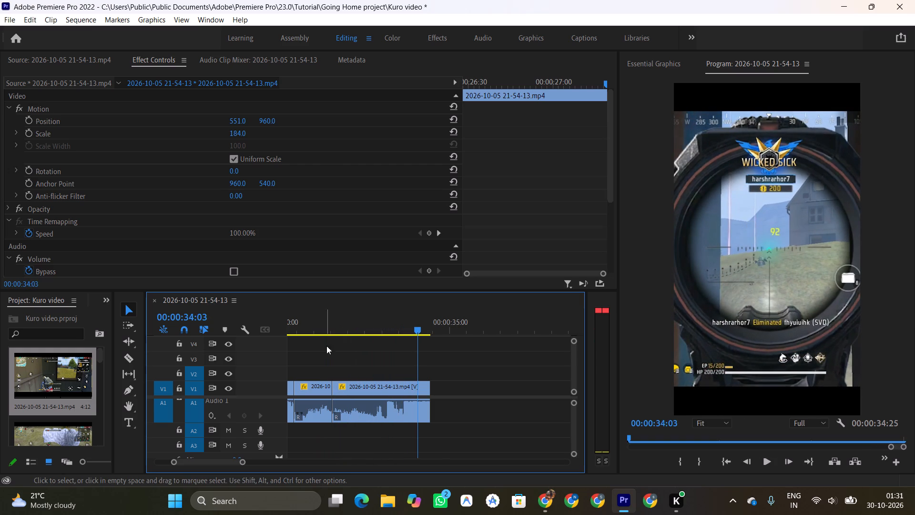
key("space")
key("space")
left_click(326, 320)
key("space")
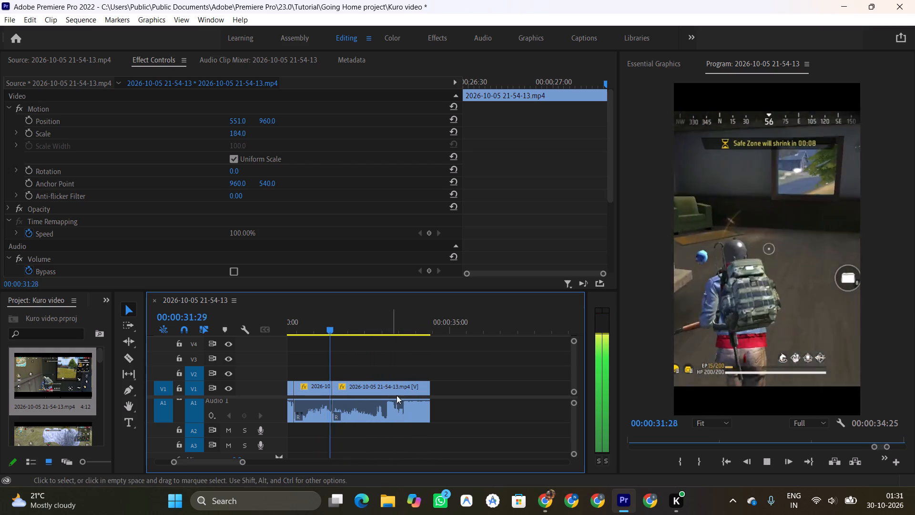
key("space")
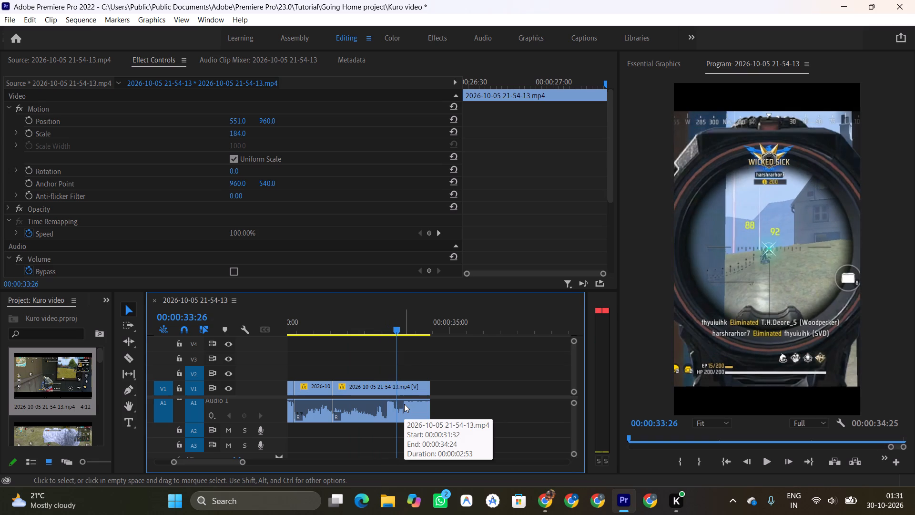
Lower the audio volume of the final window kill clip and play back the ending to check its loudness.
left_click(404, 404)
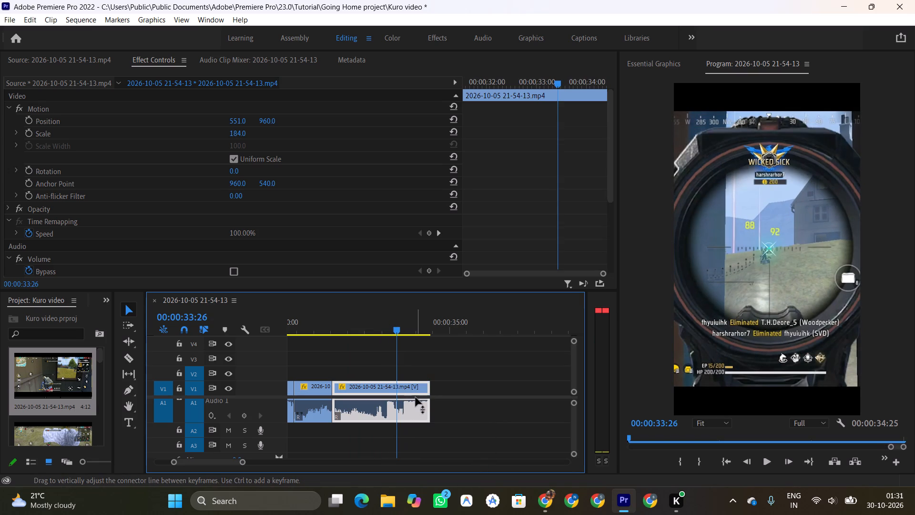
left_click_drag(416, 397, 418, 425)
left_click_drag(418, 425, 421, 405)
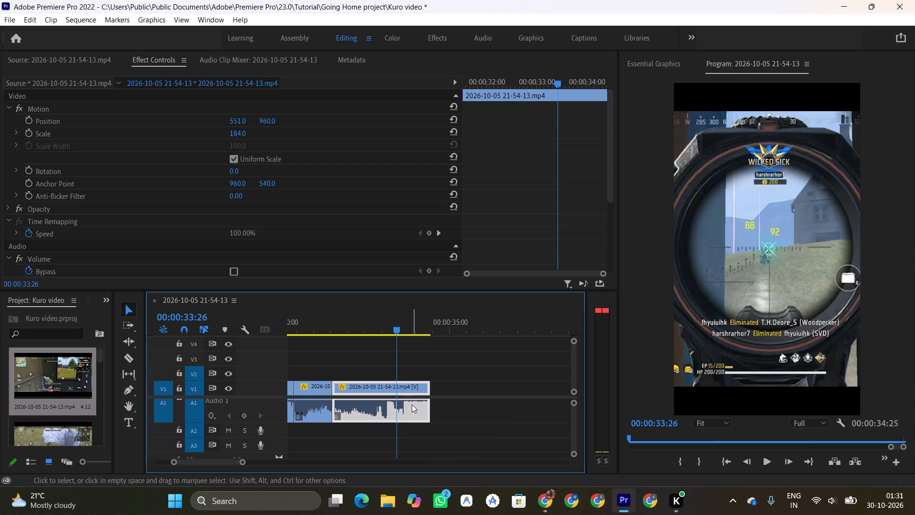
left_click_drag(412, 404, 412, 409)
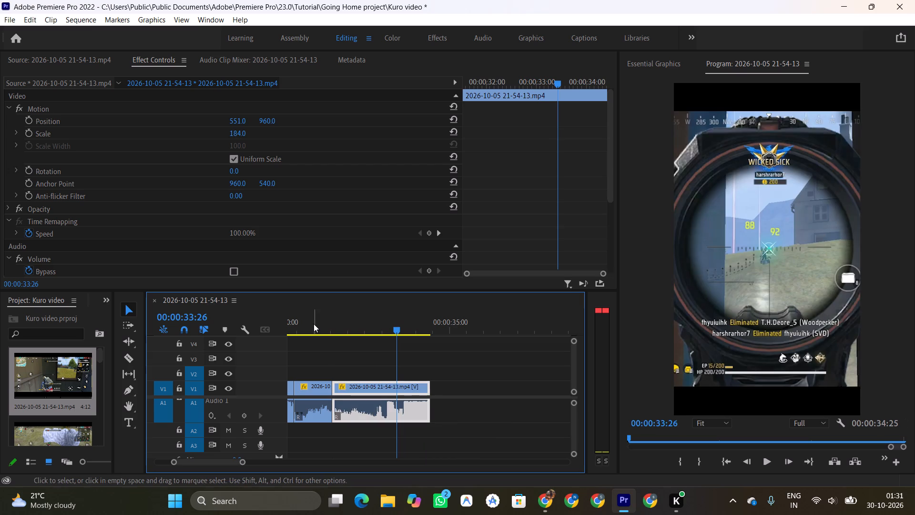
left_click(314, 324)
key("space")
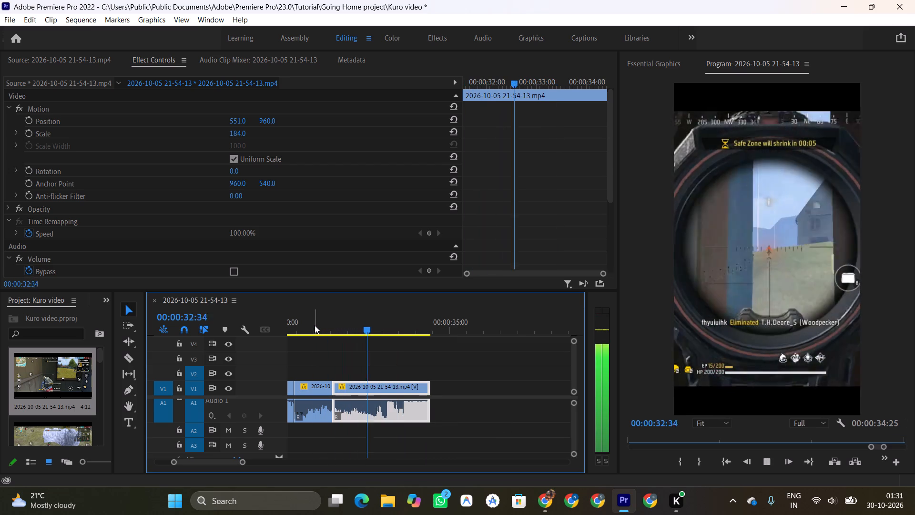
key("space")
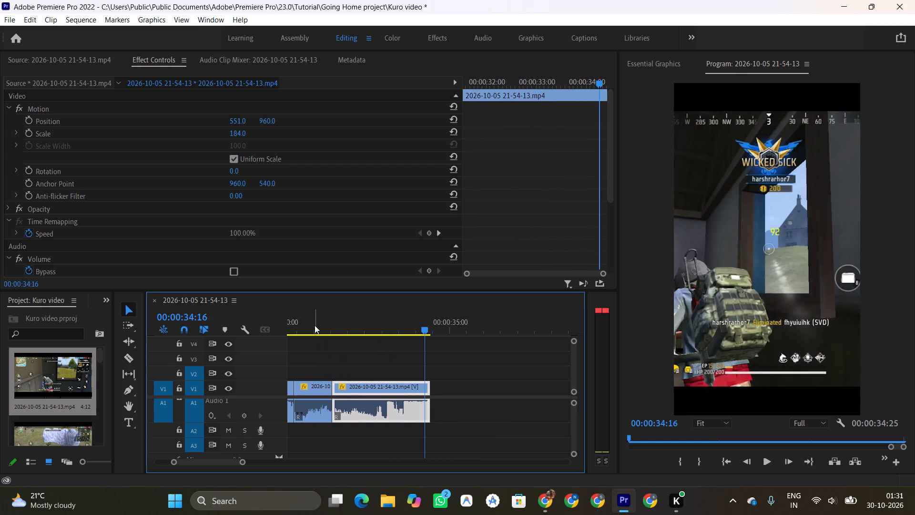
right_click(389, 411)
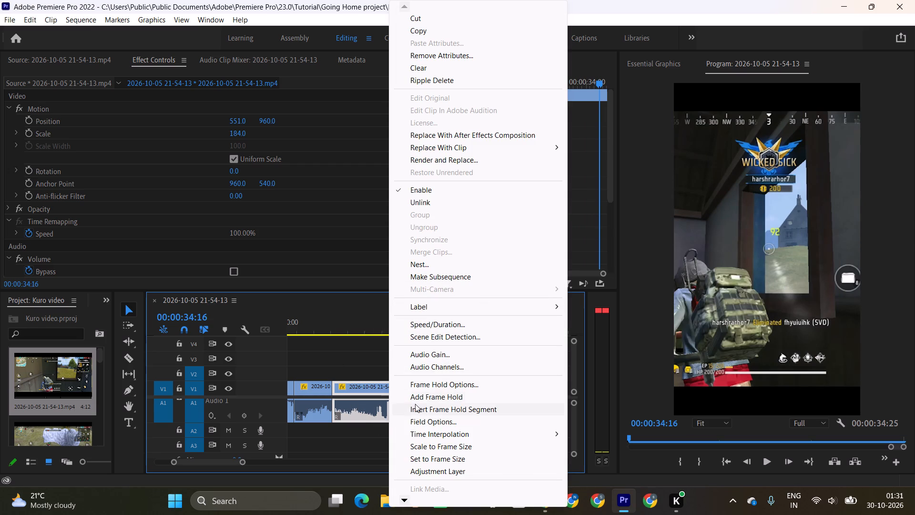
left_click(373, 405)
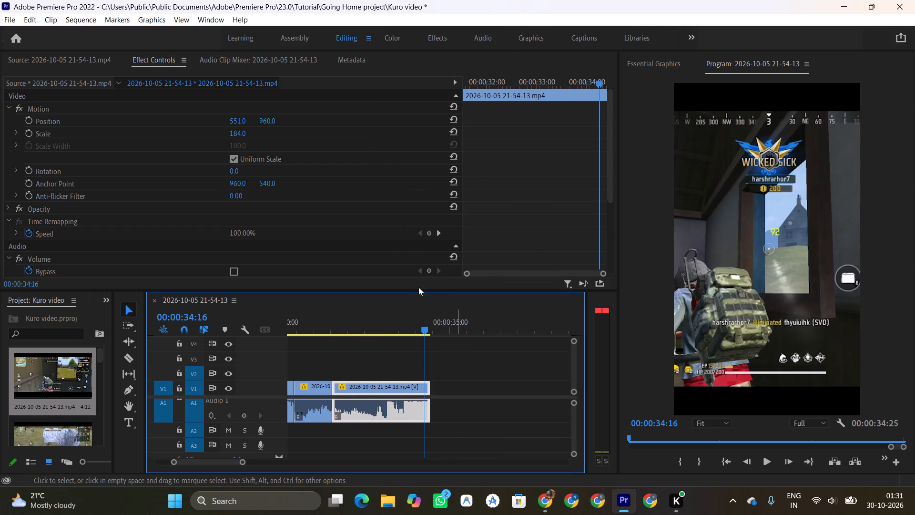
Open the source gameplay recording and mark an In point at 00:09:16:23, at the start of the zipline ride.
double_click(67, 390)
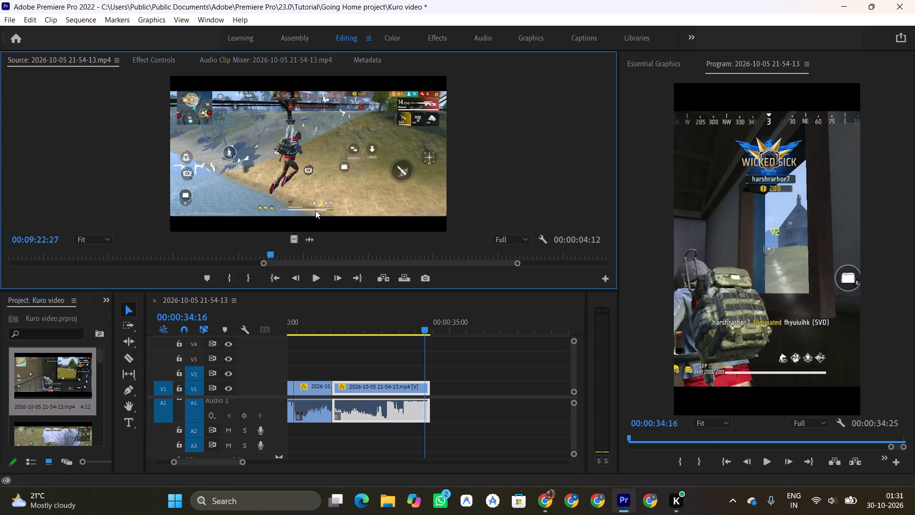
left_click_drag(271, 252, 202, 267)
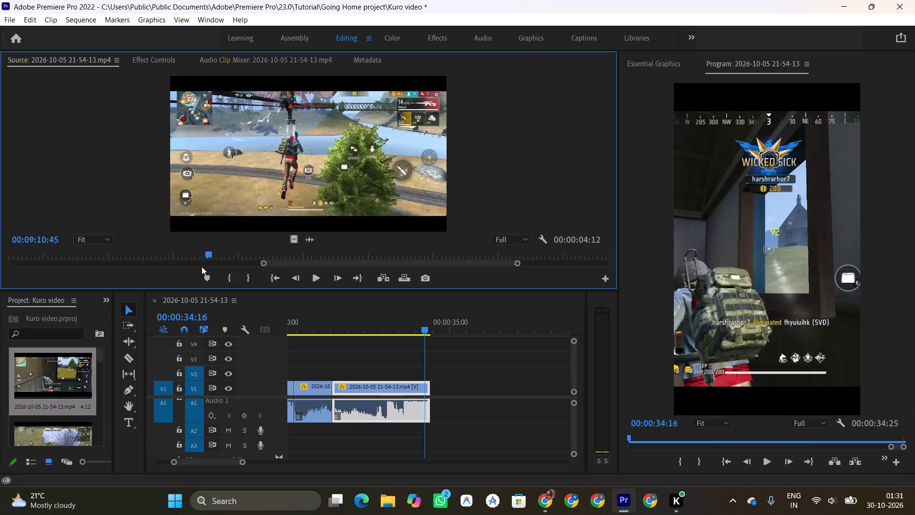
left_click_drag(202, 267, 131, 264)
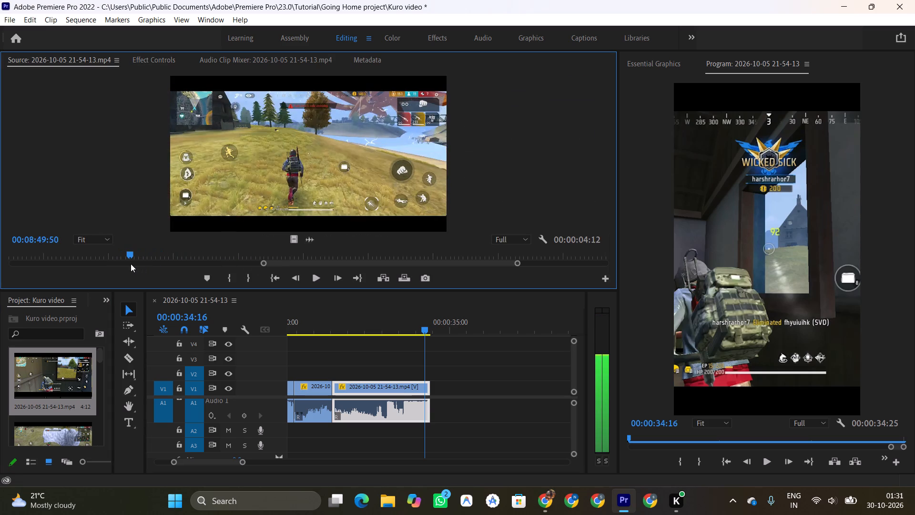
left_click_drag(131, 264, 183, 264)
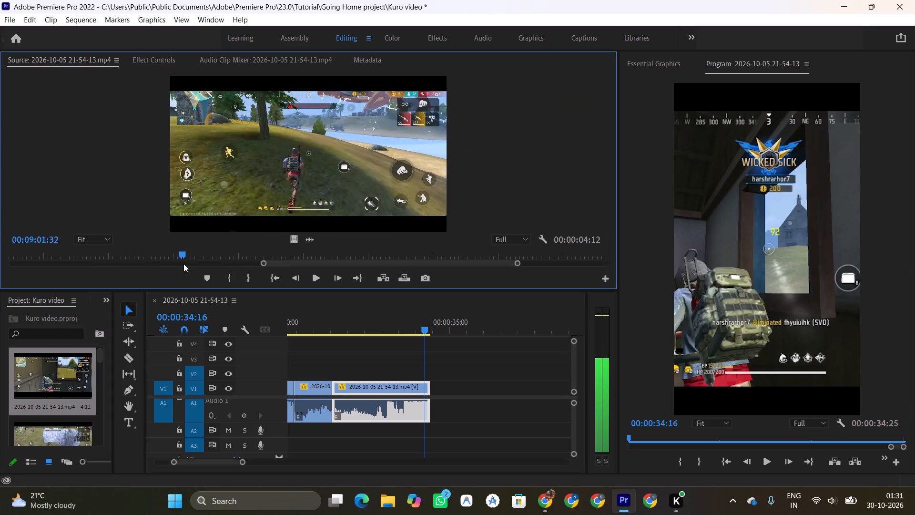
left_click_drag(183, 264, 248, 265)
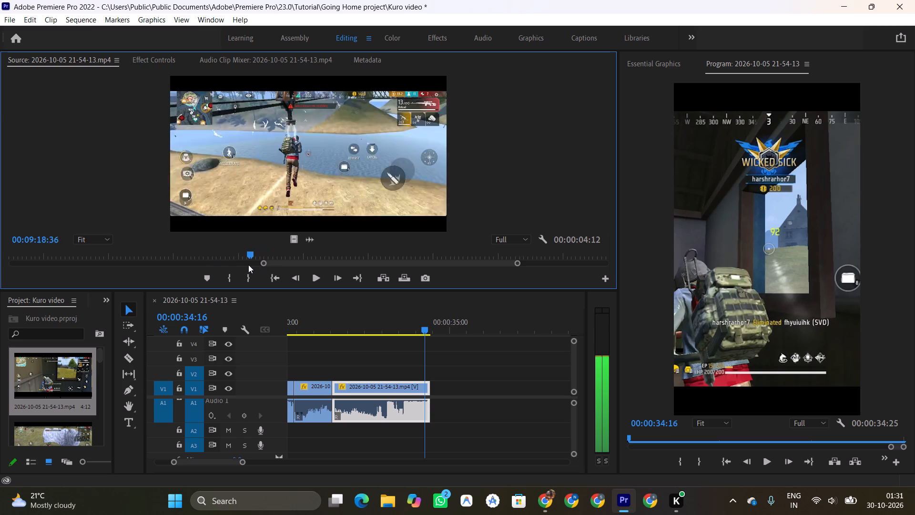
left_click_drag(248, 265, 237, 269)
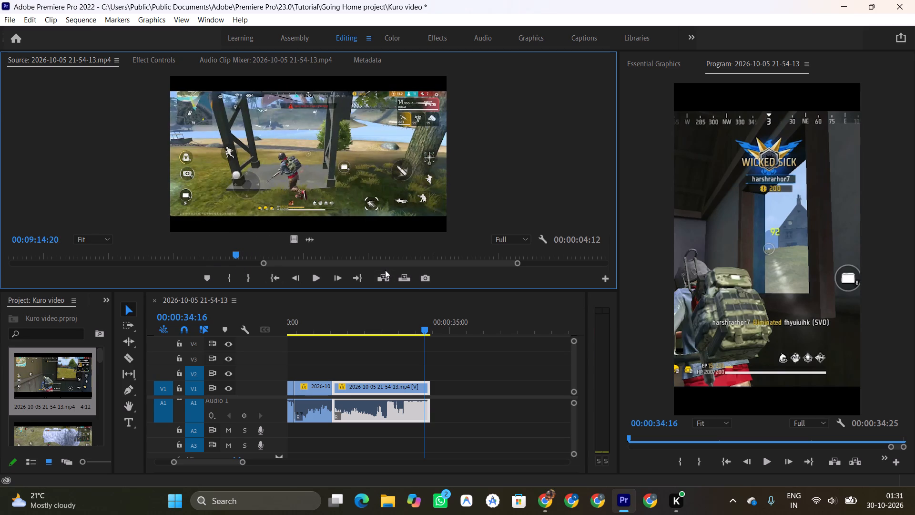
key("space")
key("space")
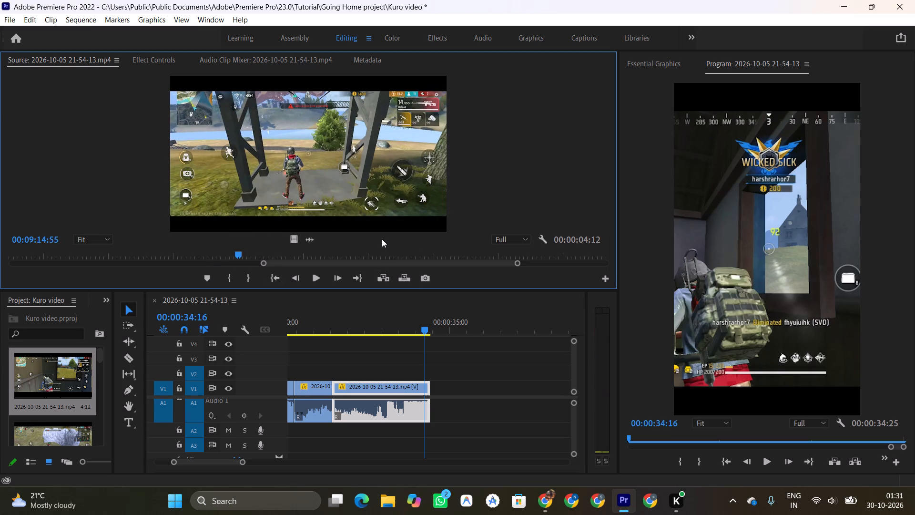
key("space")
key("space")
key("space")
key("space")
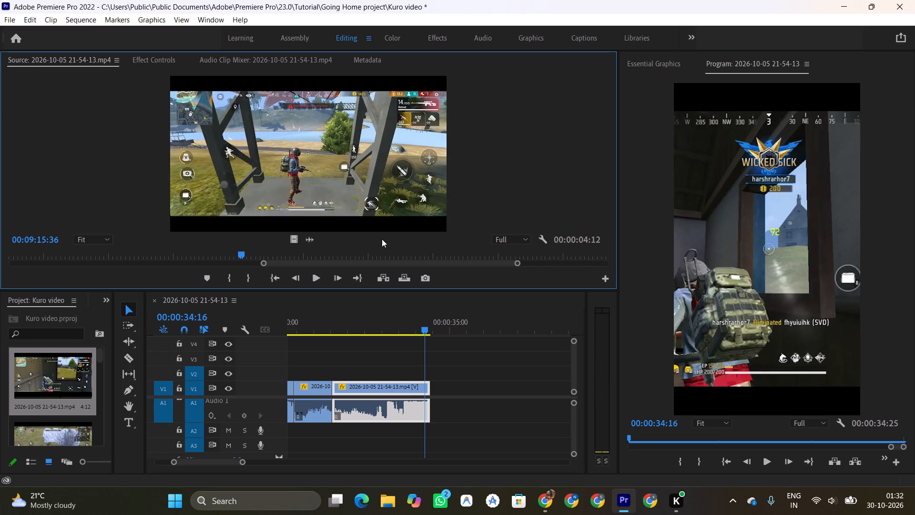
key("space")
key("space")
key("i")
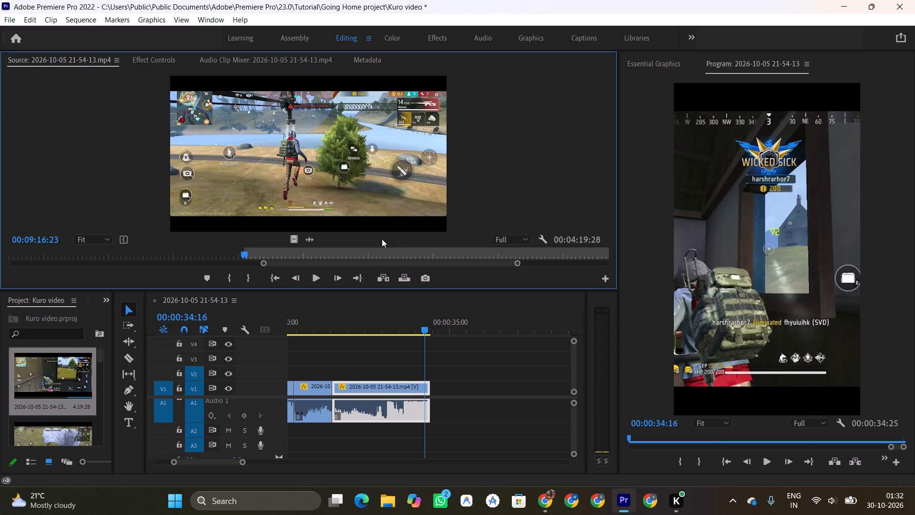
Preview the start of the zipline ride in the source recording and move the In point to 00:09:15:34, just before the ride.
key("space")
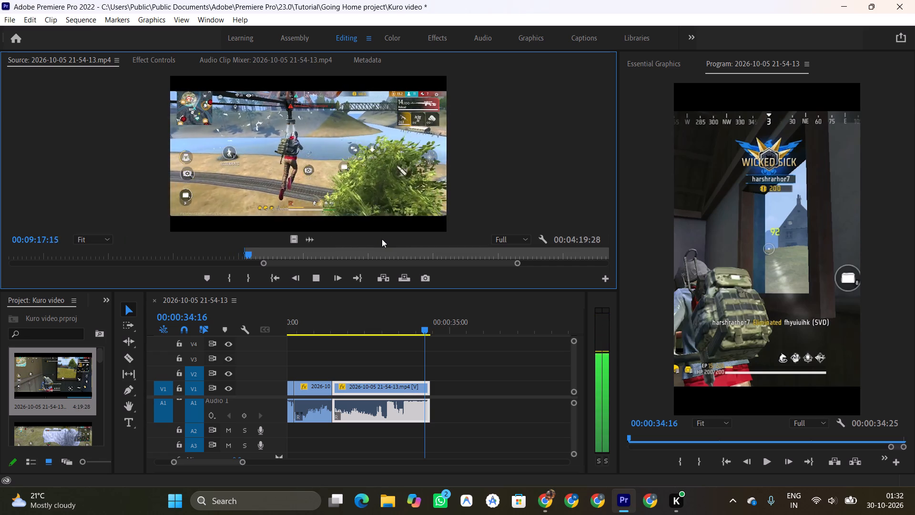
key("space")
key("space")
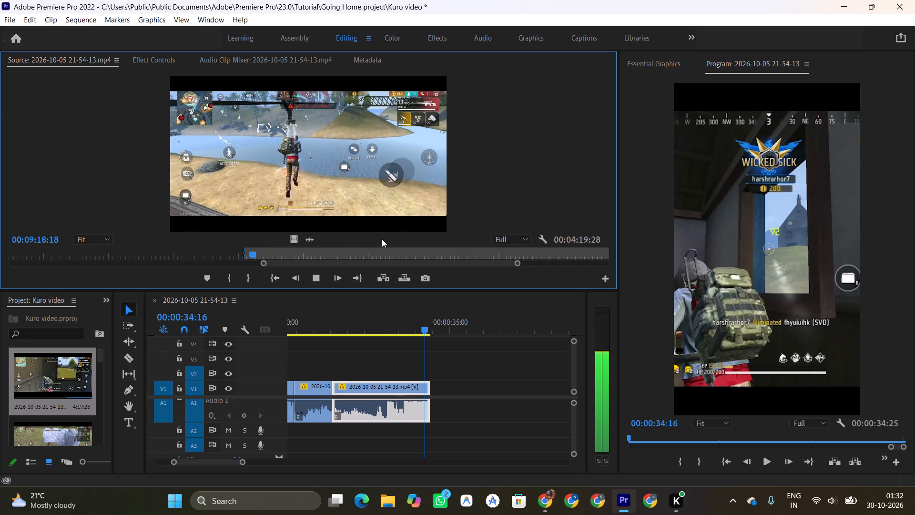
key("space")
key("space")
key("space")
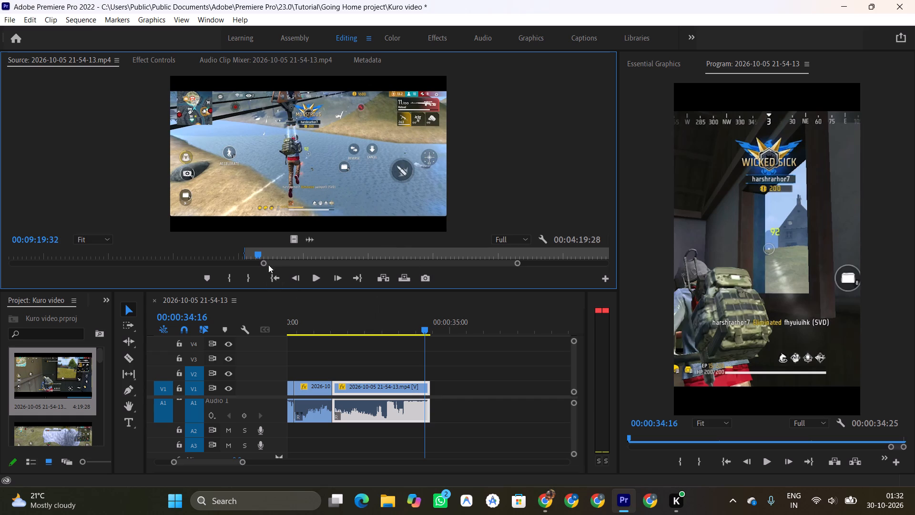
left_click_drag(259, 254, 236, 260)
key("space")
key("space")
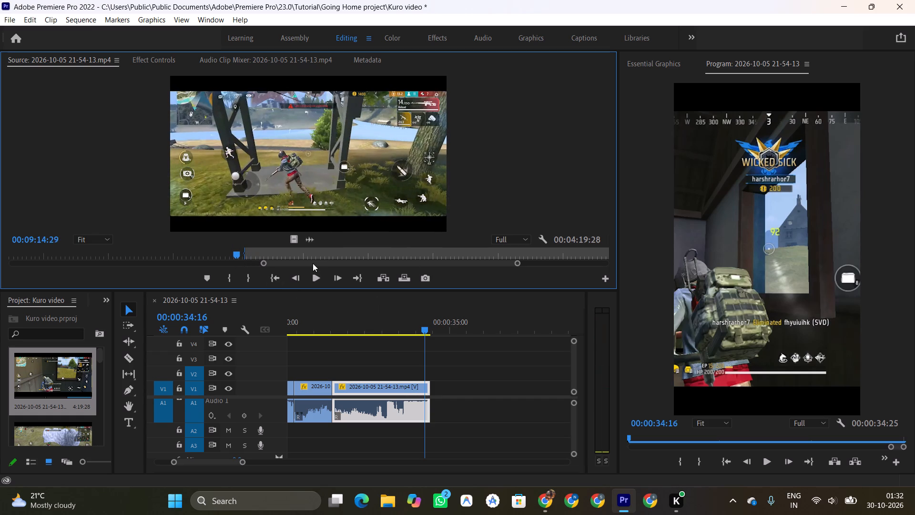
key("space")
key("space")
key("space")
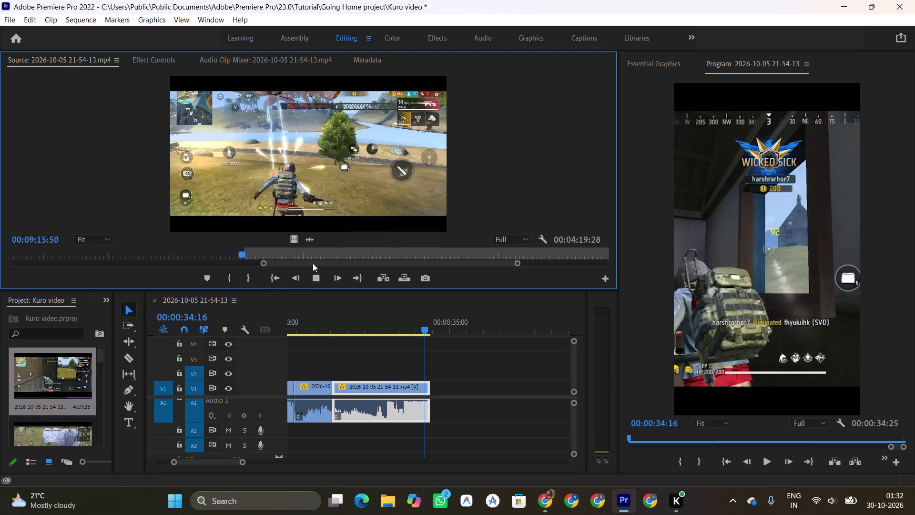
key("space")
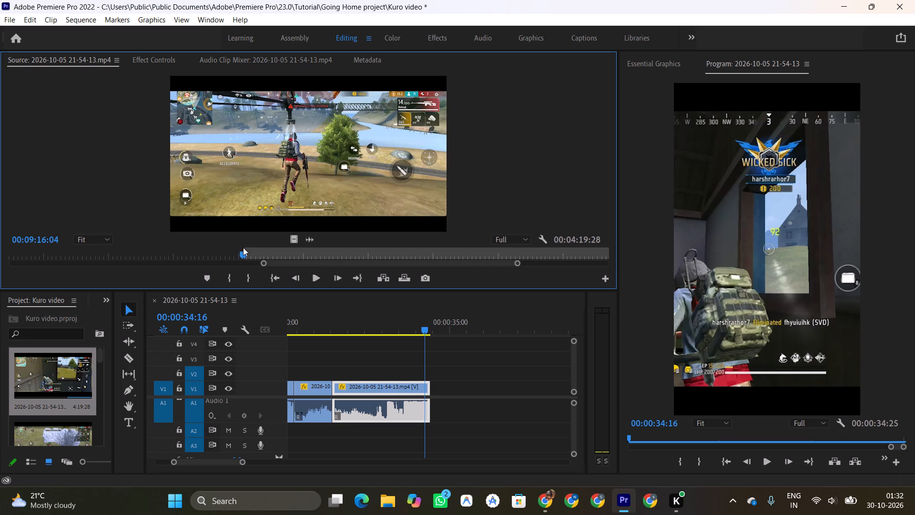
left_click(243, 247)
type("i")
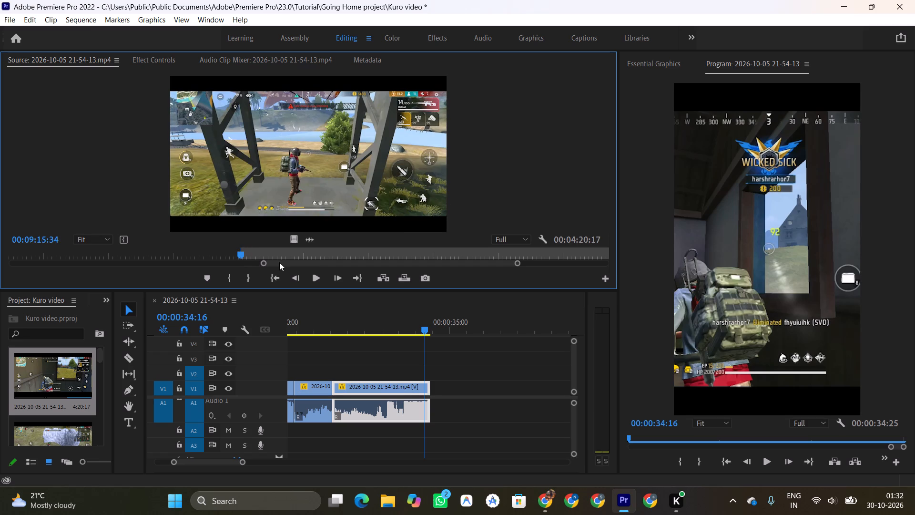
Mark the Out point at 00:09:17:10 and insert this zipline segment after the final window kill clip in the sequence.
key("space")
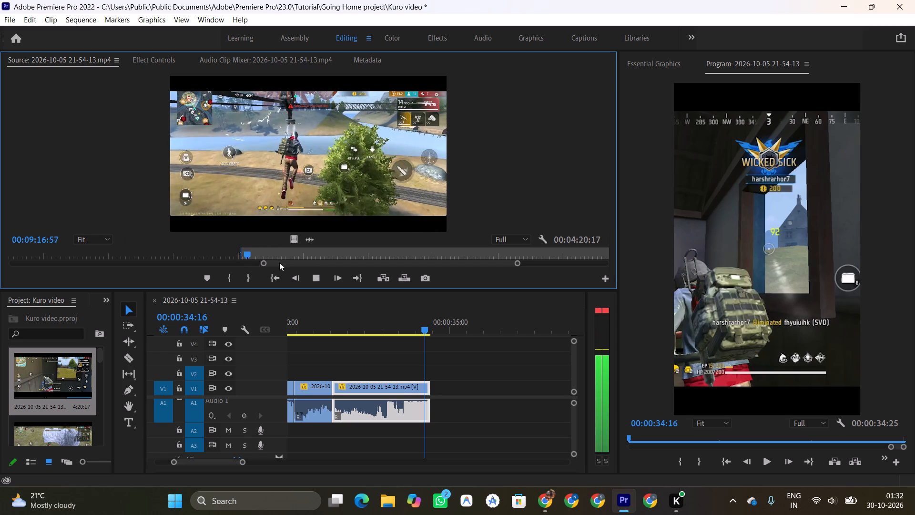
key("space")
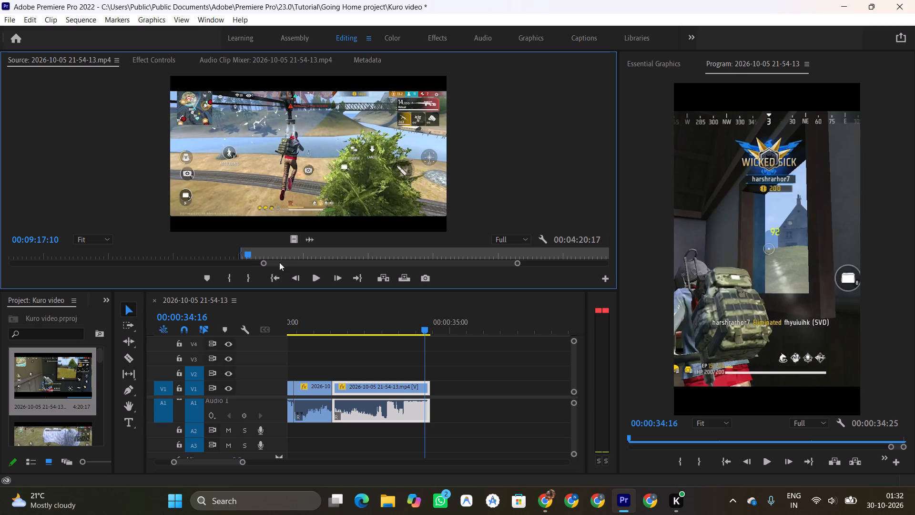
key("o")
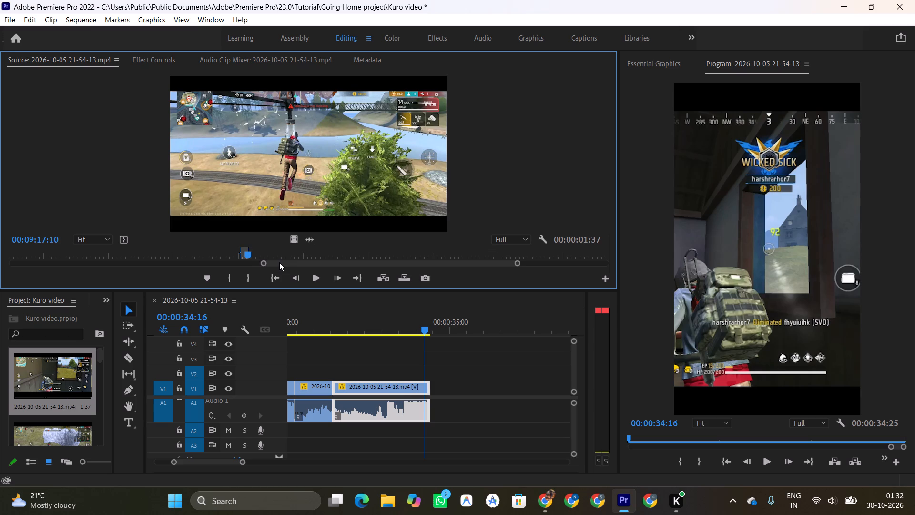
left_click_drag(425, 331, 432, 331)
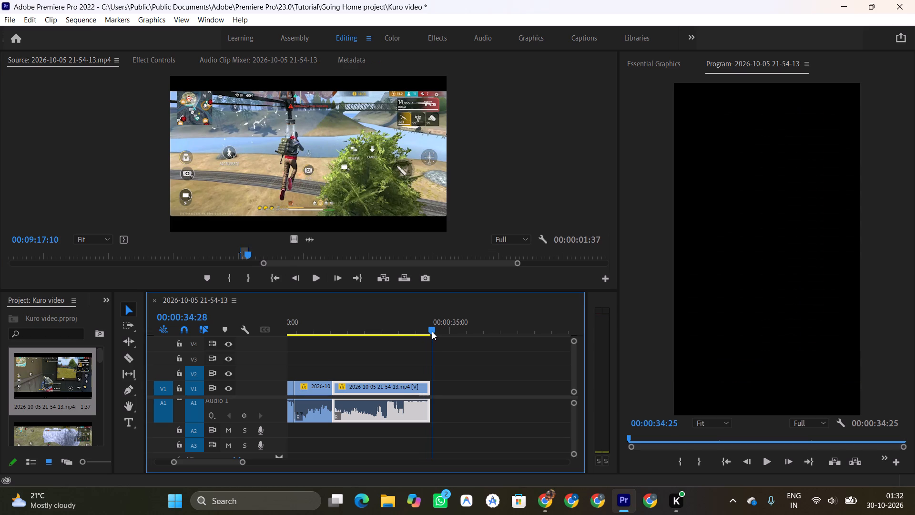
left_click_drag(432, 331, 432, 331)
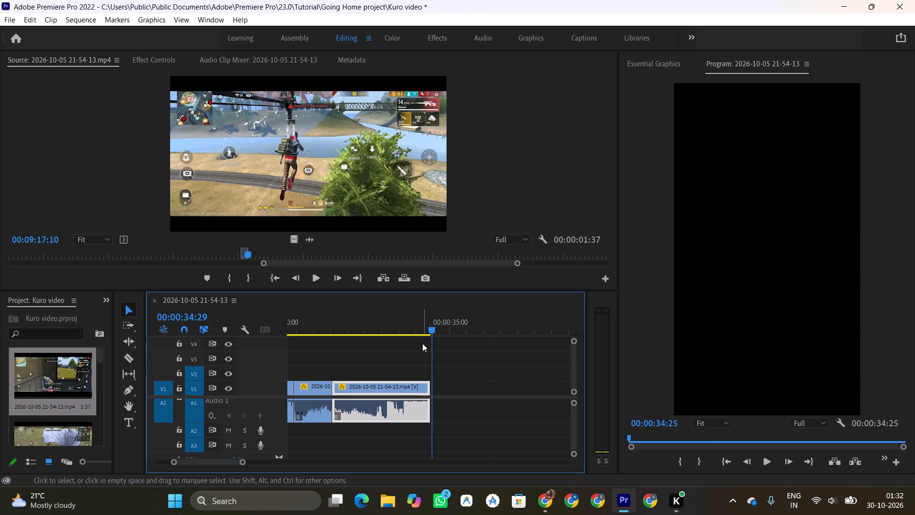
key("comma")
left_click(380, 317)
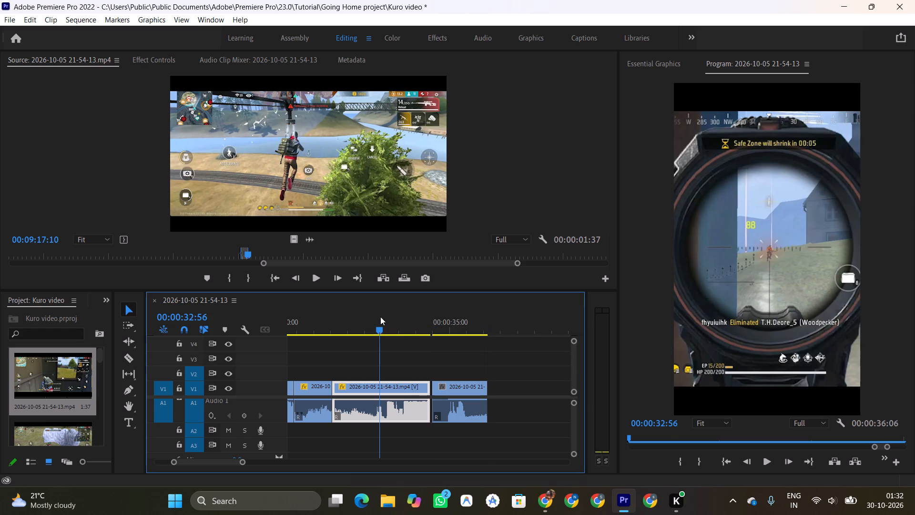
Insert the source's zipline kill segment from 00:09:18:25 to 00:09:20:35 after the first zipline clip at the sequence end.
left_click(256, 247)
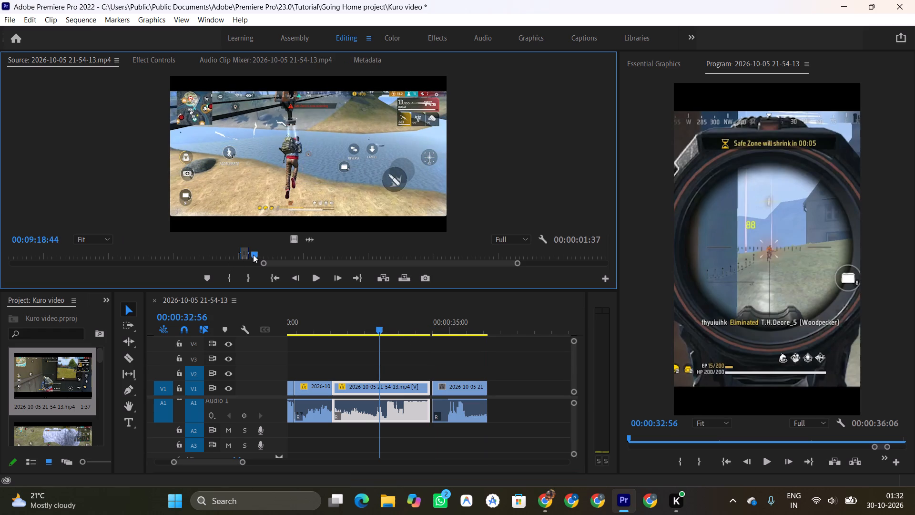
left_click(253, 255)
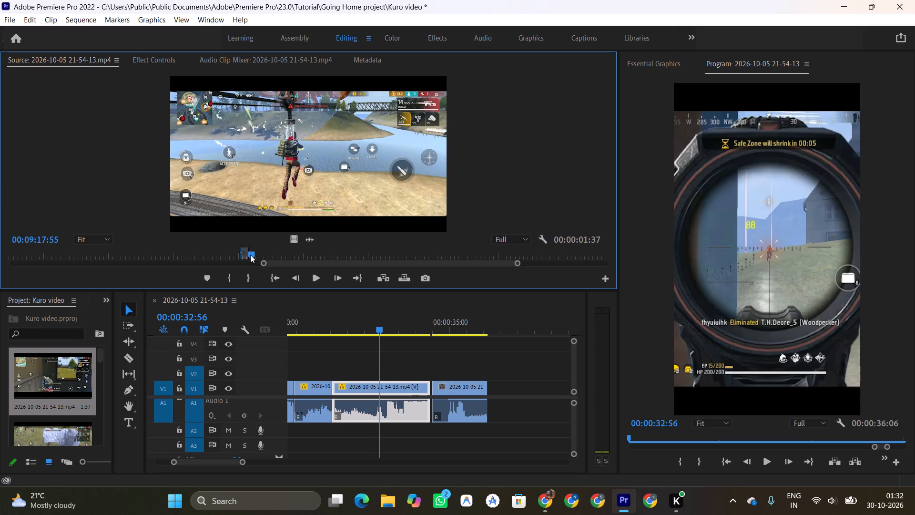
key("space")
key("space")
key("space")
key("space")
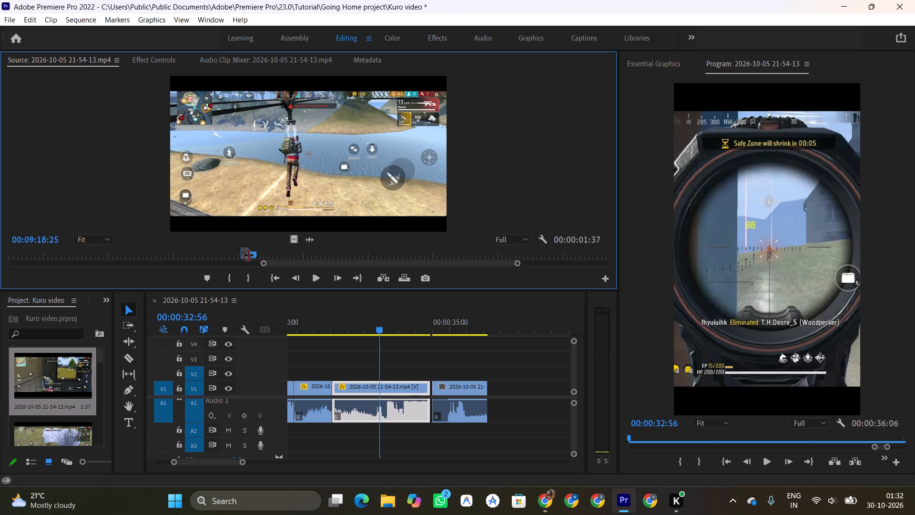
key("i")
key("space")
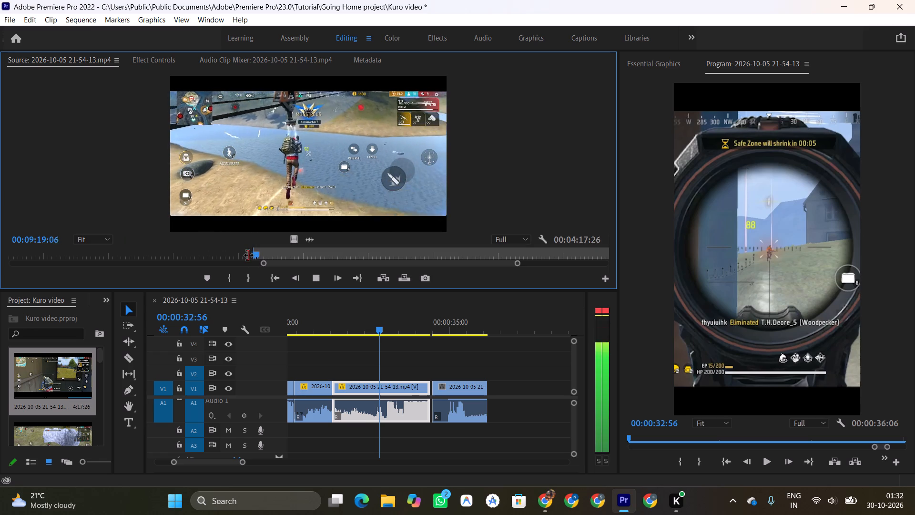
key("space")
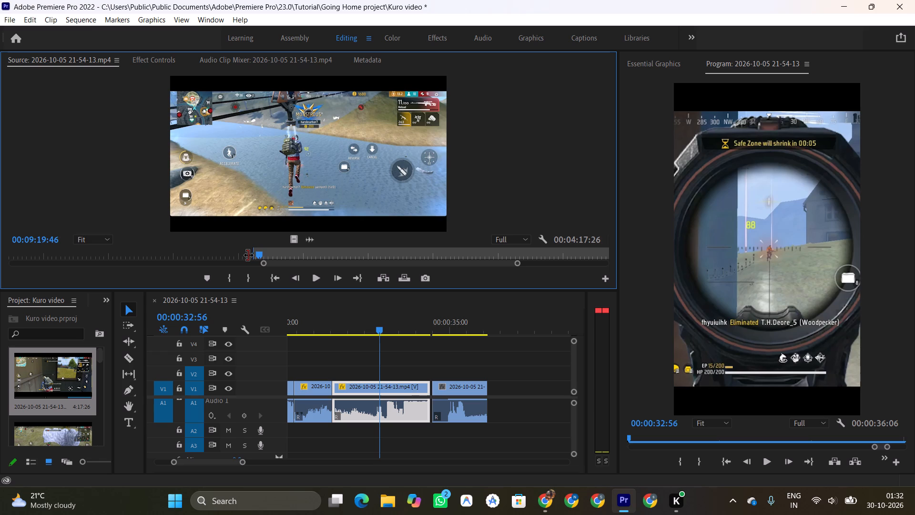
key("space")
key("space")
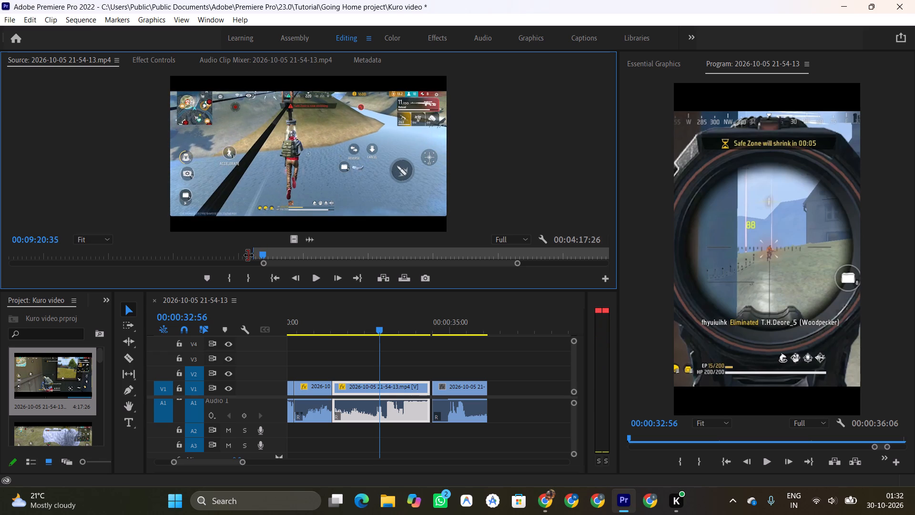
key("o")
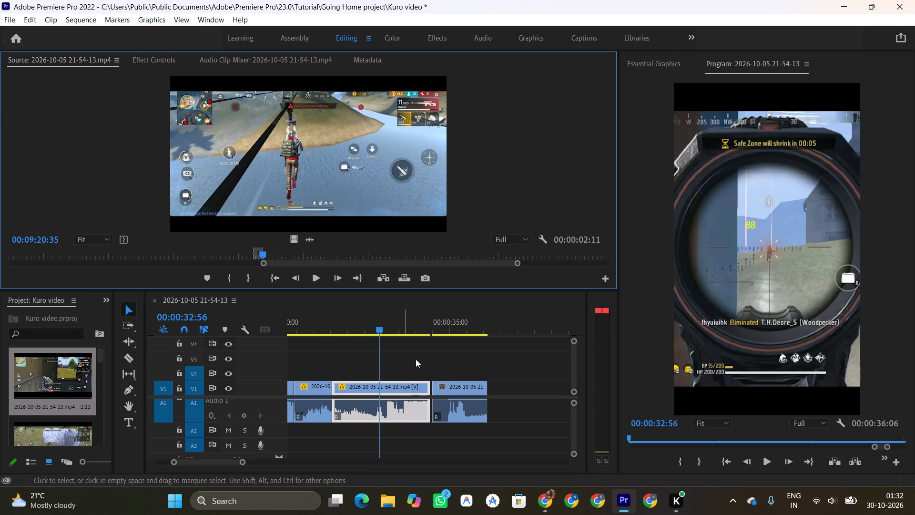
left_click(493, 332)
key("comma")
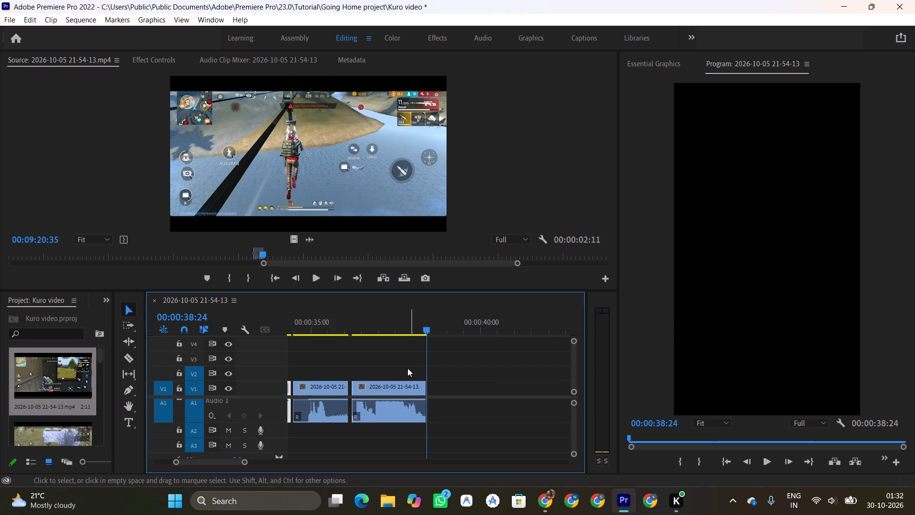
Insert the road run segment from 00:09:30:06 to 00:09:31:50 directly after the zipline kill clip and play back the join.
left_click(274, 248)
key("space")
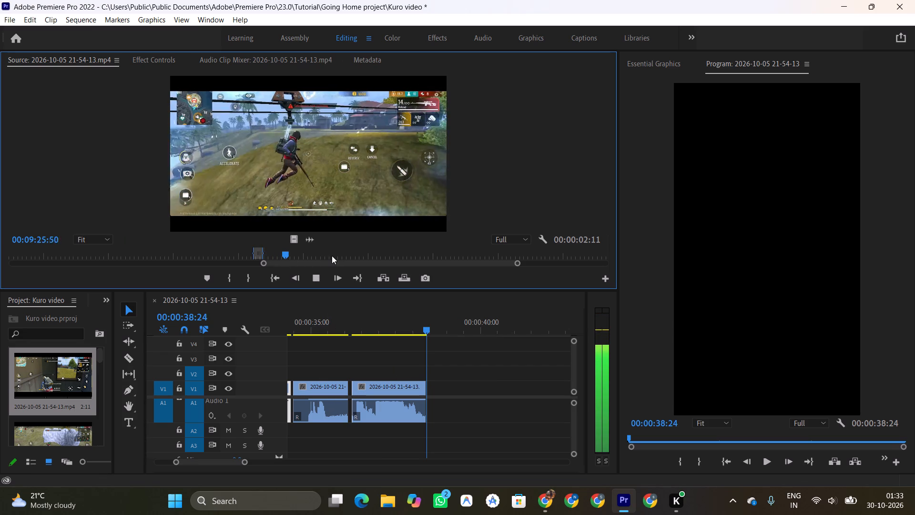
key("space")
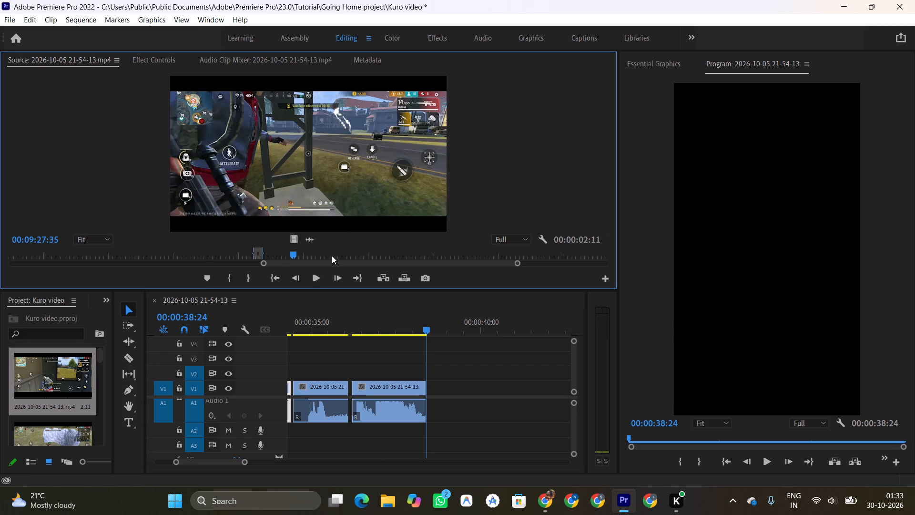
key("space")
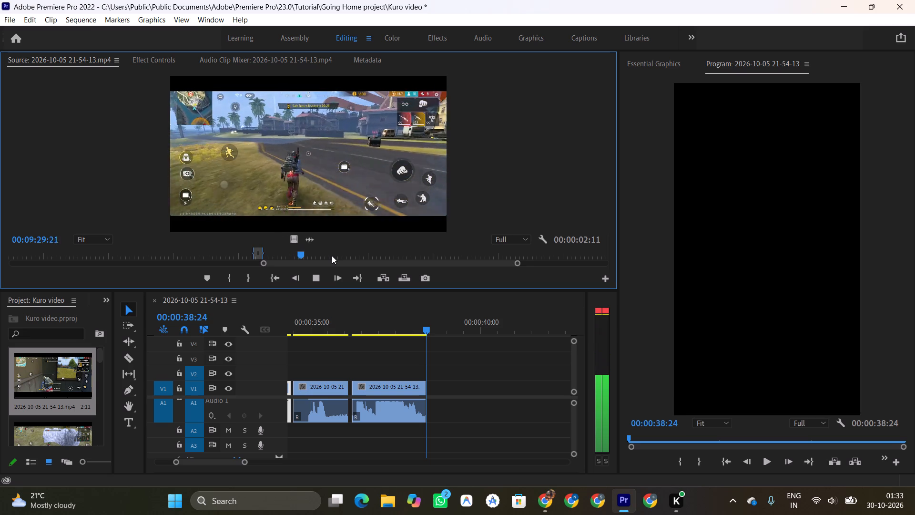
key("space")
type("i")
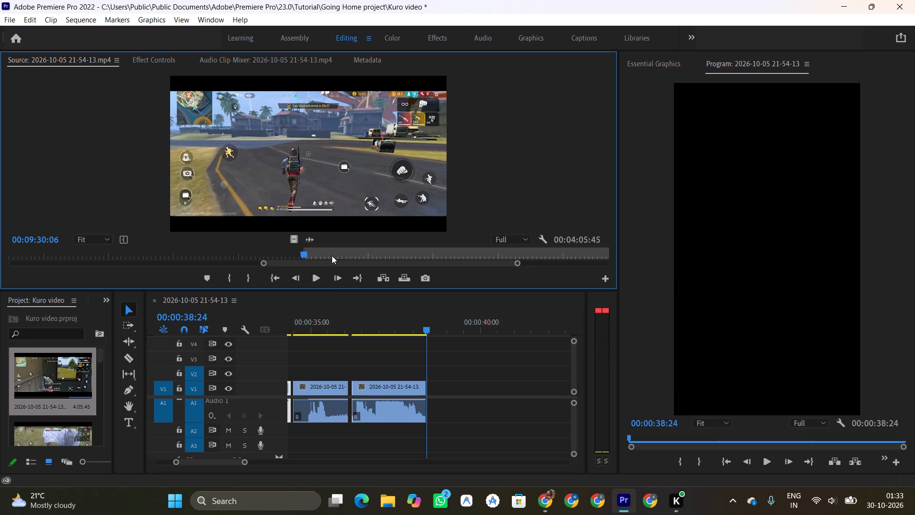
key("space")
key("space")
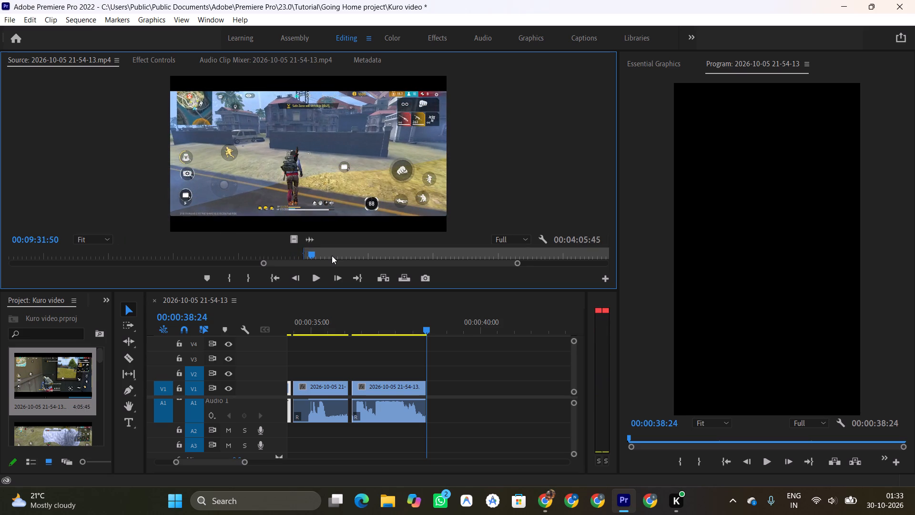
key("o")
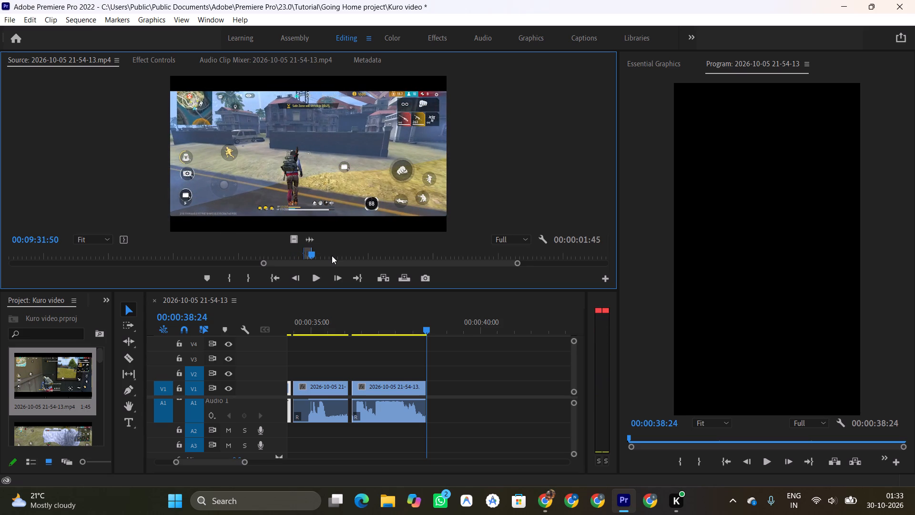
key("comma")
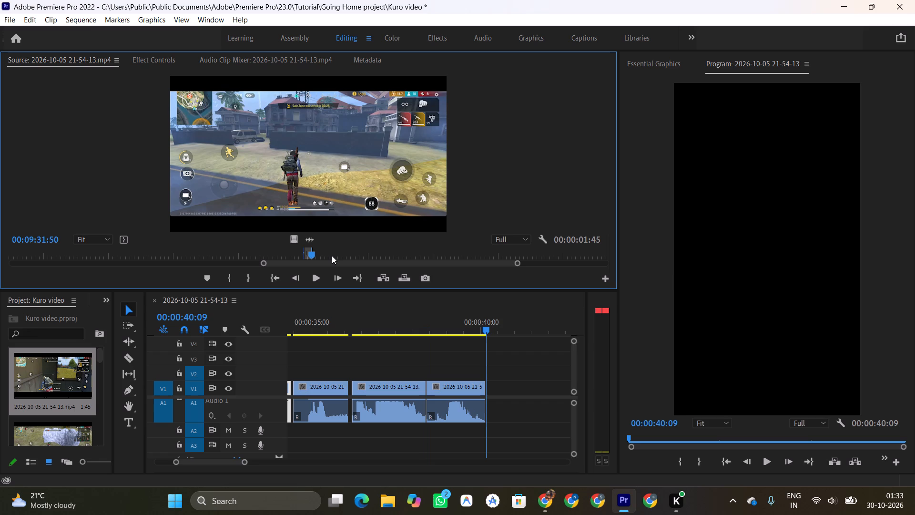
left_click(418, 317)
key("space")
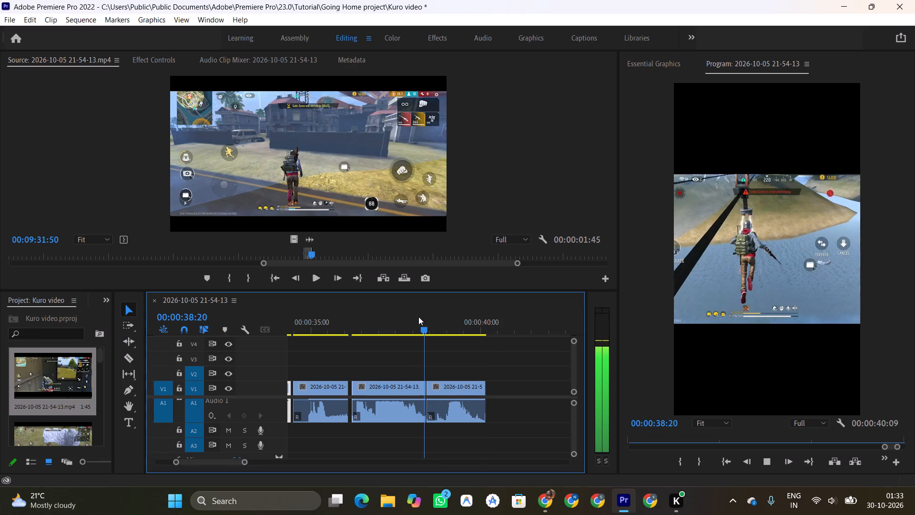
key("space")
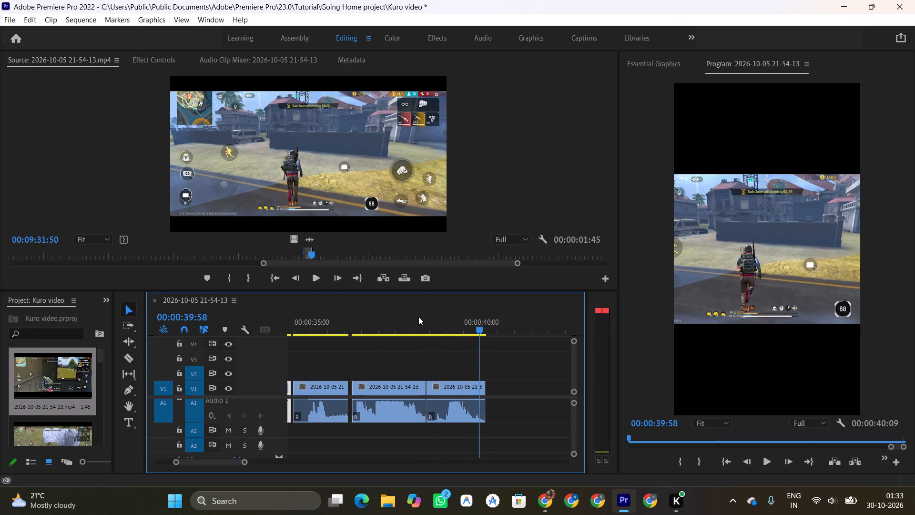
Preview the source recording past the road run and set the In point at 00:09:35:57, beside the brick wall near the parked van.
left_click(318, 247)
key("space")
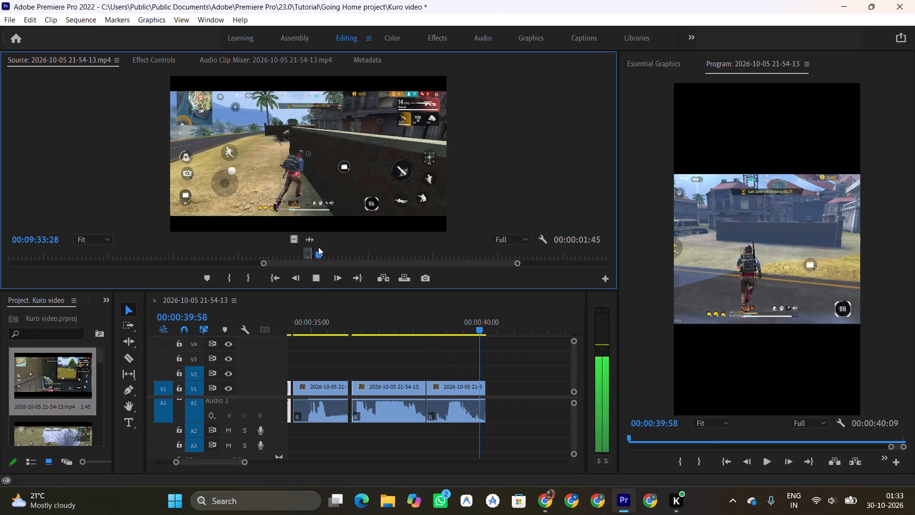
key("space")
left_click(318, 257)
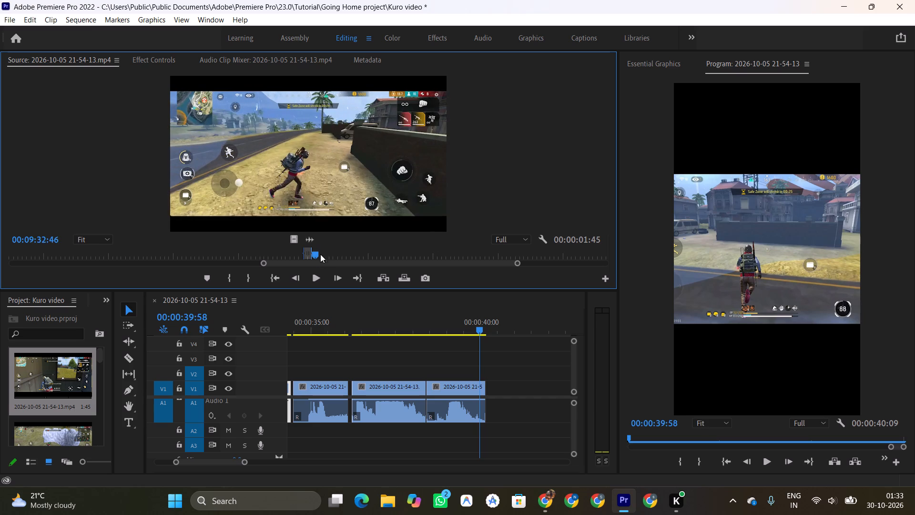
key("space")
key("space")
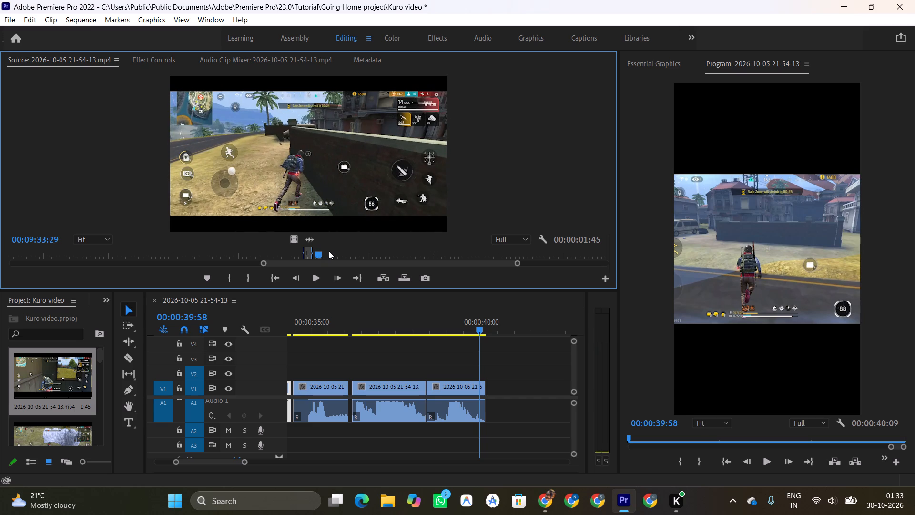
key("i")
key("space")
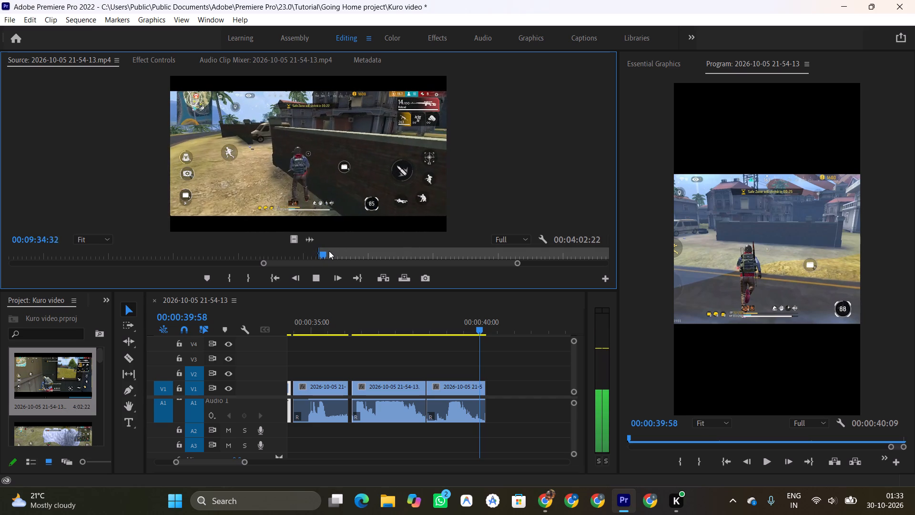
key("space")
key("space")
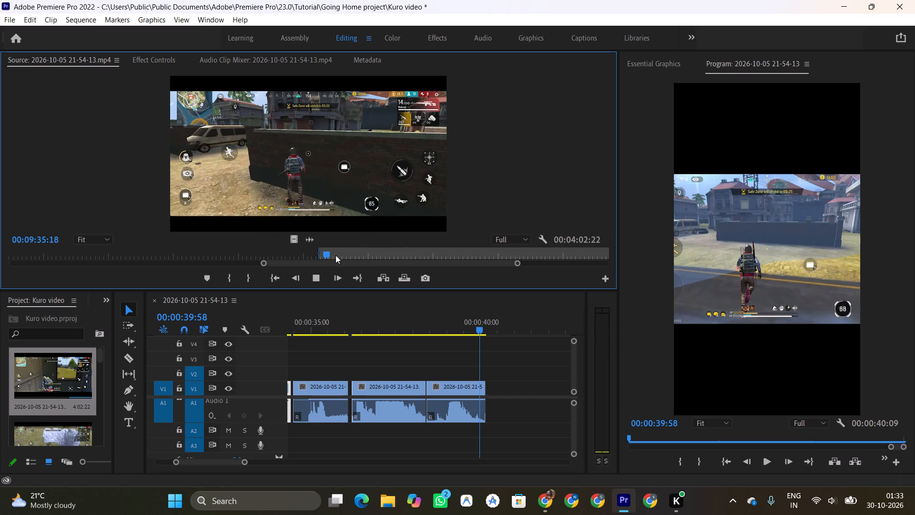
key("space")
key("space")
key("space")
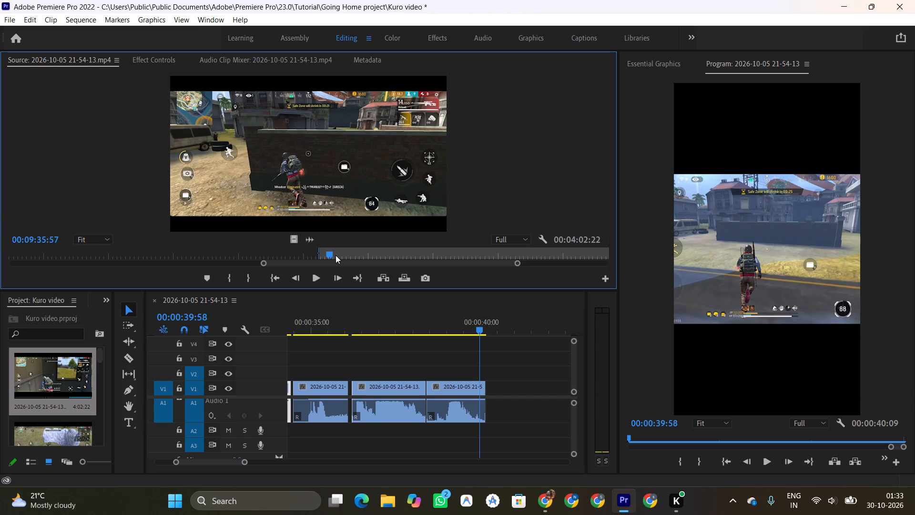
type("i")
Mark the Out point at 00:09:40:58 and insert this wall segment directly after the road run clip at the sequence end.
key("space")
key("space")
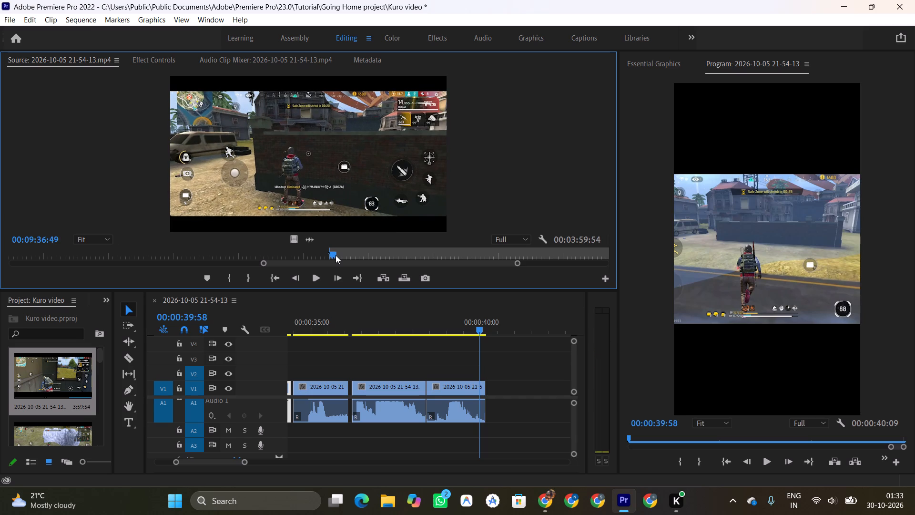
key("space")
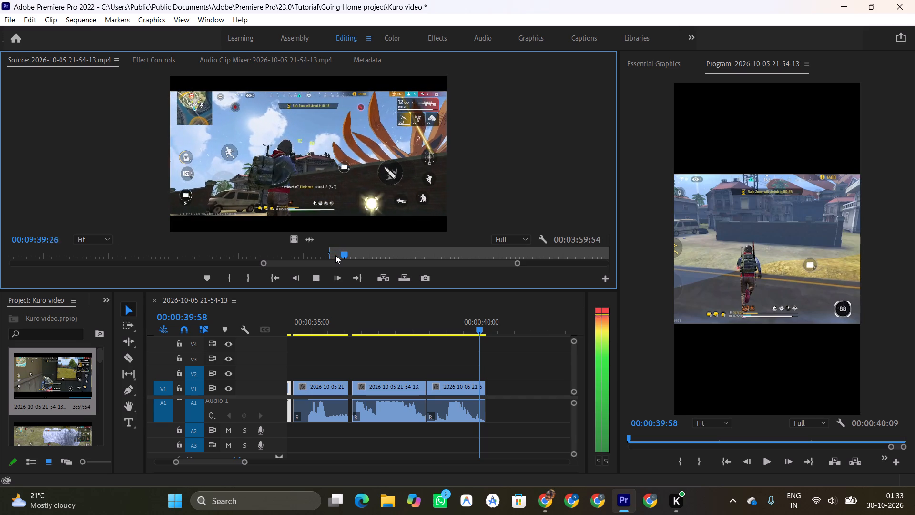
key("space")
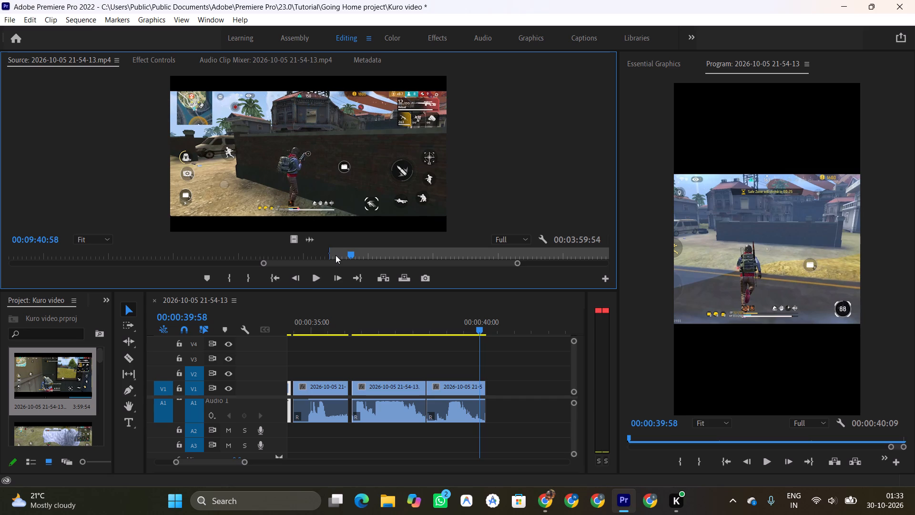
key("o")
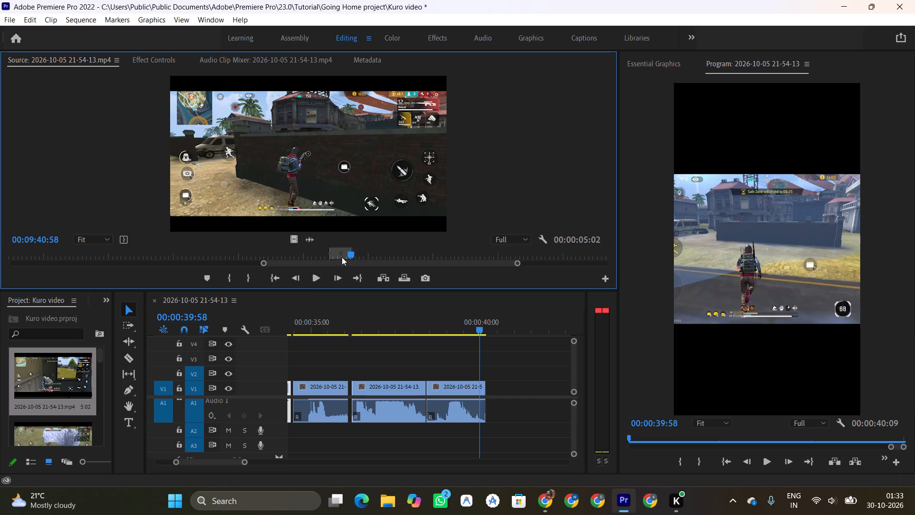
left_click_drag(477, 330, 483, 330)
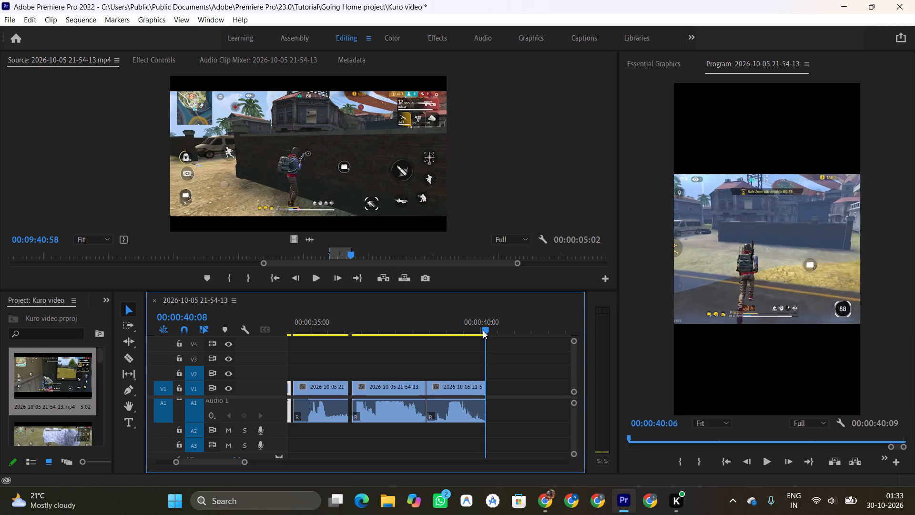
left_click_drag(483, 330, 484, 330)
key("comma")
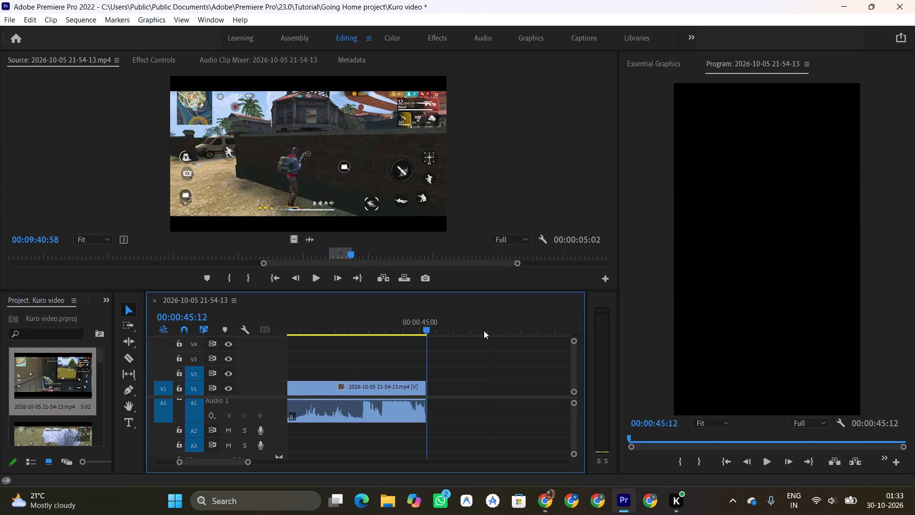
Play back the join from the road run clip into the newly inserted wall clip.
scroll(377, 381, "up", 5)
left_click(324, 317)
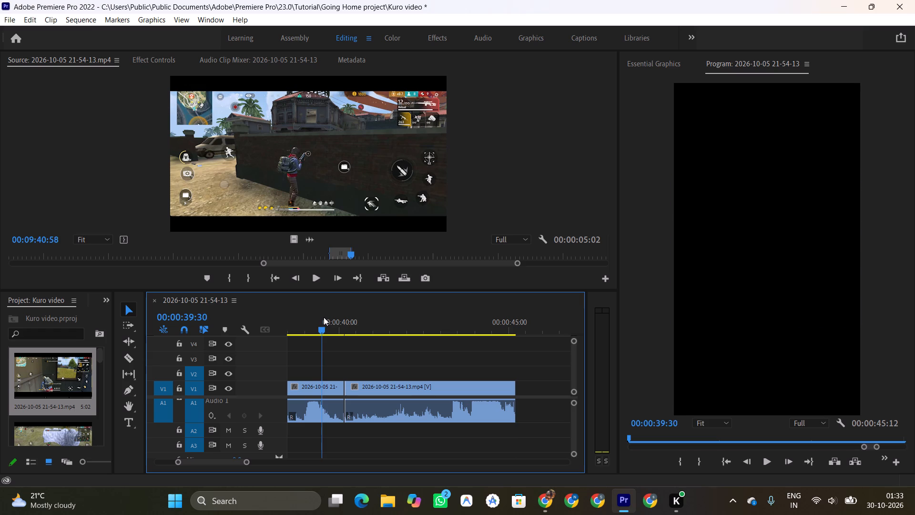
key("space")
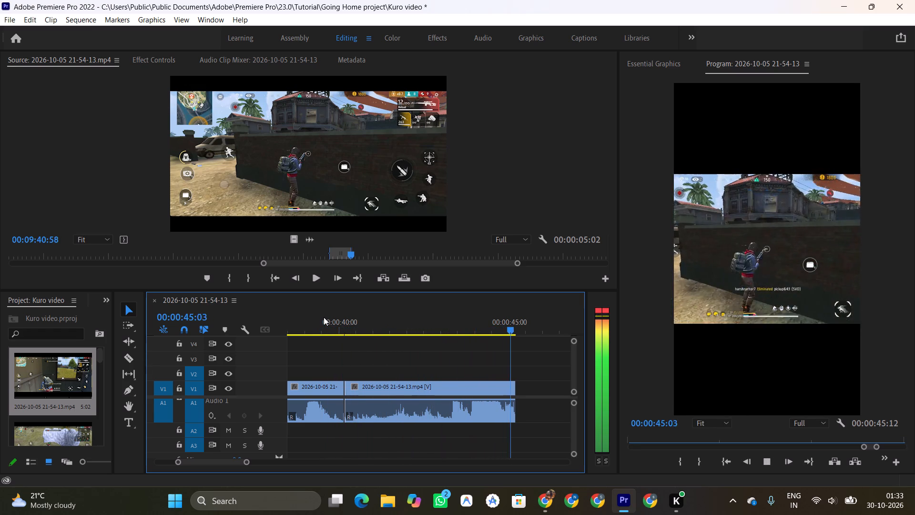
key("space")
key("space")
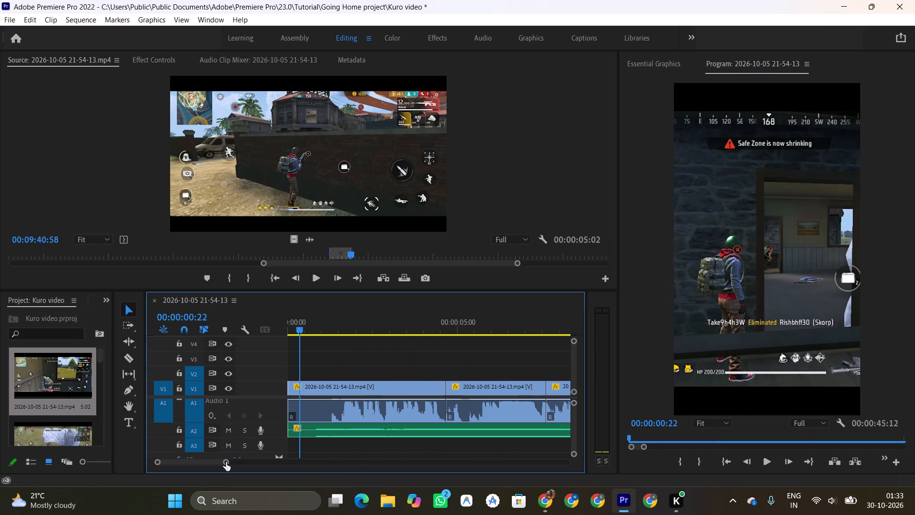
Review the sequence's later section and ripple delete the gap between the final window kill clip and the first zipline clip.
left_click_drag(226, 462, 390, 464)
left_click(337, 331)
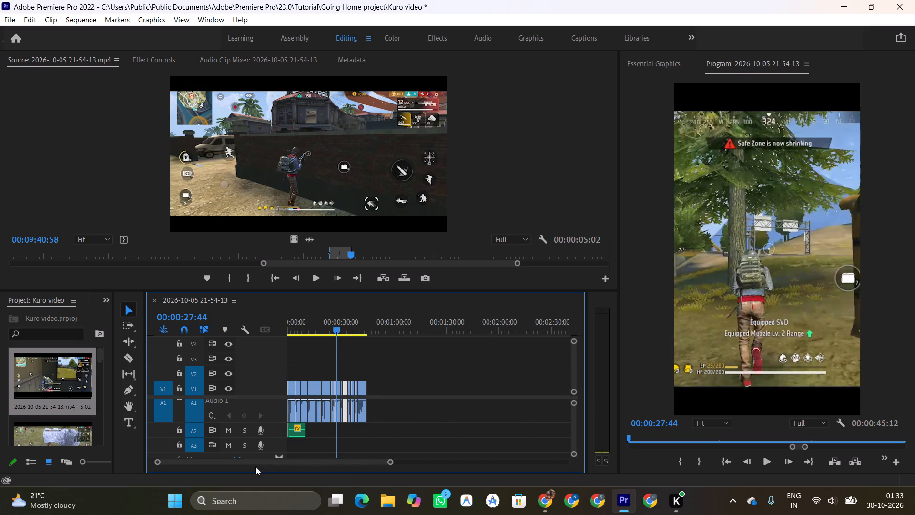
left_click_drag(390, 461, 313, 454)
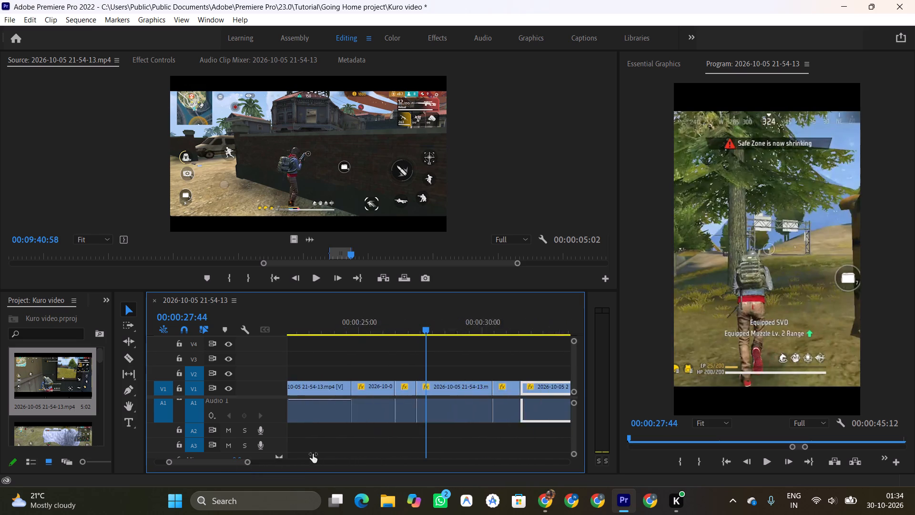
left_click_drag(313, 454, 291, 453)
key("space")
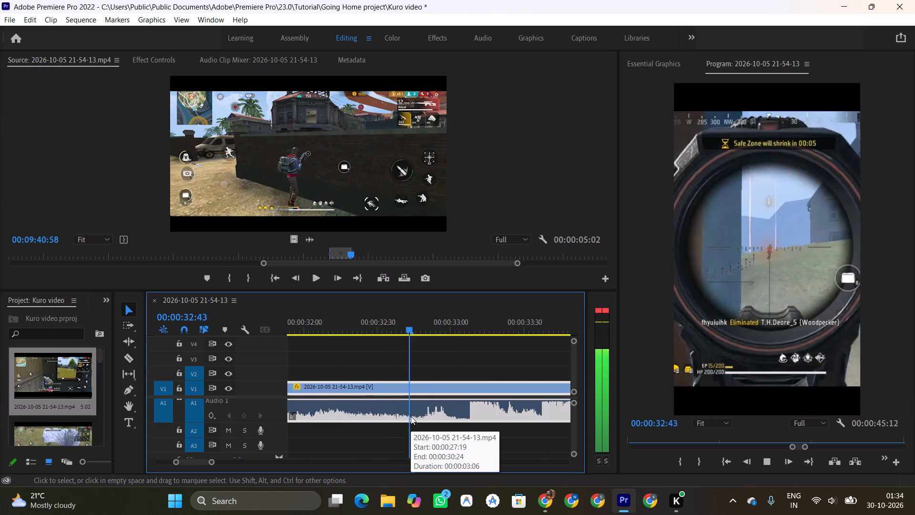
key("space")
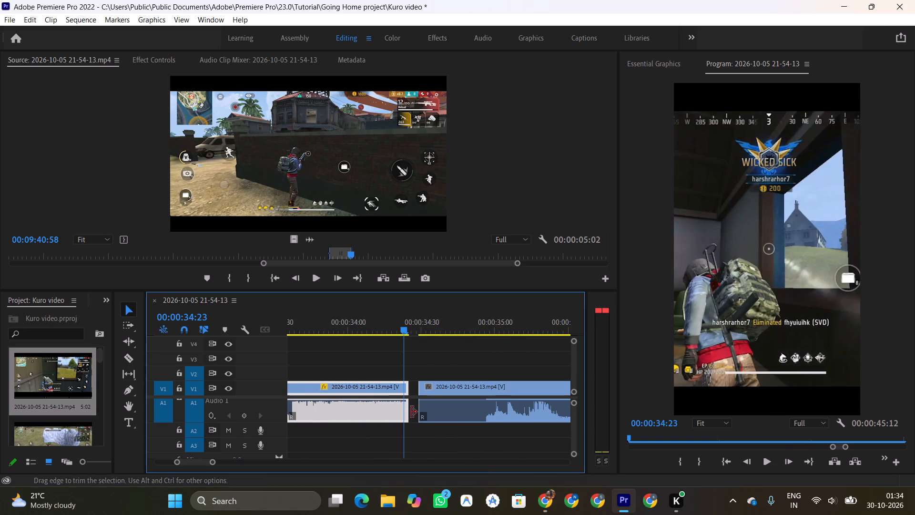
left_click(415, 390)
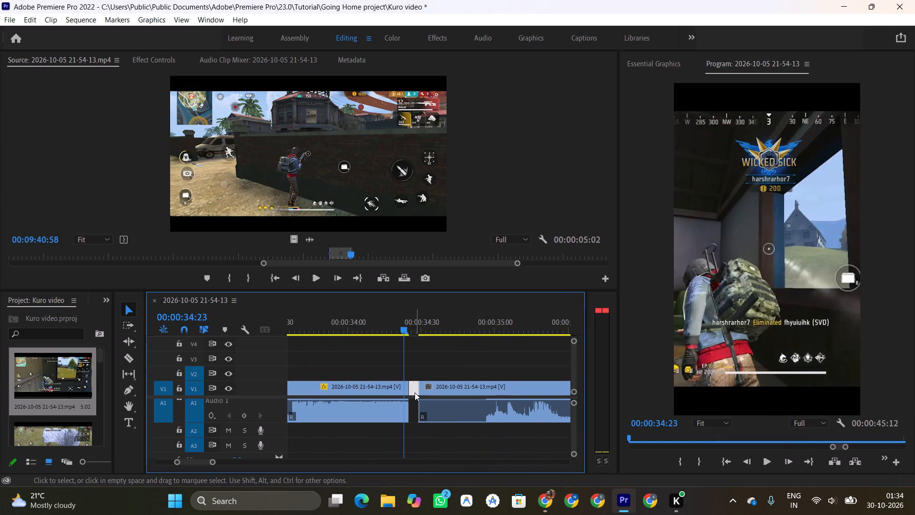
key("shift+Delete")
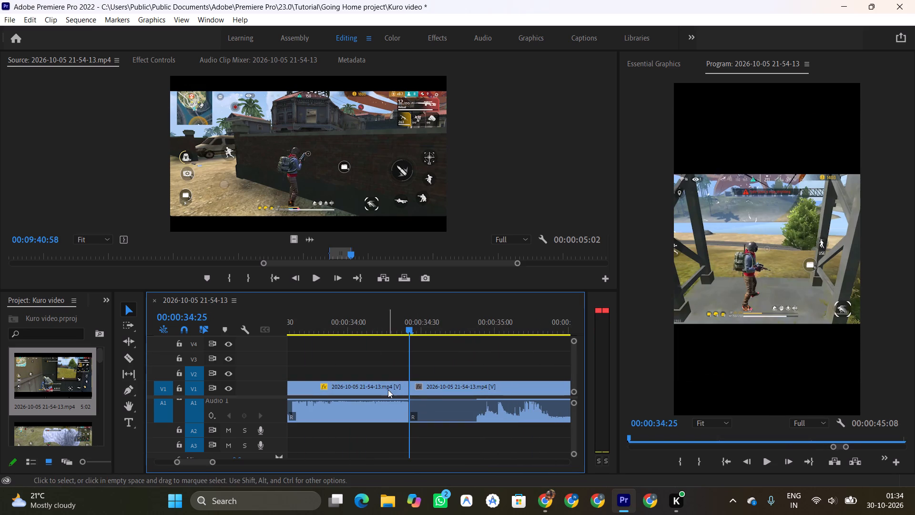
Copy the window kill clip's scale of 184 to the first zipline clip.
left_click(388, 389)
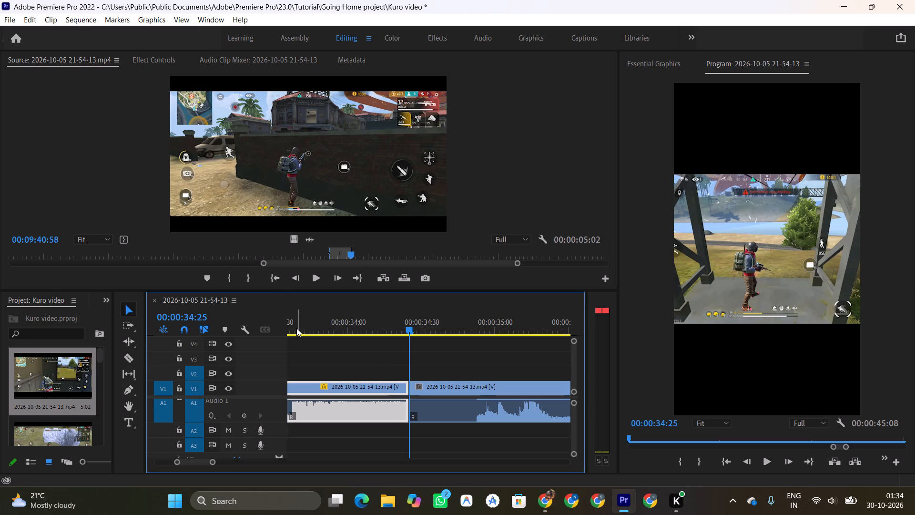
key("shift+percent")
left_click(243, 129)
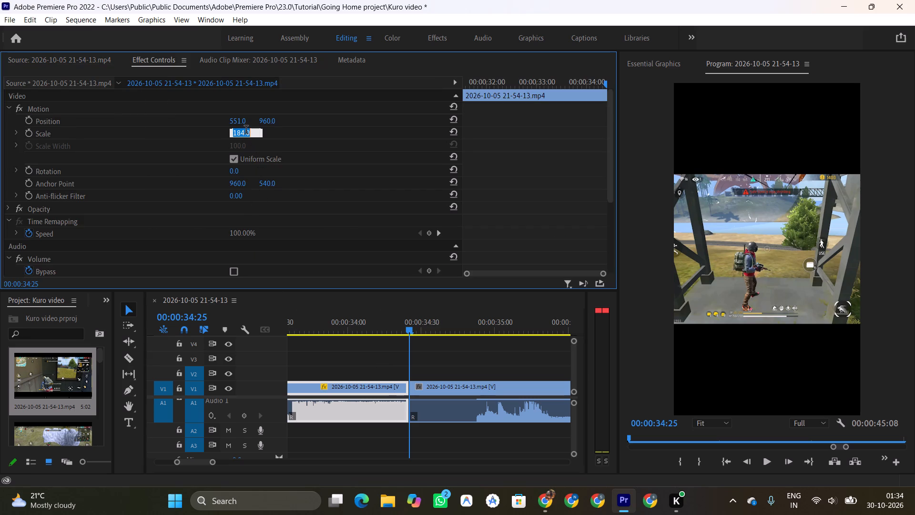
key("ctrl+c")
left_click(464, 409)
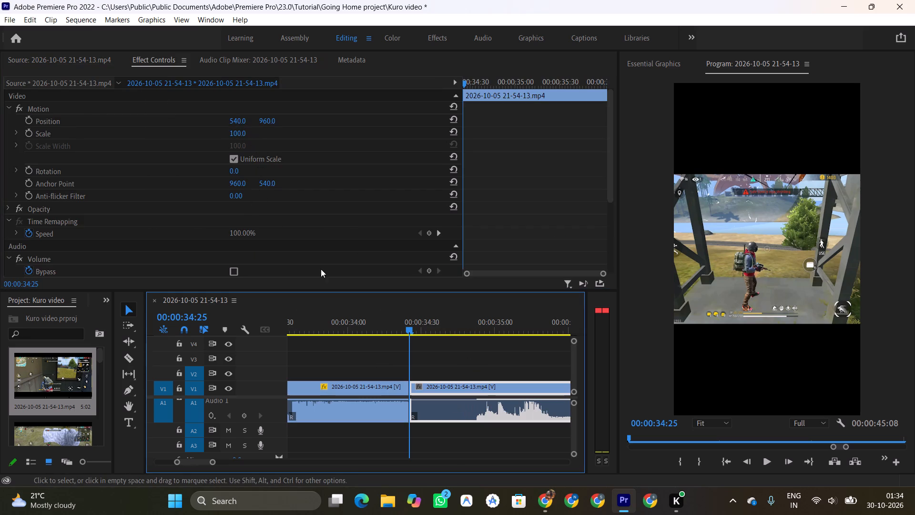
left_click(234, 134)
key("ctrl+v")
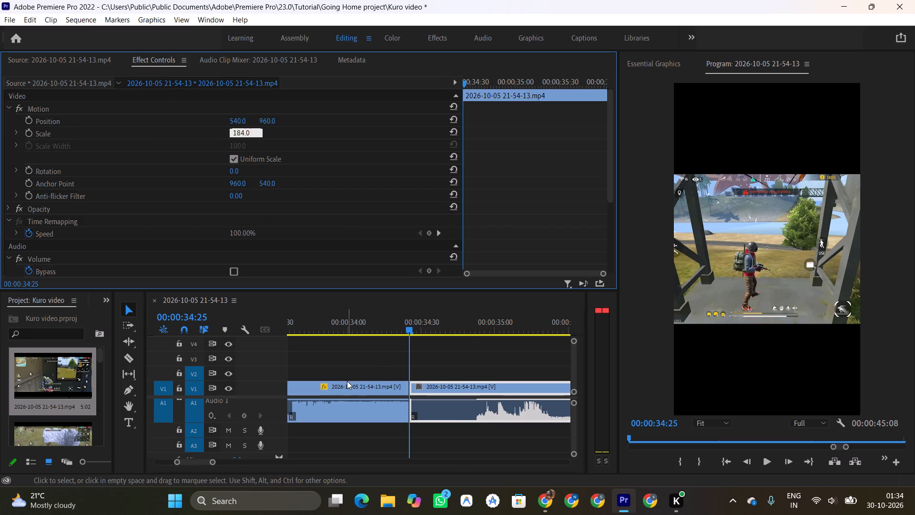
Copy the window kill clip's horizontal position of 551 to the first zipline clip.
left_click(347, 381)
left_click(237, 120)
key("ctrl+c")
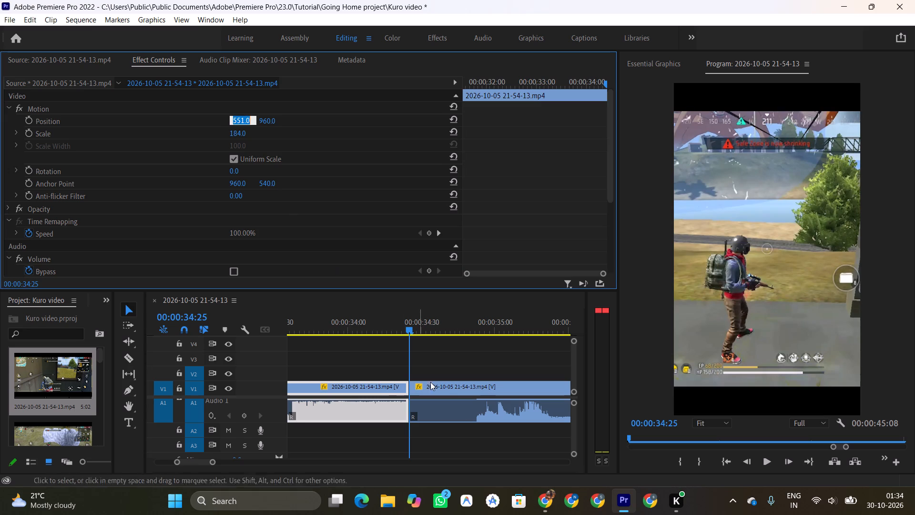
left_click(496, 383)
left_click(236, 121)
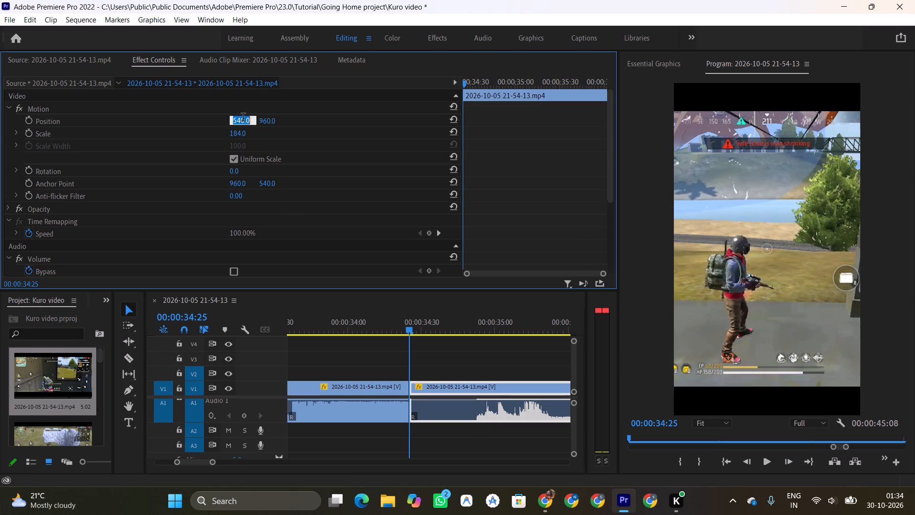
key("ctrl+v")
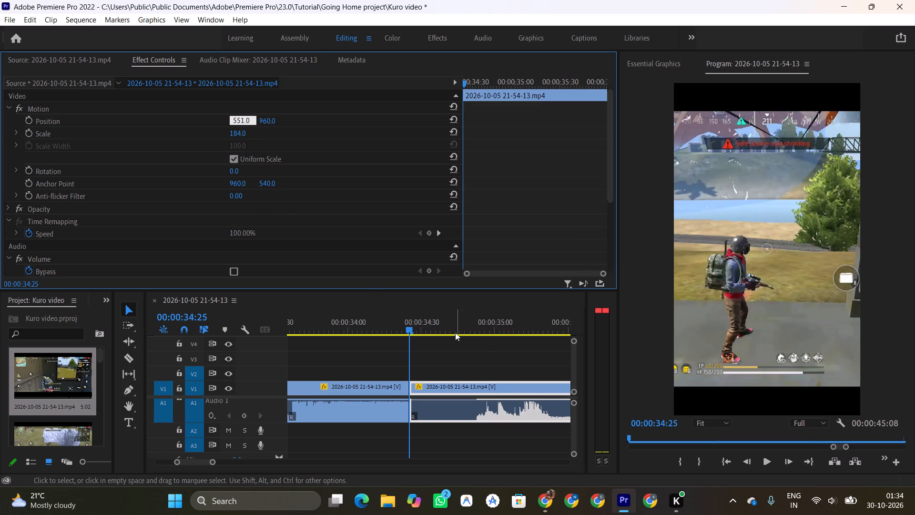
Shift the first zipline clip's horizontal position to 684 and play back the transition from the window kill clip.
left_click(413, 325)
key("space")
key("space")
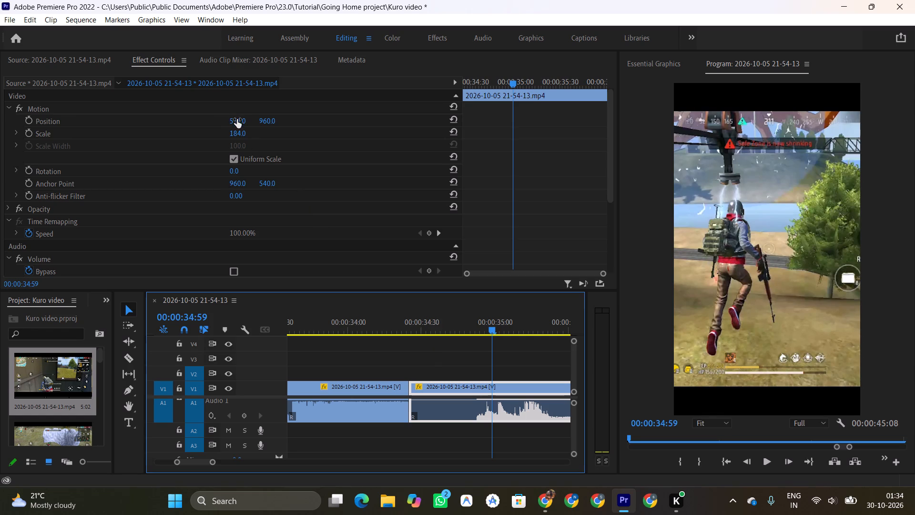
left_click_drag(237, 119, 274, 119)
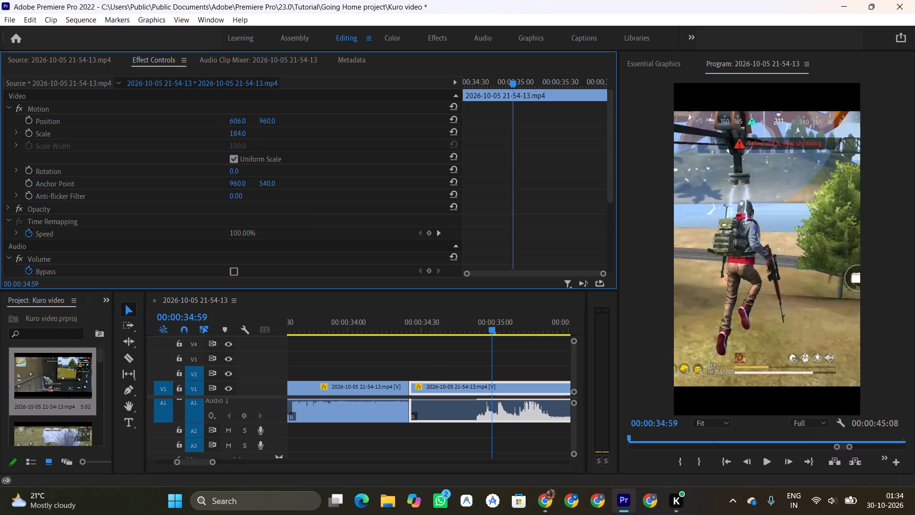
left_click_drag(274, 119, 319, 117)
left_click(330, 322)
key("space")
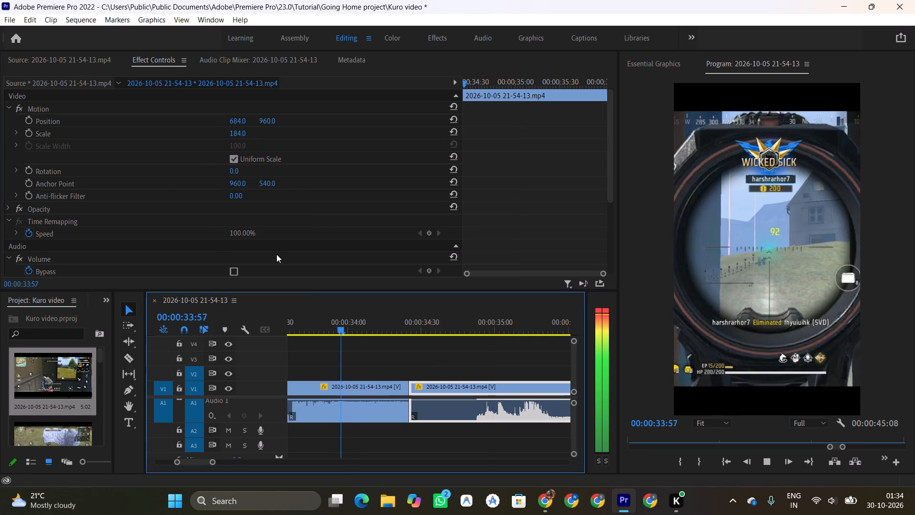
key("space")
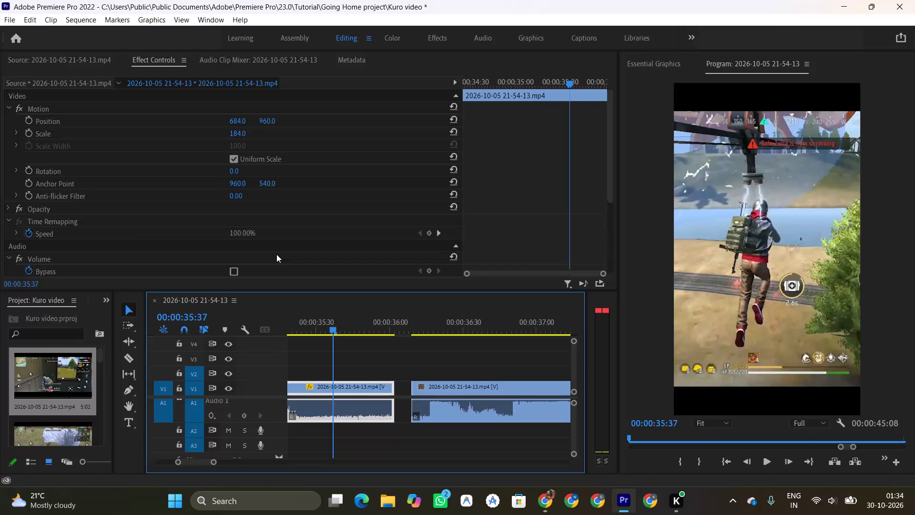
Play on past the first zipline clip and ripple delete the gap before the zipline kill clip.
key("space")
key("space")
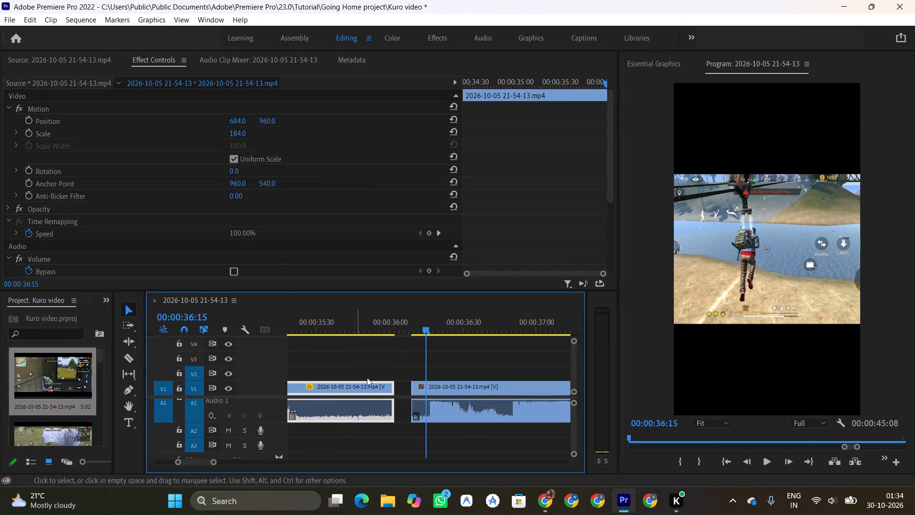
left_click(408, 389)
left_click(404, 387)
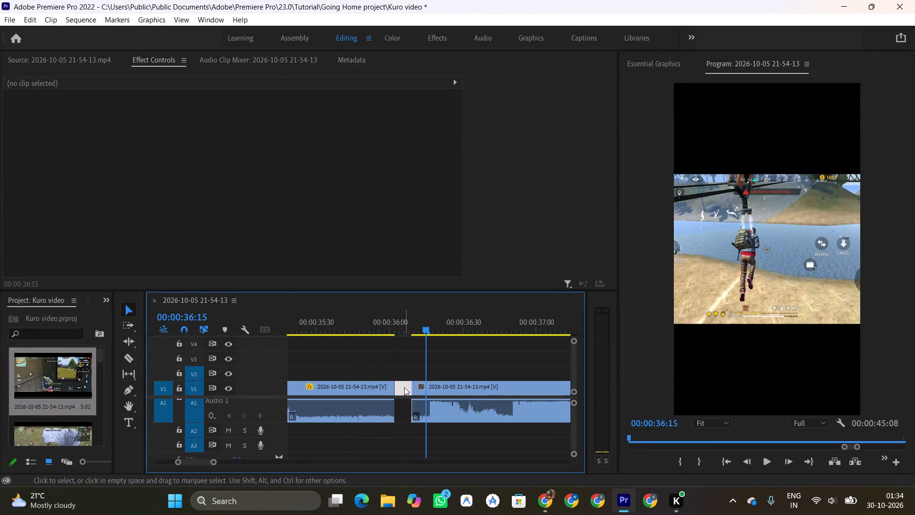
key("shift+Delete")
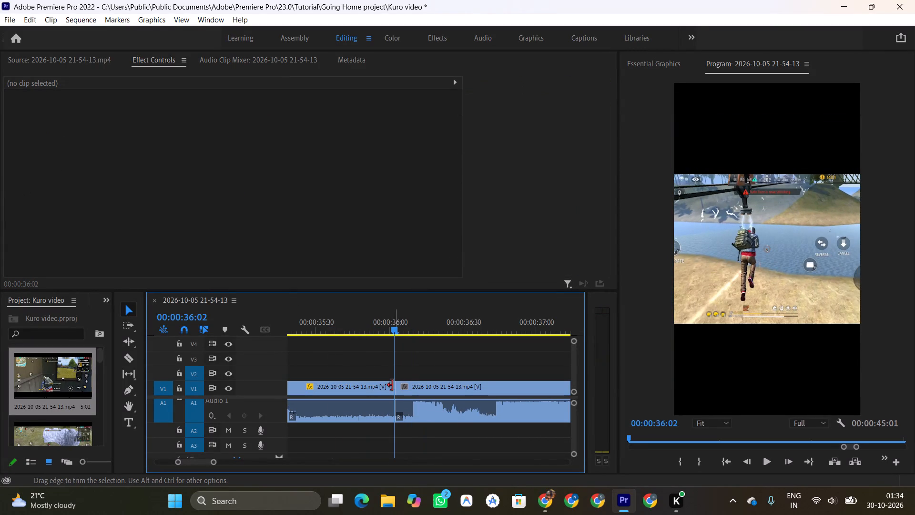
Copy the first zipline clip's scale of 184 to the zipline kill clip.
left_click(386, 392)
left_click(379, 389)
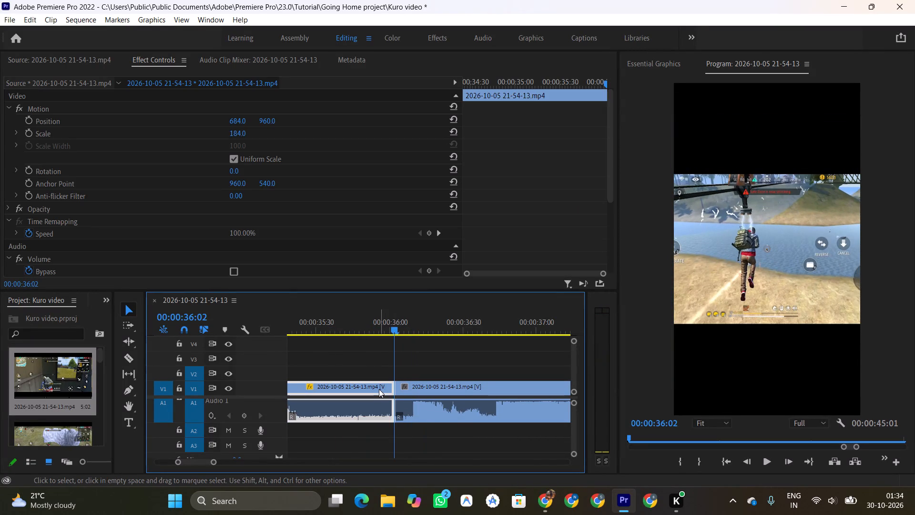
left_click(240, 133)
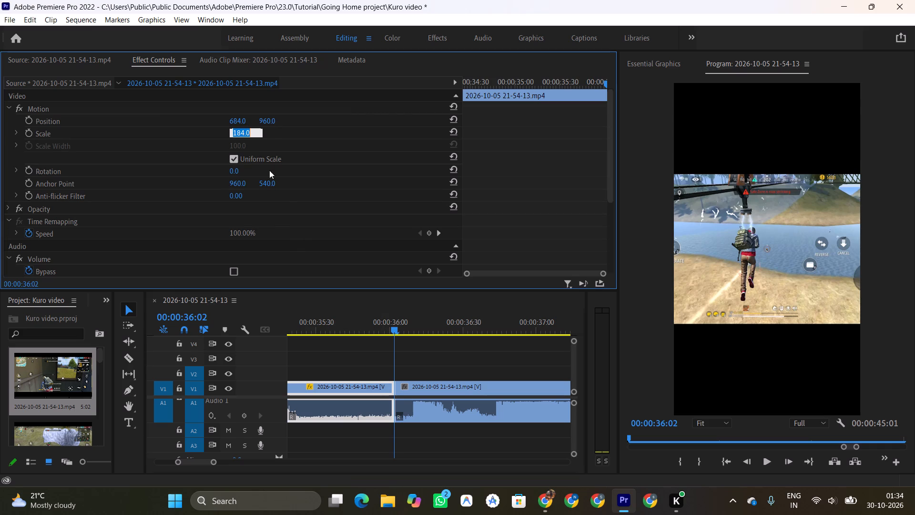
key("ctrl+c")
left_click(459, 387)
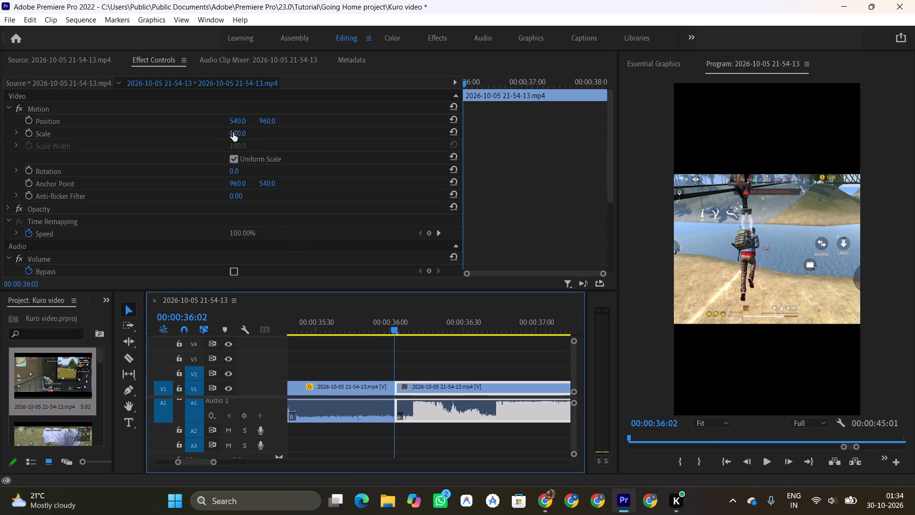
left_click(233, 133)
key("ctrl+v")
Copy the first zipline clip's horizontal position of 684 to the zipline kill clip.
left_click(362, 384)
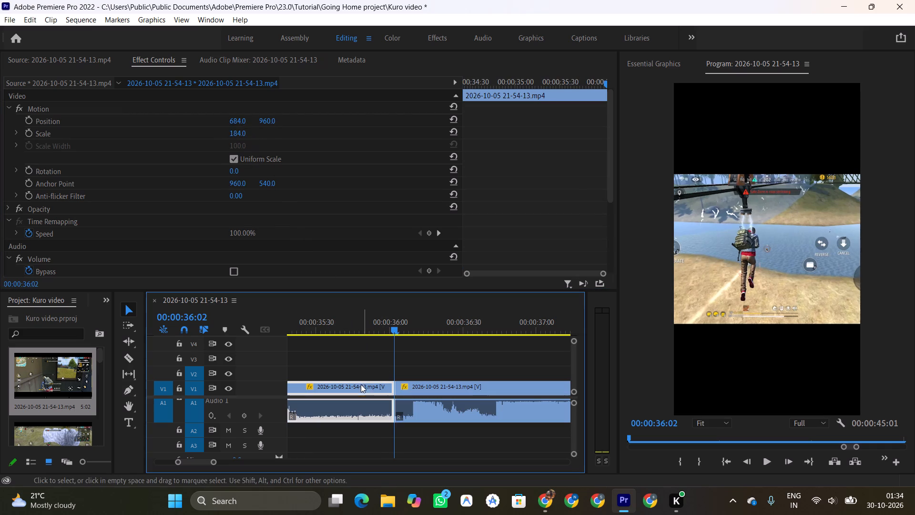
left_click(235, 121)
key("ctrl+c")
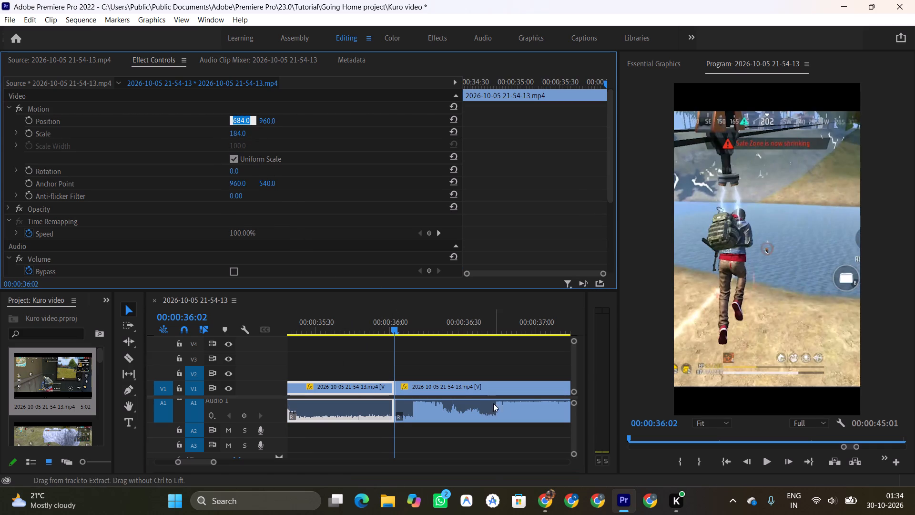
left_click(483, 392)
left_click(235, 122)
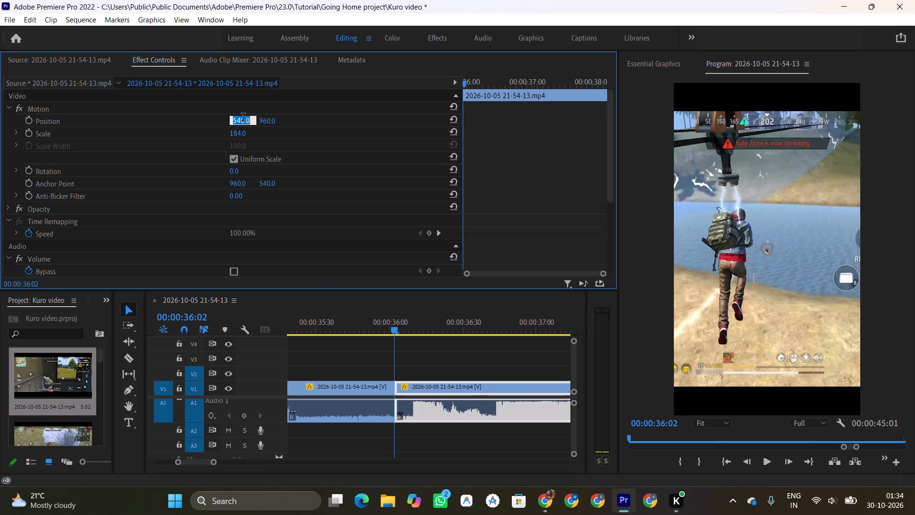
key("ctrl+v")
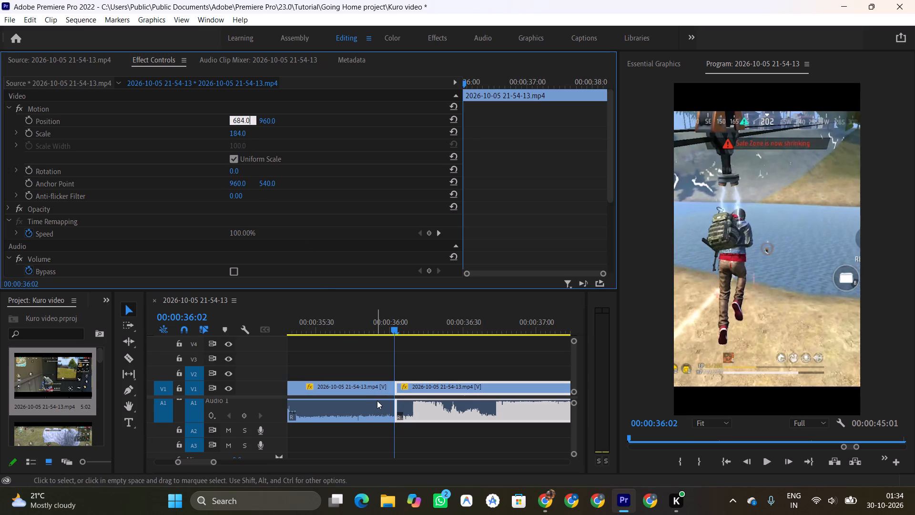
left_click(369, 382)
left_click(427, 386)
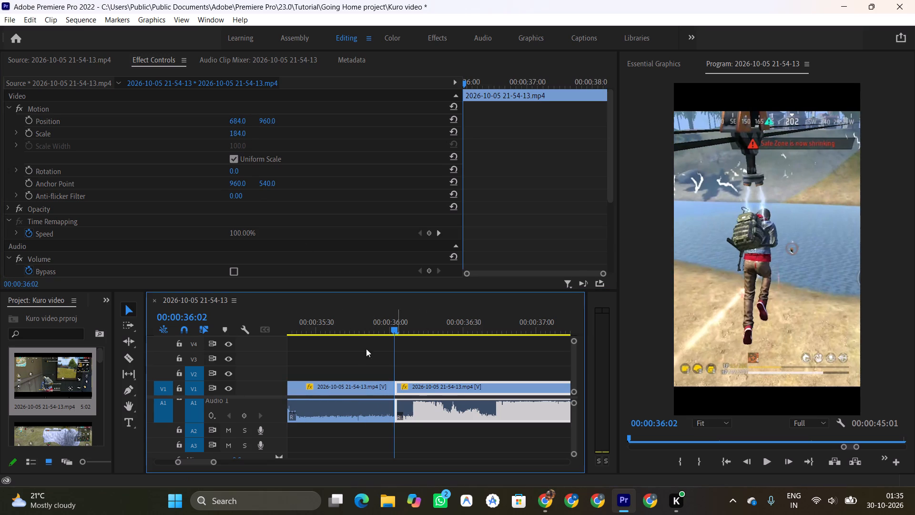
Play back from the end of the first zipline clip through the zipline kill clip to the start of the running clip.
left_click(321, 316)
key("space")
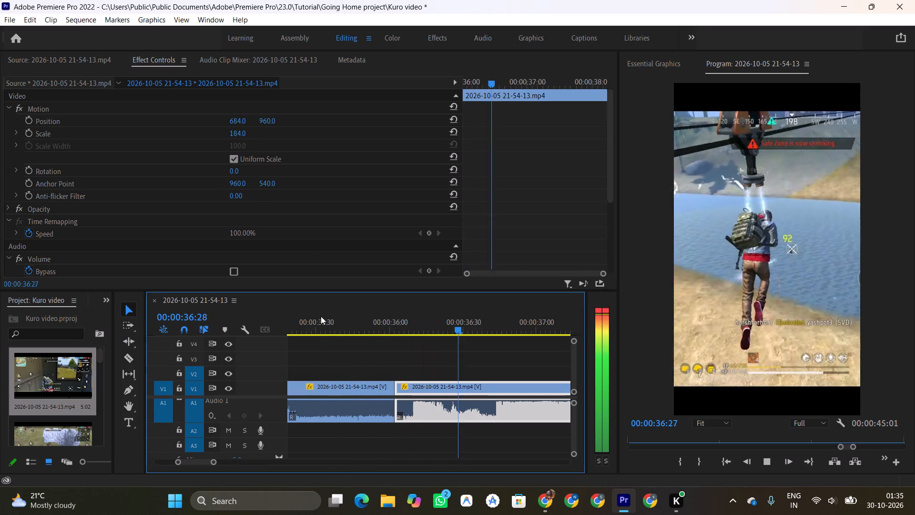
key("space")
key("space")
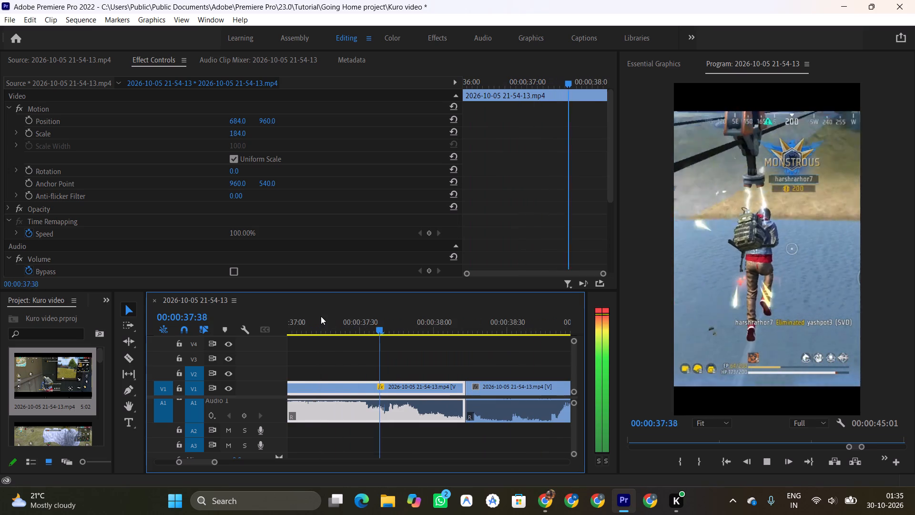
key("space")
key("space")
key("space")
key("space")
key("space")
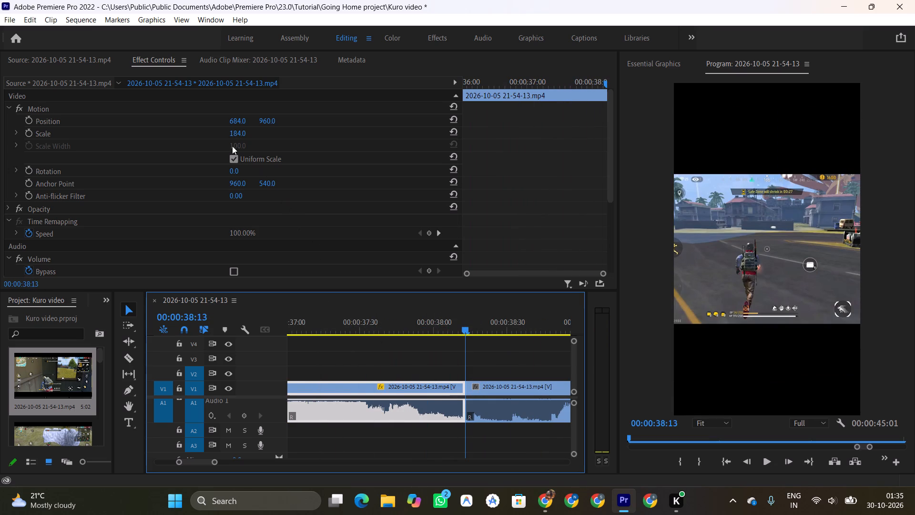
Copy the zipline kill clip's scale of 184 to the running clip.
left_click(240, 134)
key("ctrl+c")
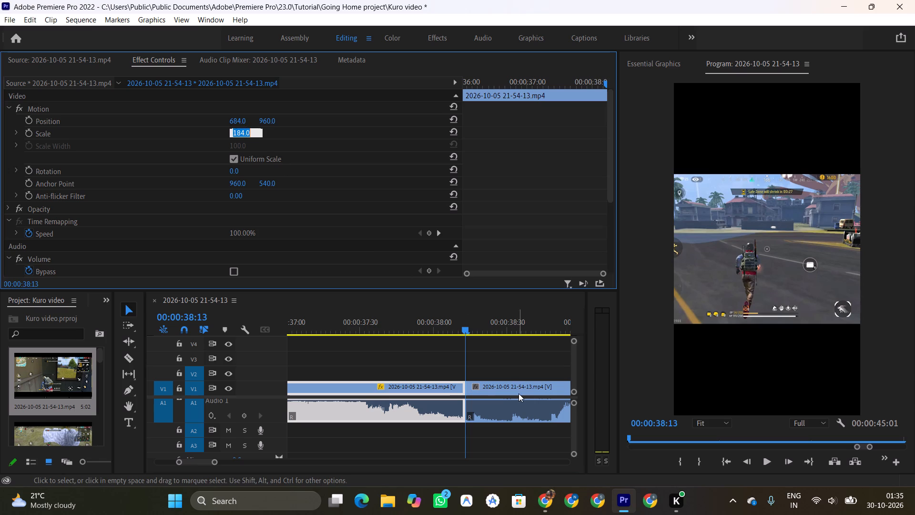
left_click(518, 393)
left_click(236, 132)
key("ctrl+v")
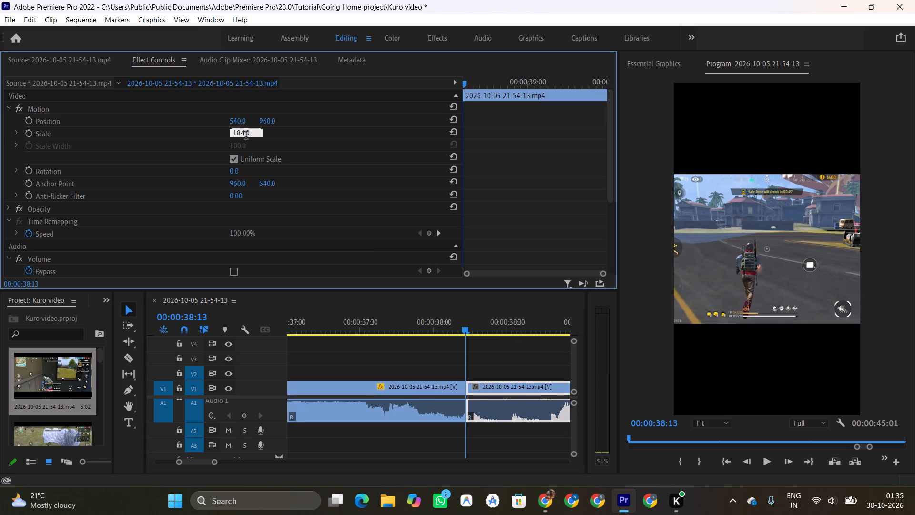
Copy the zipline kill clip's horizontal position of 684 to the running clip.
left_click(440, 385)
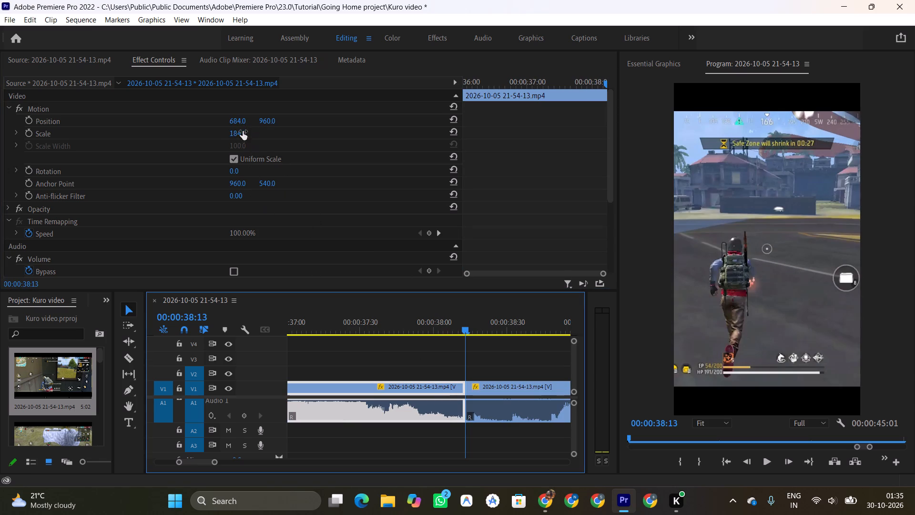
left_click(239, 121)
key("ctrl+c")
left_click(498, 386)
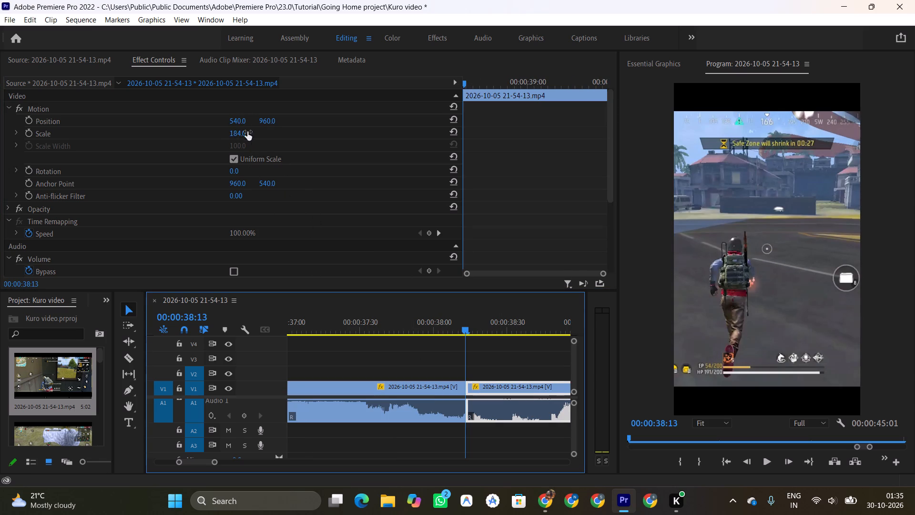
left_click(240, 120)
key("ctrl+v")
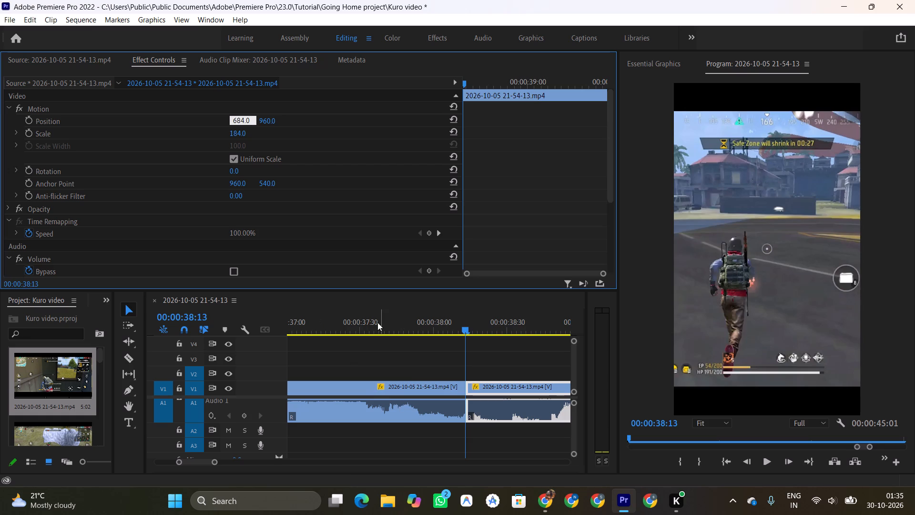
Play back past the running clip and ripple delete the gap before the wall clip.
left_click(377, 322)
key("space")
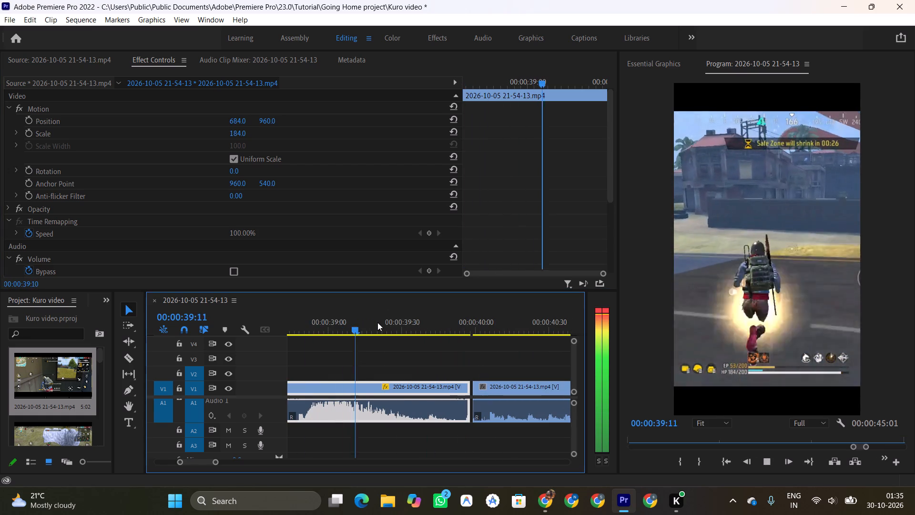
key("space")
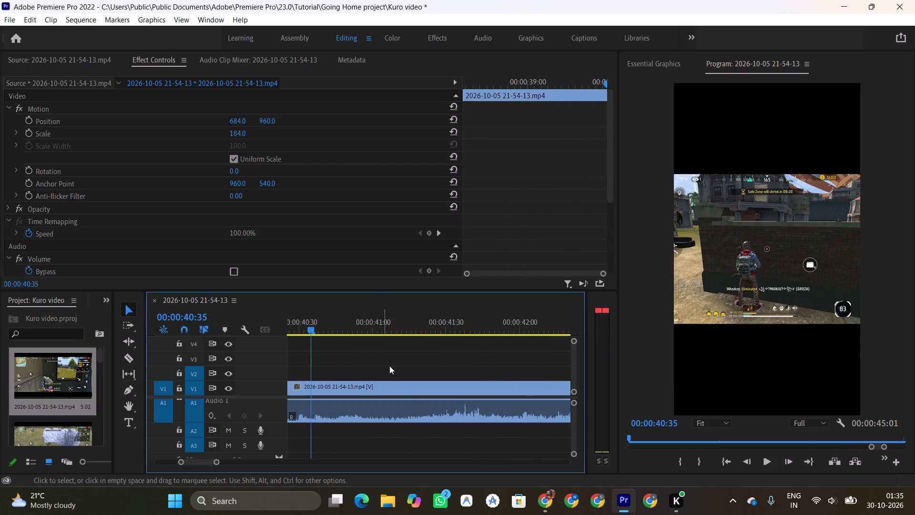
scroll(434, 438, "up", 5)
scroll(338, 392, "up", 2)
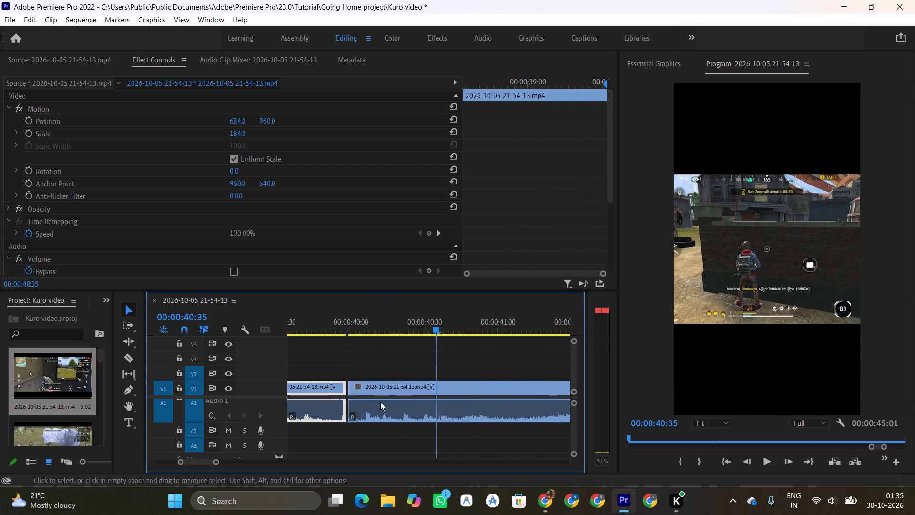
scroll(380, 402, "up", 6, "alt")
scroll(378, 402, "up", 3)
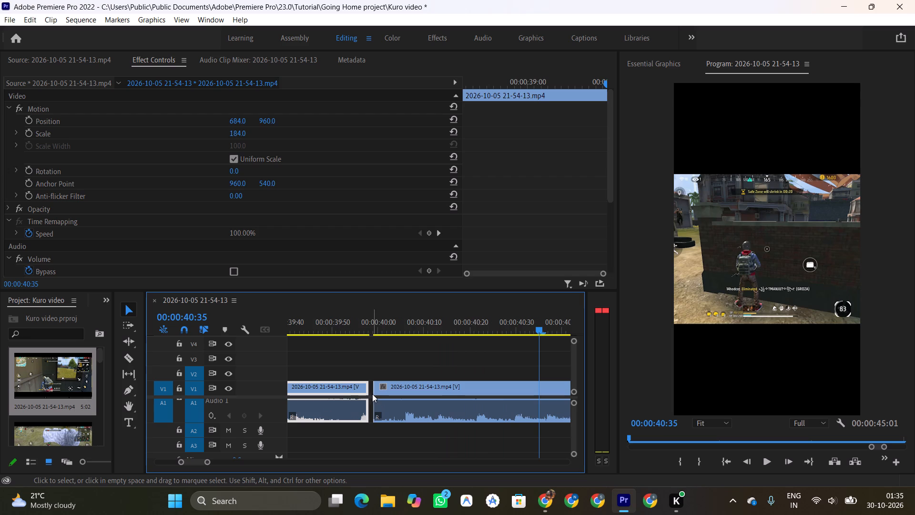
left_click(371, 393)
key("shift+Delete")
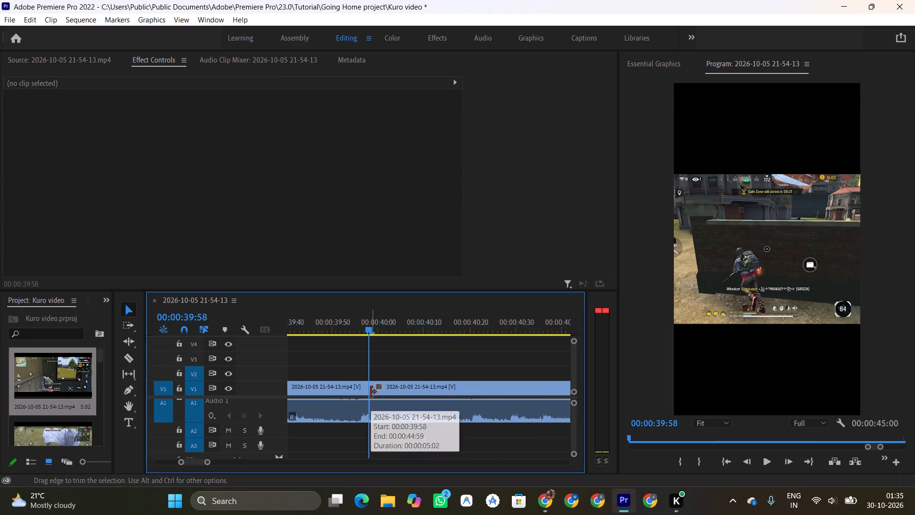
Copy the running clip's scale of 184 to the wall clip.
left_click(353, 384)
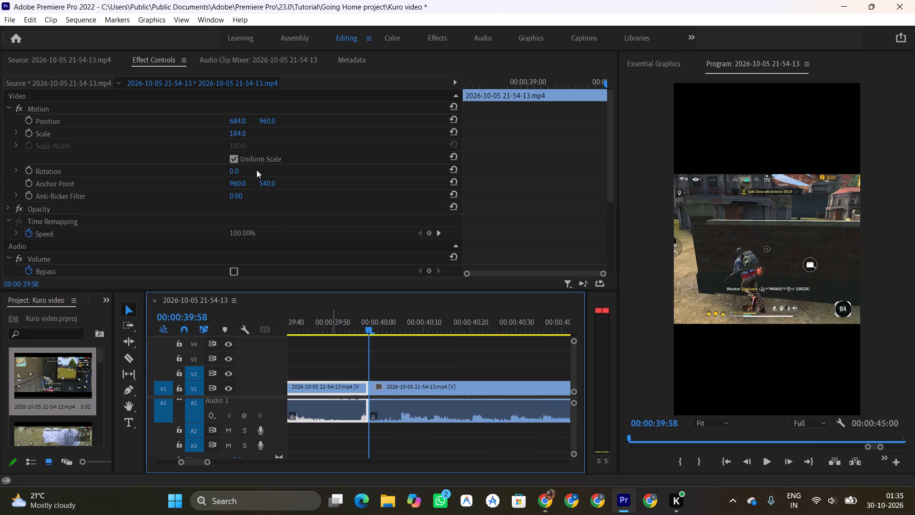
left_click(243, 133)
key("ctrl+c")
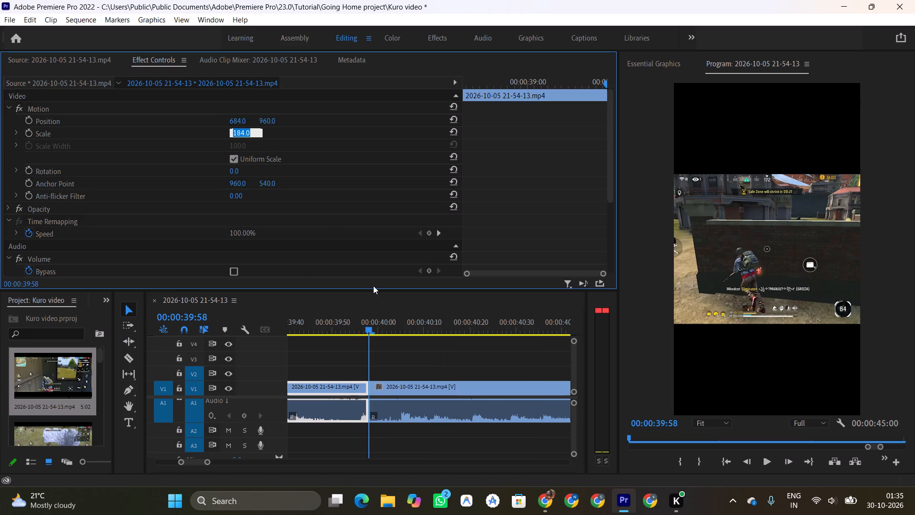
left_click(436, 385)
left_click(231, 134)
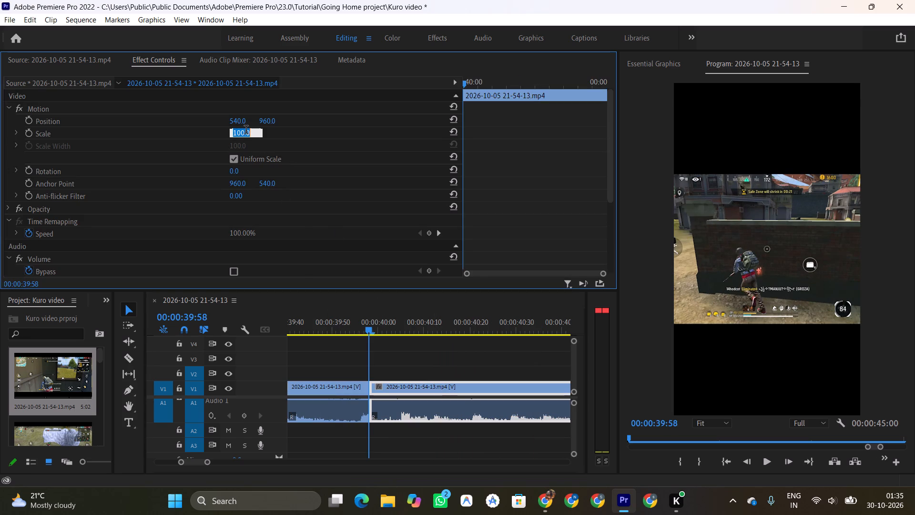
key("ctrl+v")
Copy the running clip's horizontal position of 684 to the wall clip and play back the transition between them.
left_click(341, 392)
left_click(236, 119)
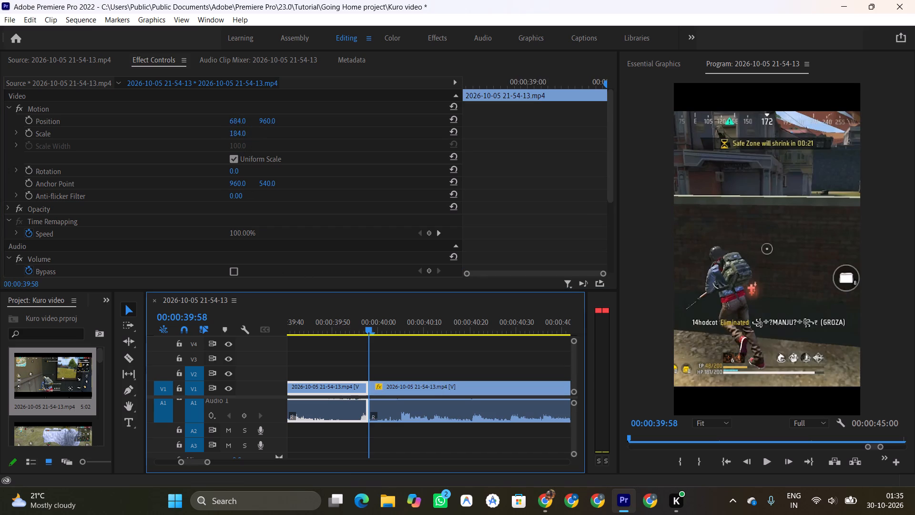
key("ctrl+c")
left_click(502, 390)
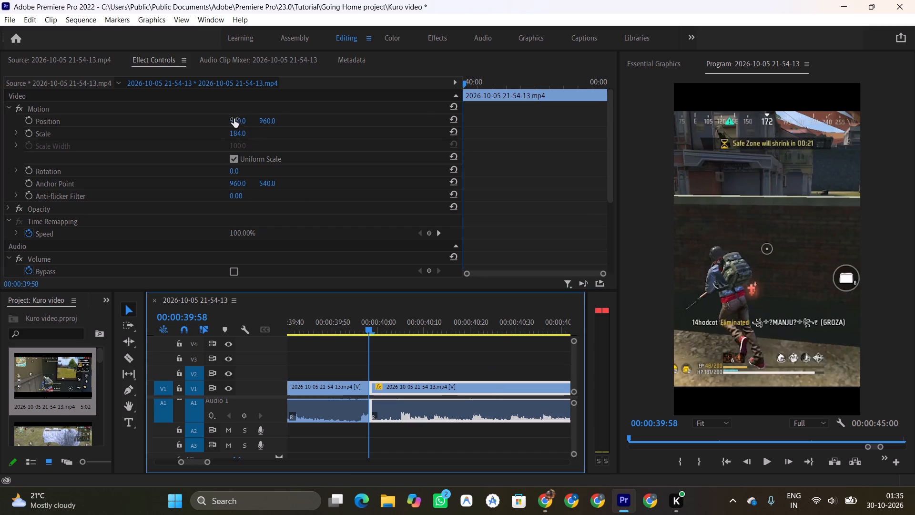
left_click(234, 119)
key("ctrl+v")
left_click(338, 336)
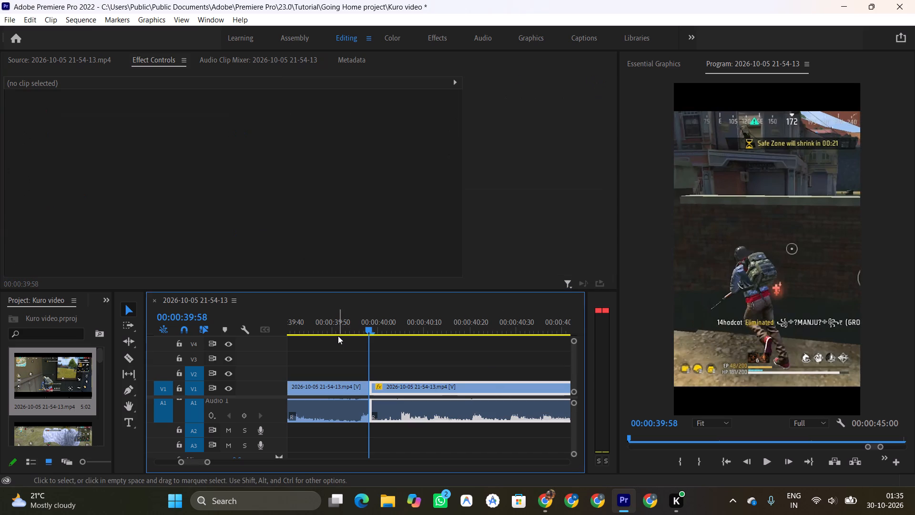
left_click(335, 328)
key("space")
key("space")
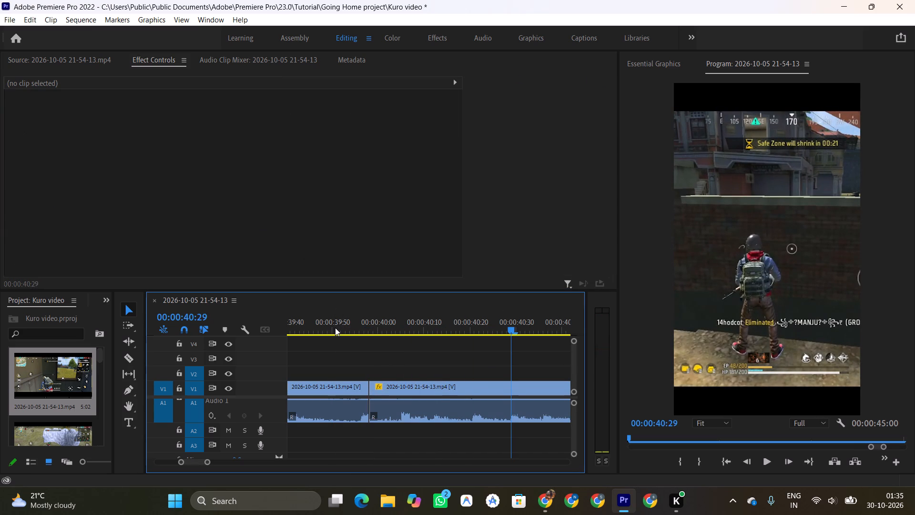
key("shift+percent")
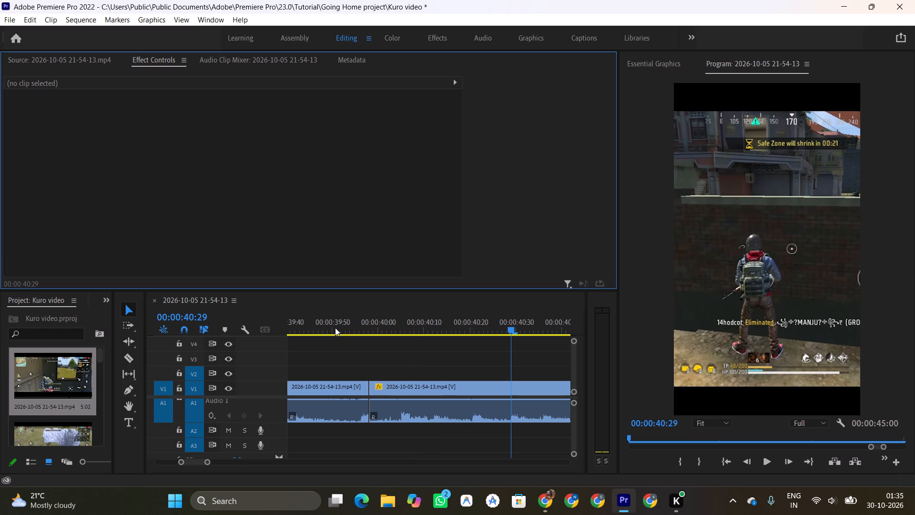
left_click(69, 384)
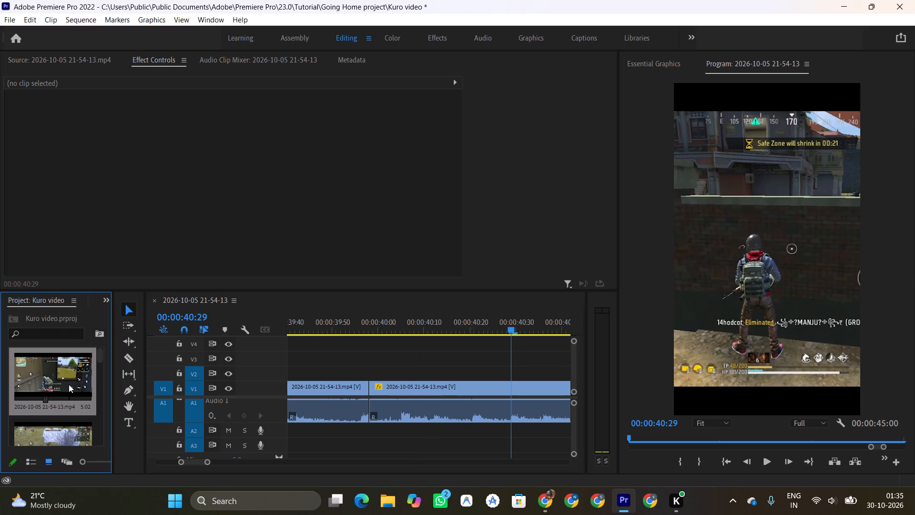
left_click(69, 384)
Play the sequence in short bursts from the end of the running clip into the wall clip, stopping at 00:00:42:09.
left_click(314, 326)
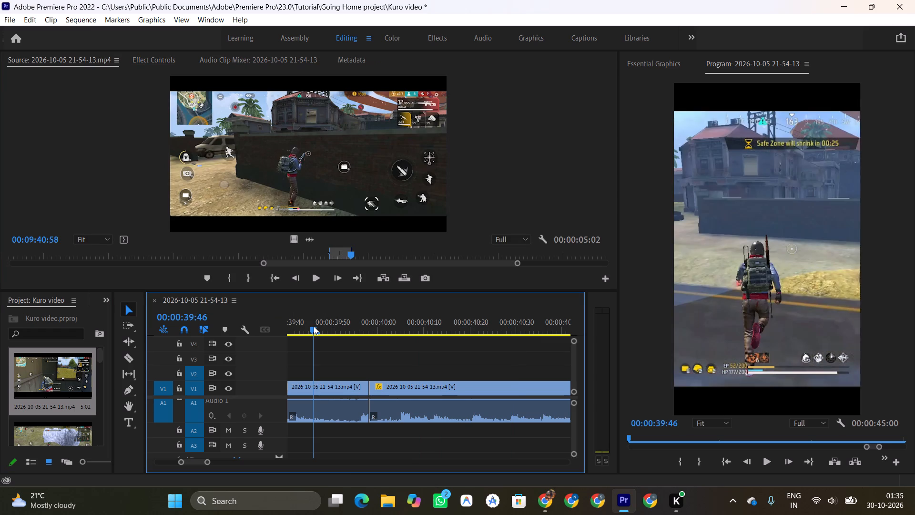
key("space")
key("space")
key("space")
key("space")
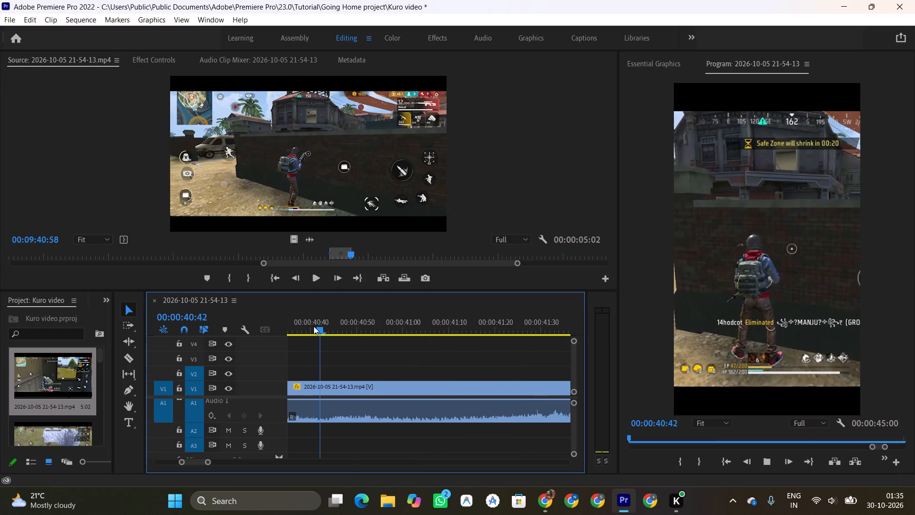
key("space")
key("space")
key("space")
key("space")
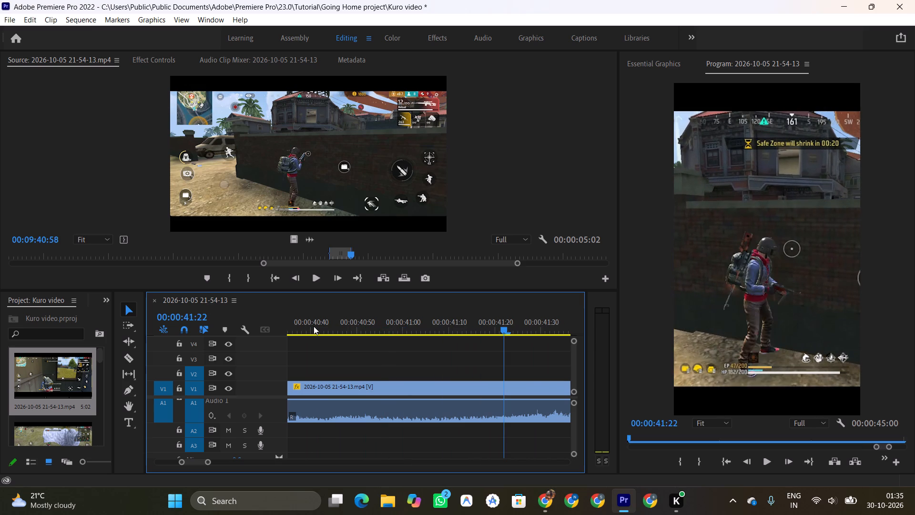
key("space")
key("space")
key("space")
key("space")
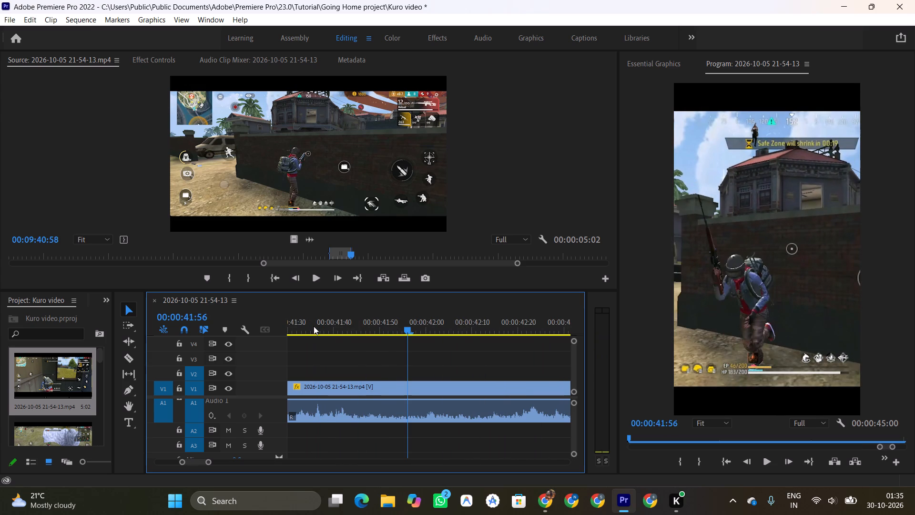
key("space")
key("space")
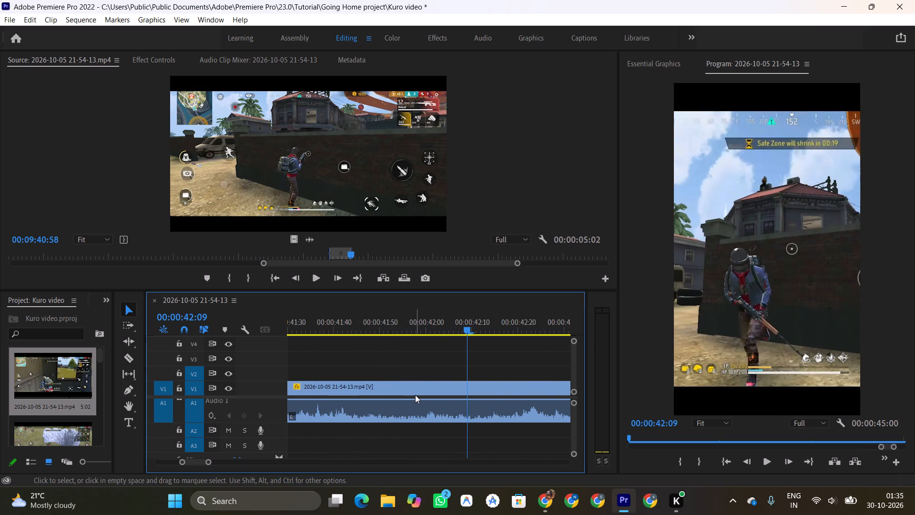
Replay the transition from the running clip into the wall clip and split the wall clip at 00:00:40:09.
scroll(405, 388, "up", 2)
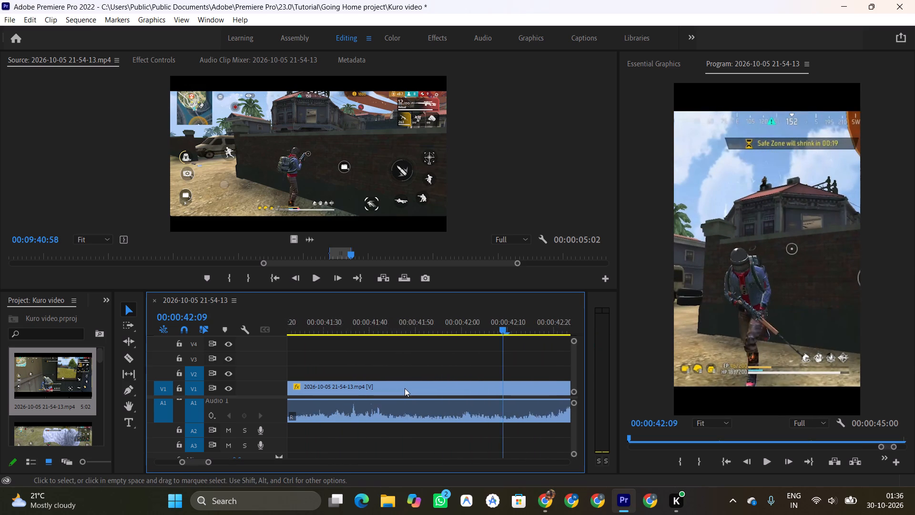
scroll(405, 388, "up", 3)
scroll(405, 388, "up", 20)
scroll(405, 388, "up", 2)
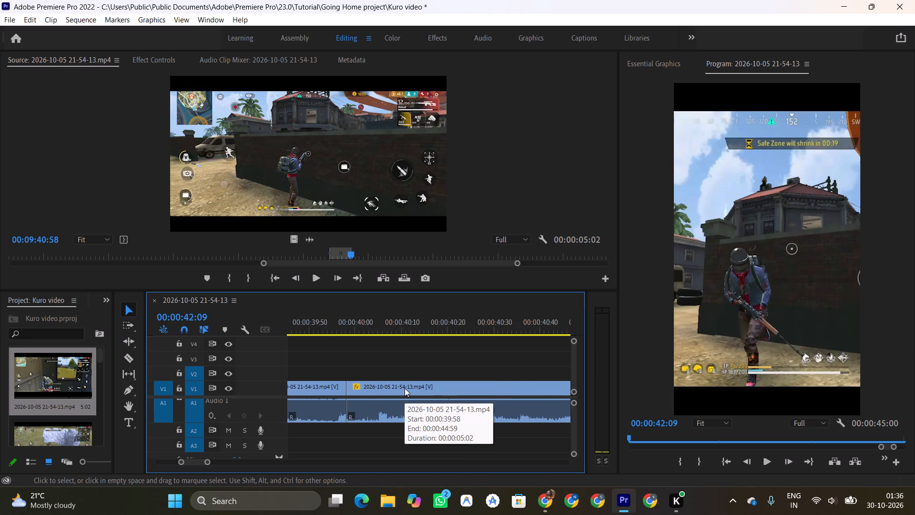
left_click(296, 320)
key("space")
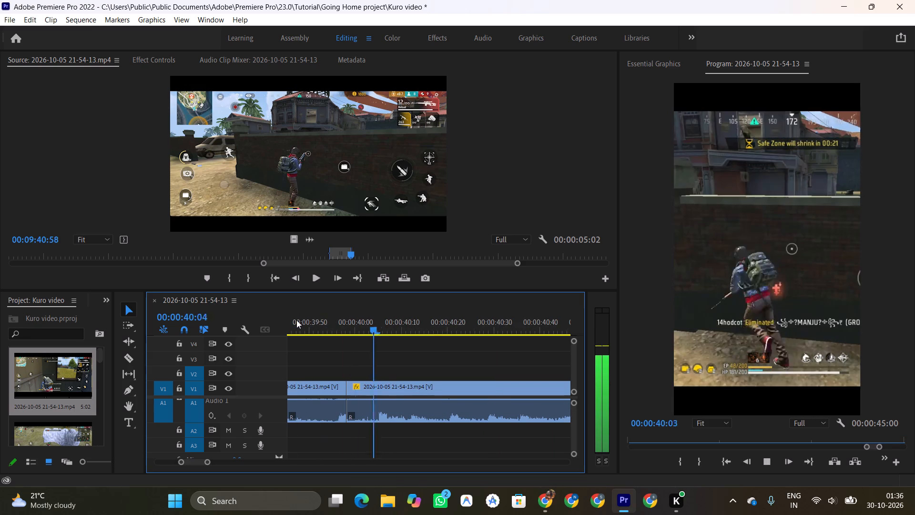
key("space")
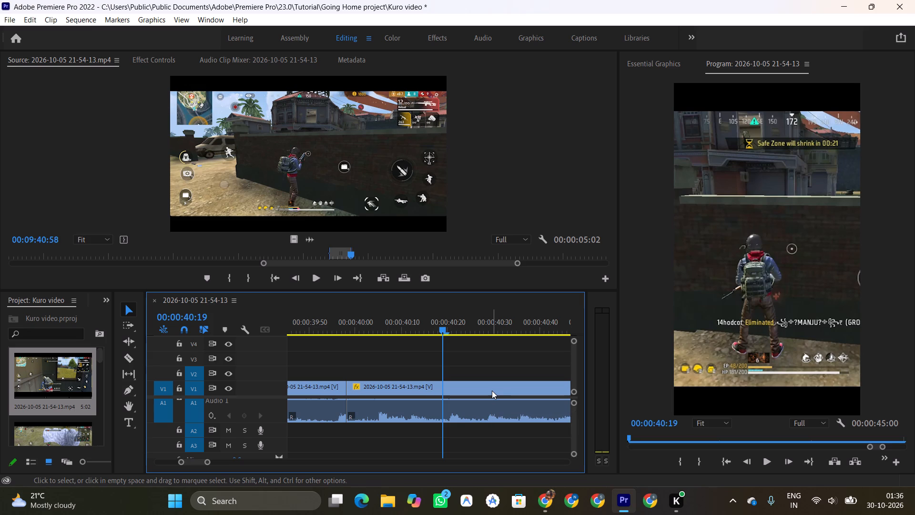
left_click(332, 325)
left_click(330, 325)
key("space")
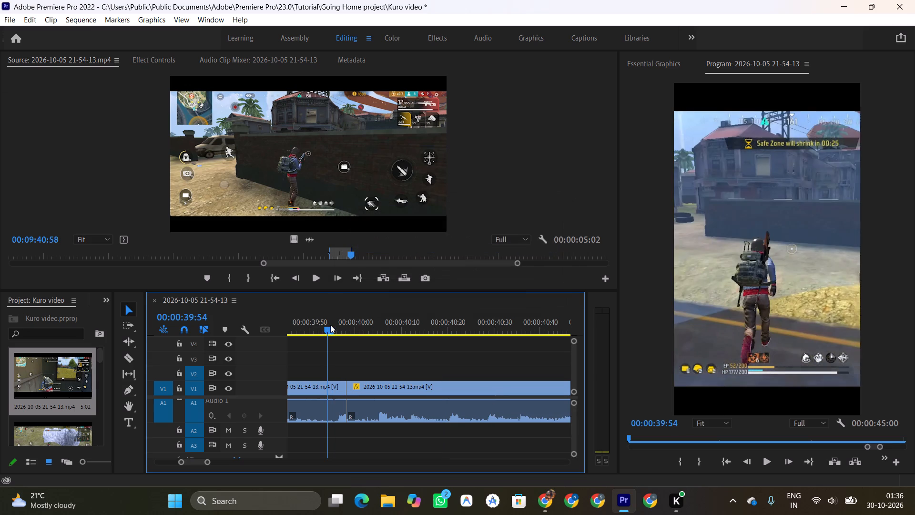
key("space")
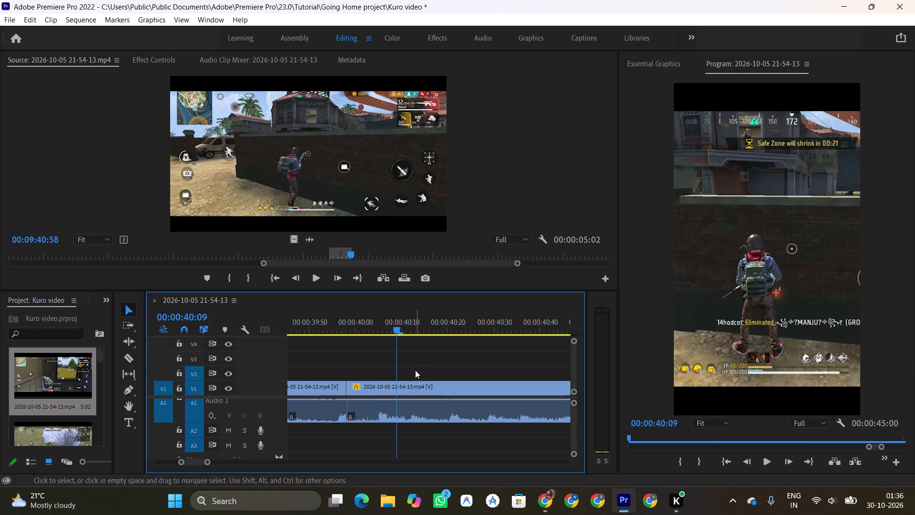
key("c")
left_click(398, 402)
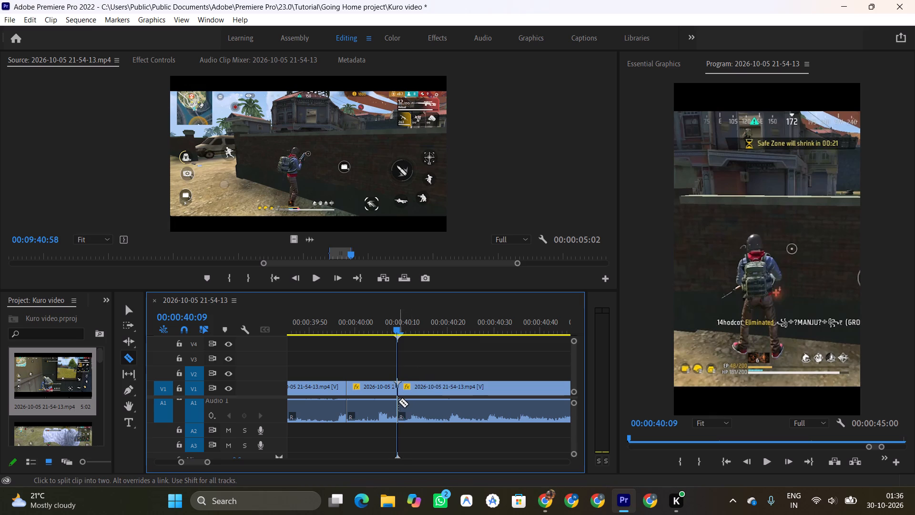
key("v")
Set the horizontal position of the wall clip's section after the 00:00:40:09 cut to 1468.
left_click(423, 389)
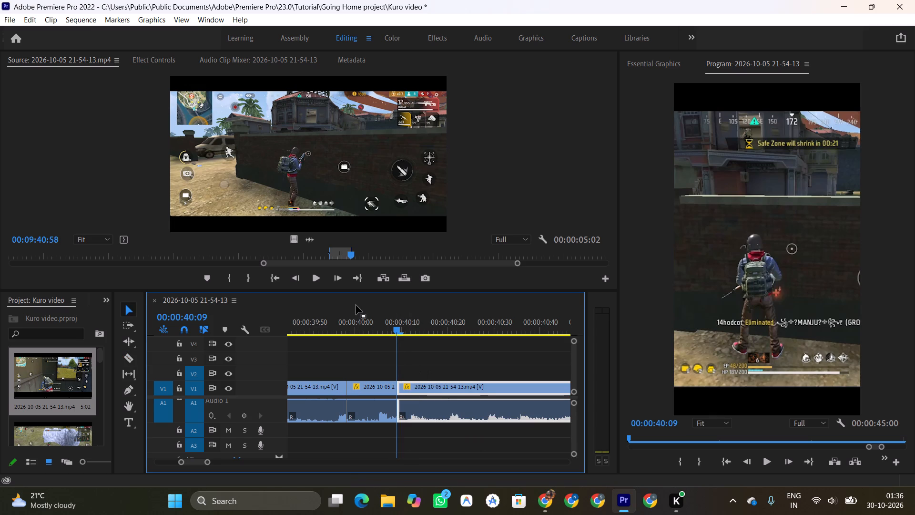
key("shift+percent")
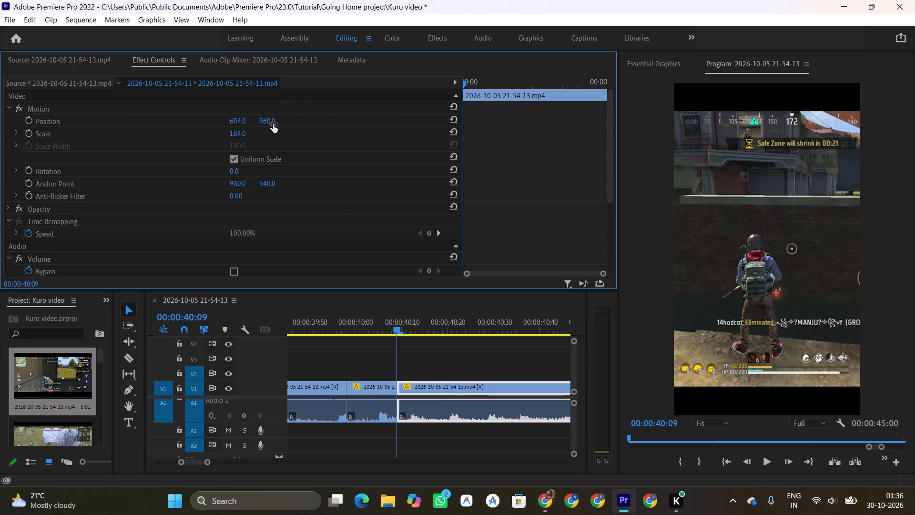
left_click(364, 328)
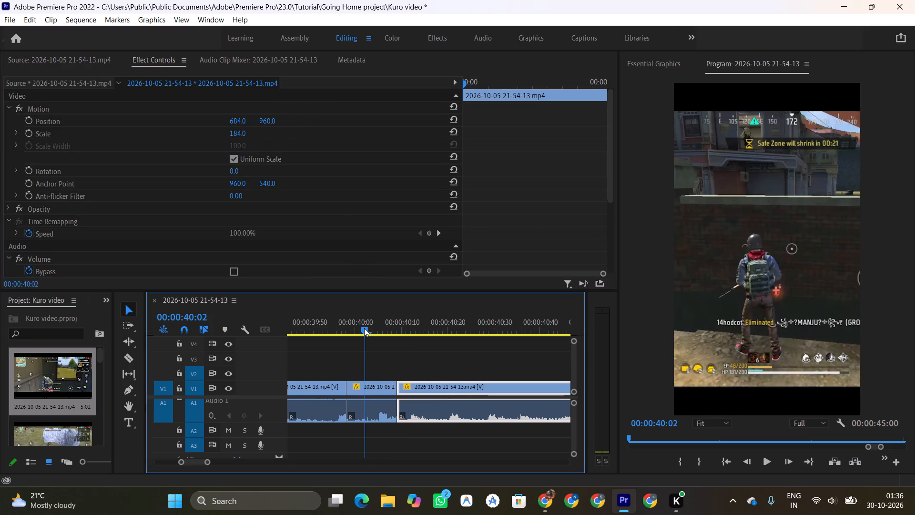
key("space")
key("space")
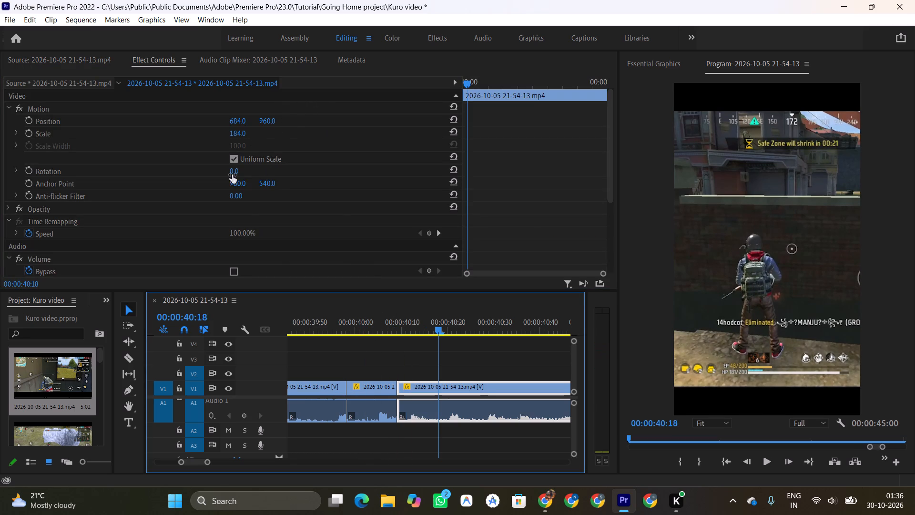
left_click_drag(235, 121, 444, 143)
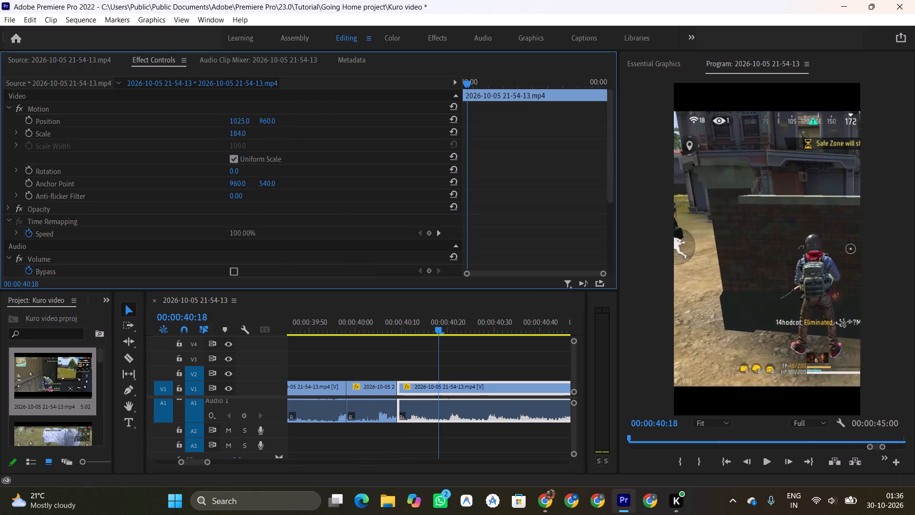
left_click_drag(444, 143, 675, 153)
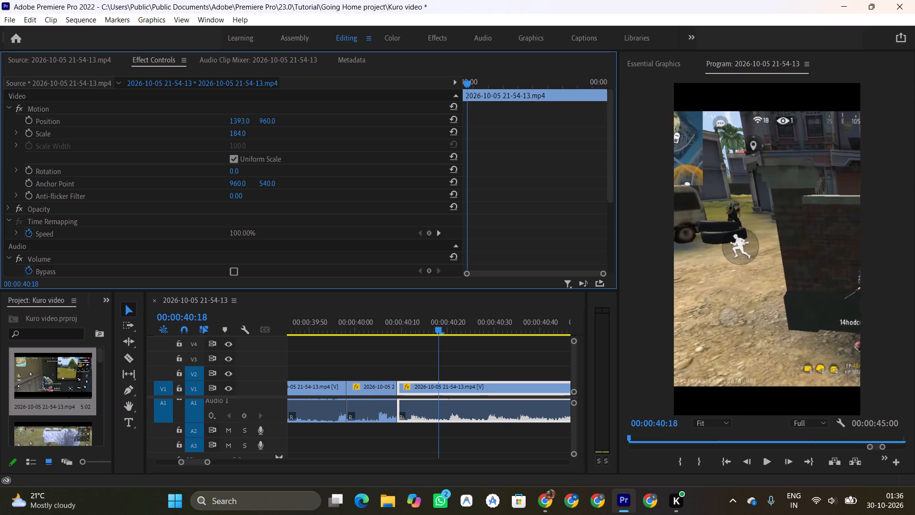
left_click_drag(675, 153, 713, 154)
Play through the repositioned wall section and split it at 00:00:40:56, where the enemy view should end.
left_click(353, 328)
key("space")
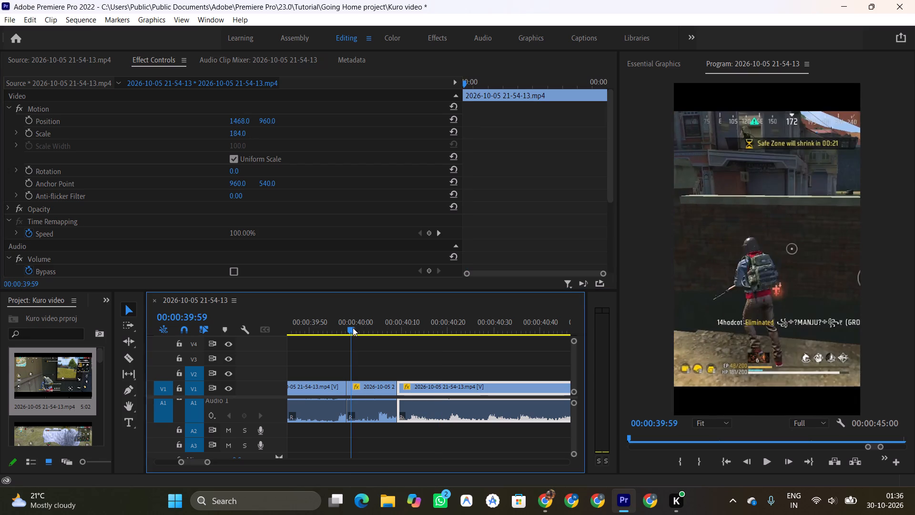
key("space")
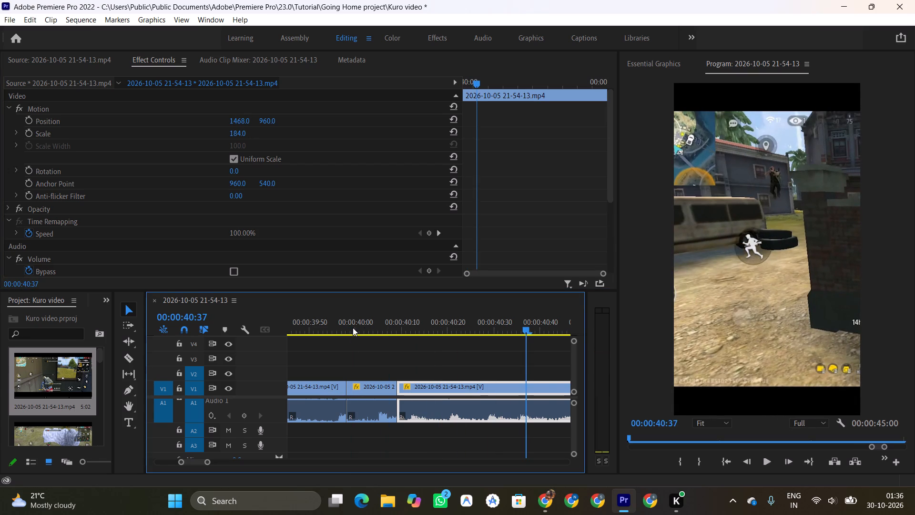
key("space")
key("space")
key("space")
key("space")
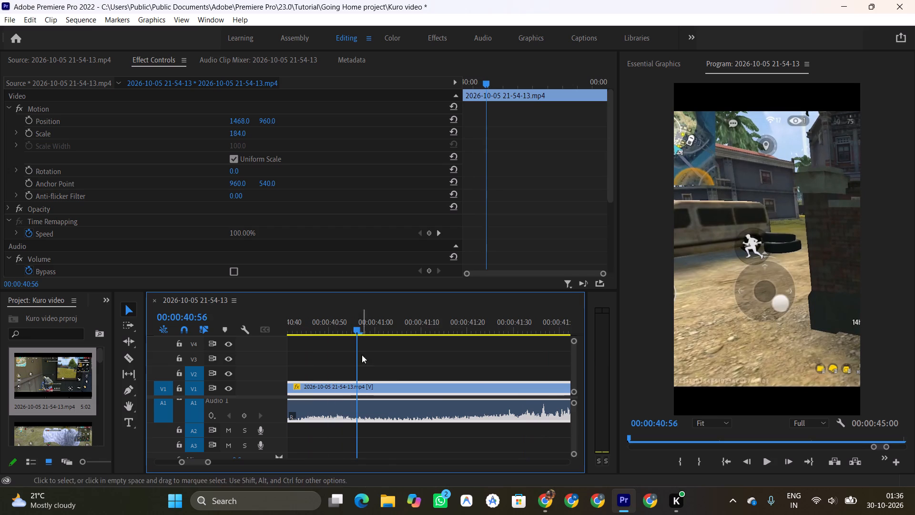
key("c")
left_click(356, 396)
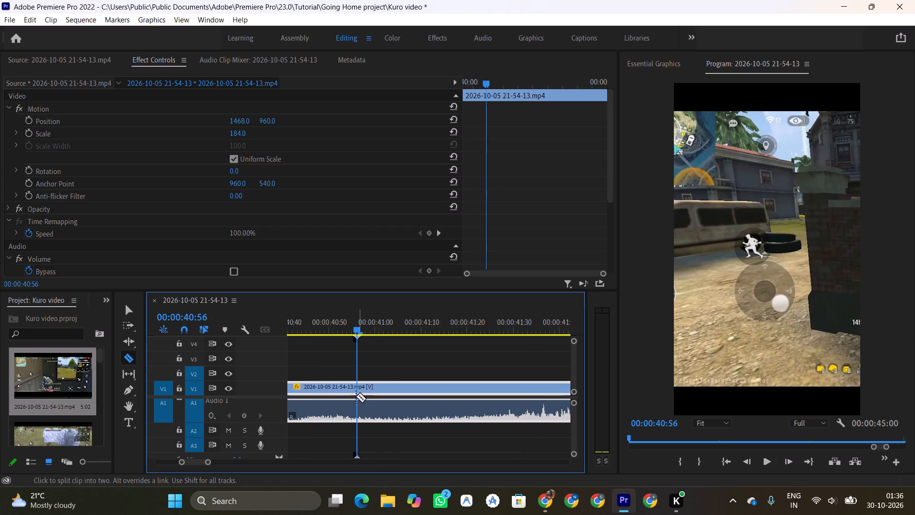
left_click(356, 382)
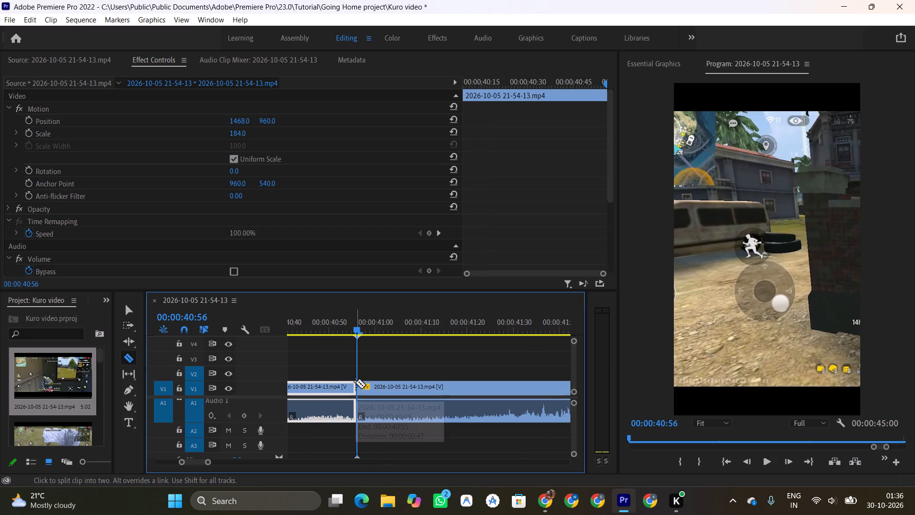
key("v")
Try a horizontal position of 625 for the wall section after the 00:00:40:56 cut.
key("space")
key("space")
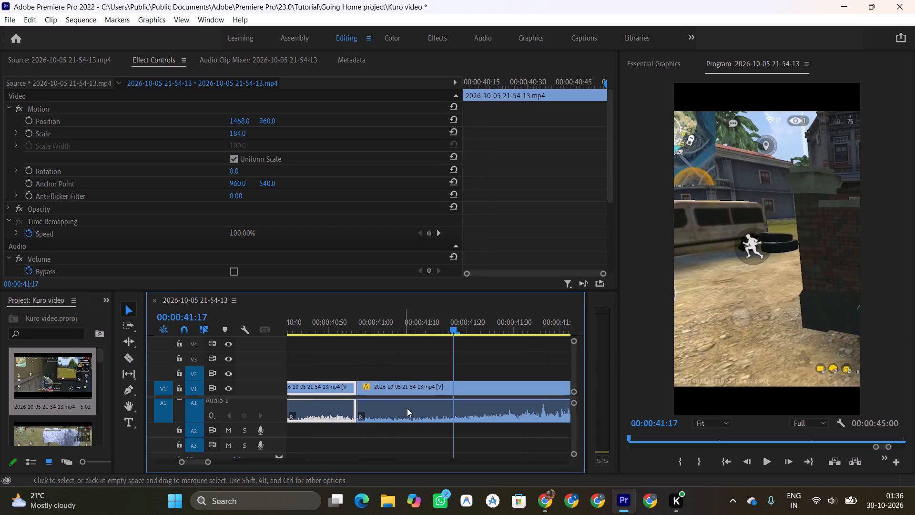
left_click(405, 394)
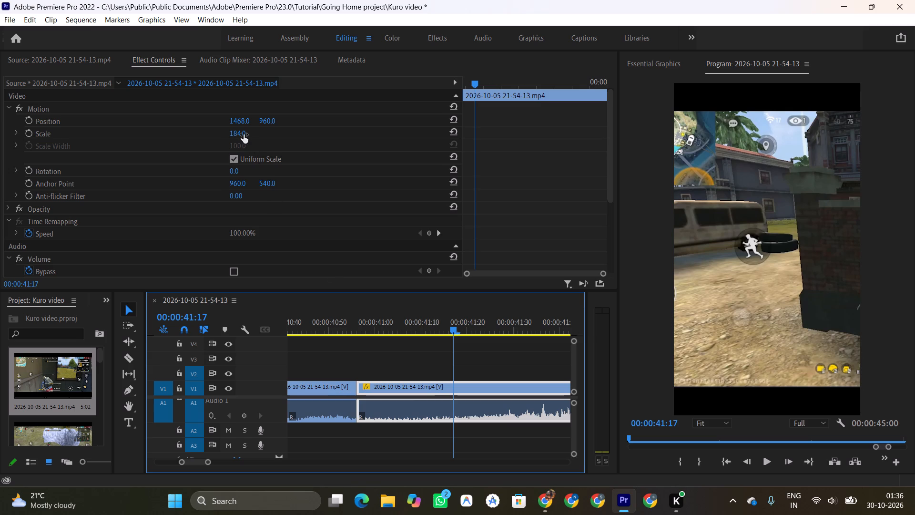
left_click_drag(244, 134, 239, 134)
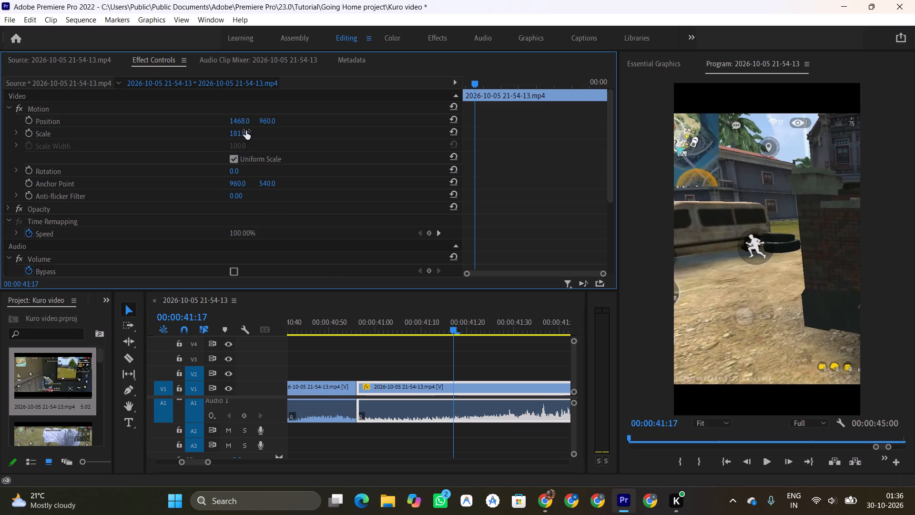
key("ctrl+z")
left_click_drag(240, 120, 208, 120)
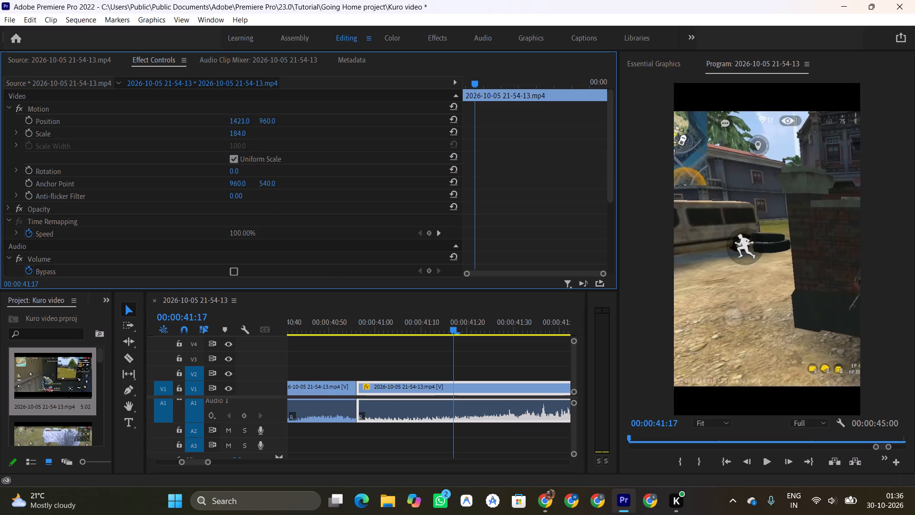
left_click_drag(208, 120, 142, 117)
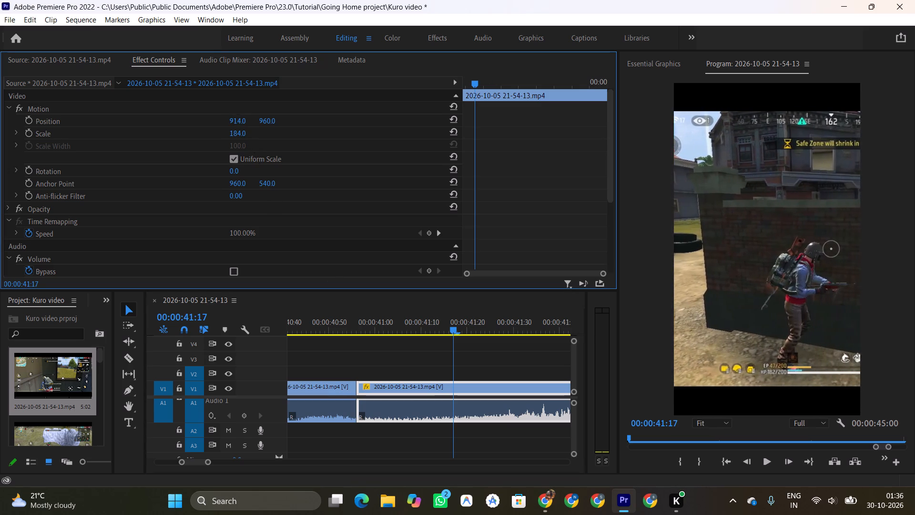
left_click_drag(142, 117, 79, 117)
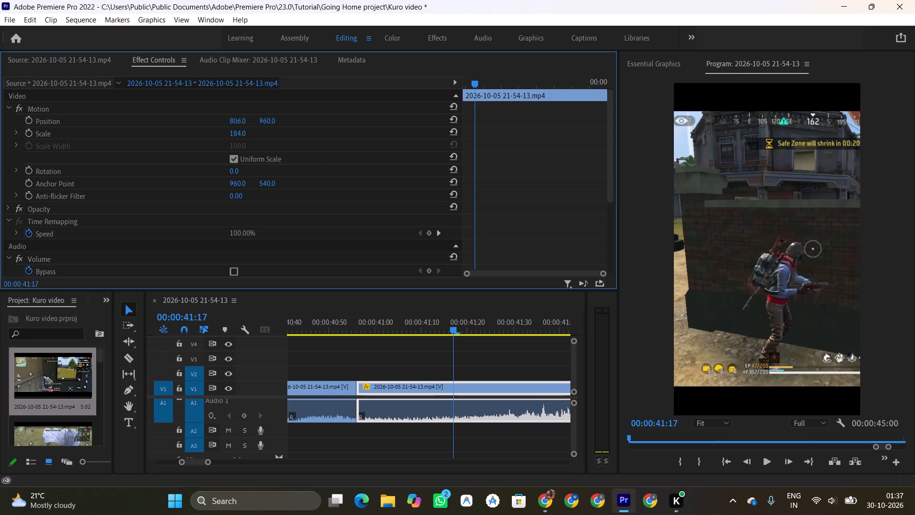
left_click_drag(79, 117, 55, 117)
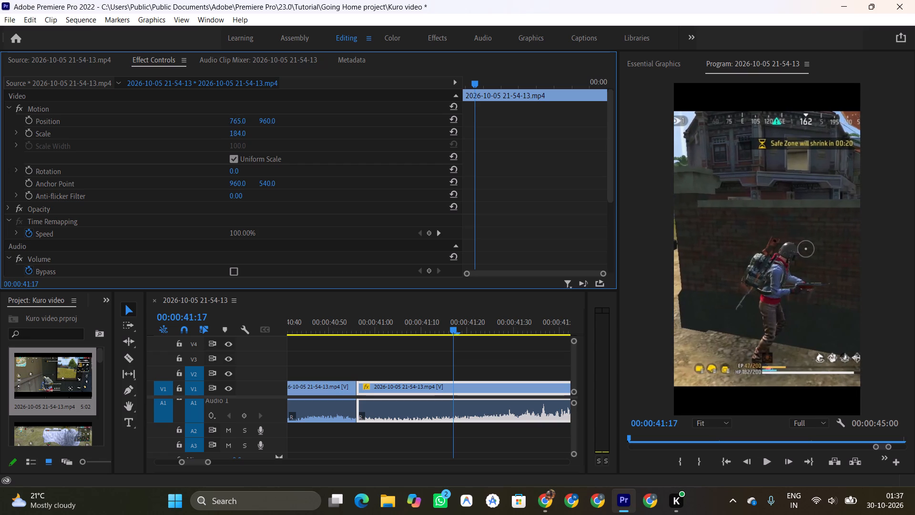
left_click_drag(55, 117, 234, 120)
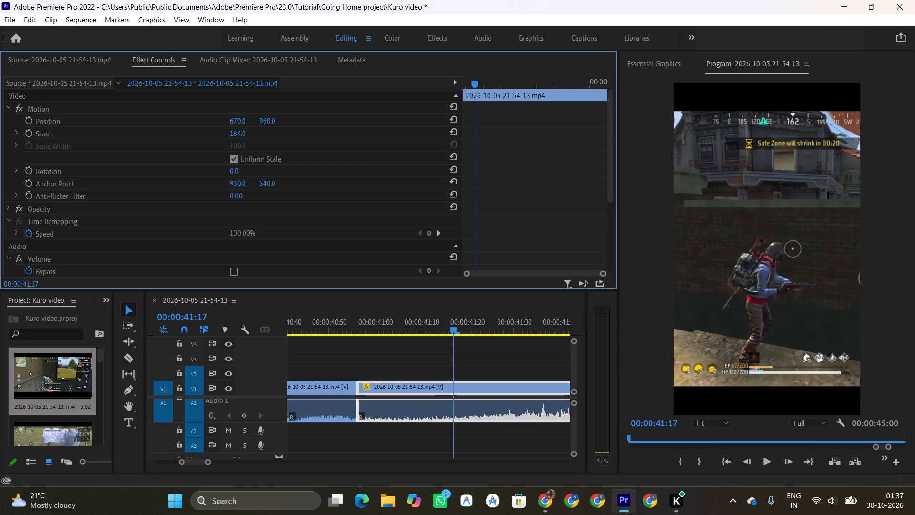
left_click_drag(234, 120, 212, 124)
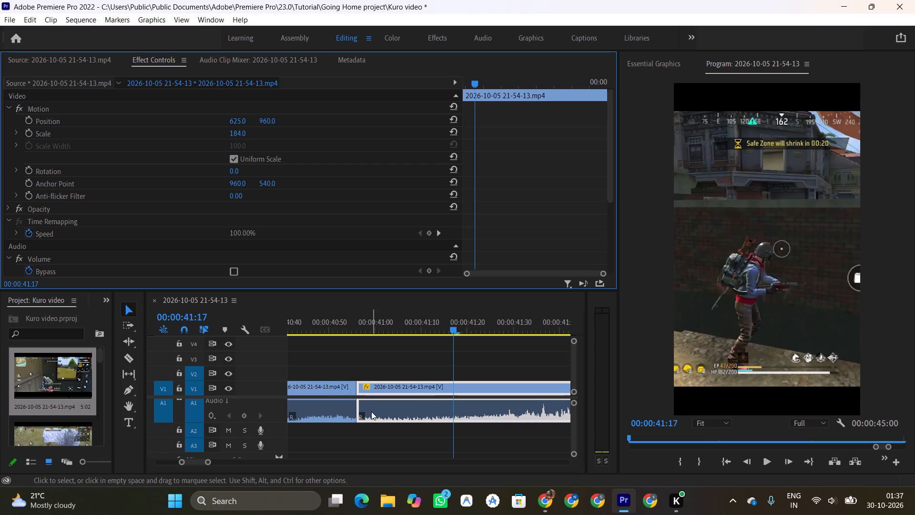
Copy the first wall section's horizontal position of 684 to the section after the 00:00:40:56 cut.
scroll(371, 412, "up", 11)
left_click(367, 389)
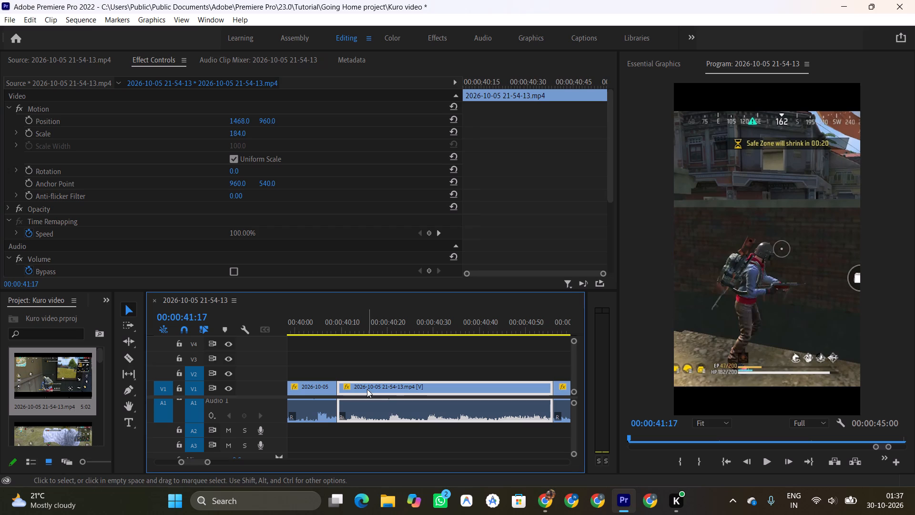
left_click(323, 388)
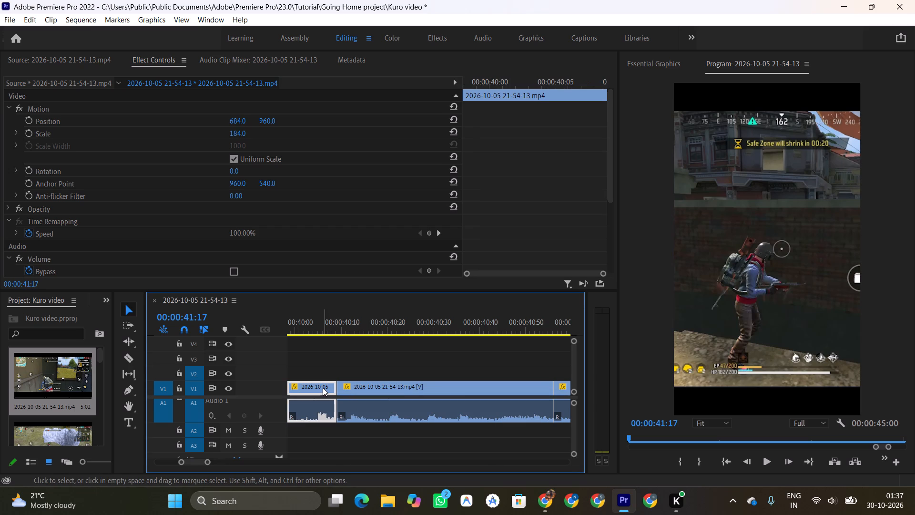
left_click(240, 122)
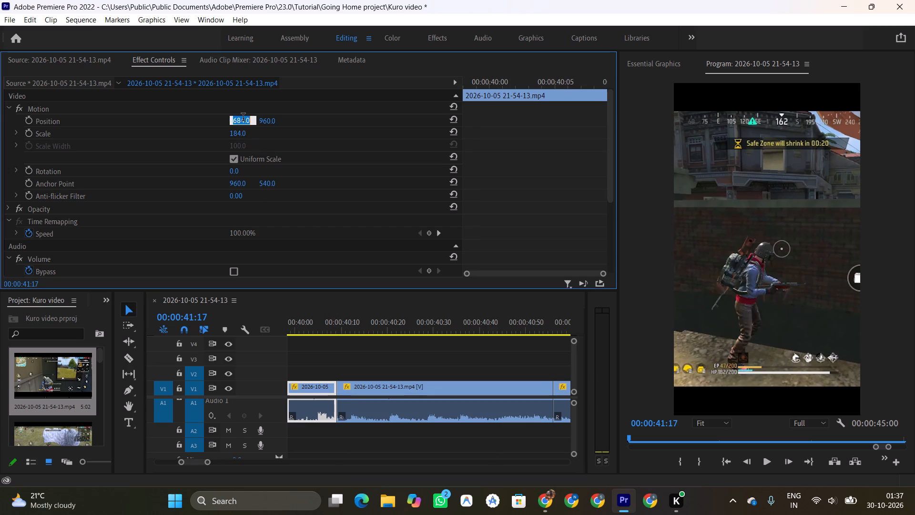
key("ctrl+c")
scroll(422, 440, "up", 5)
scroll(422, 440, "down", 2)
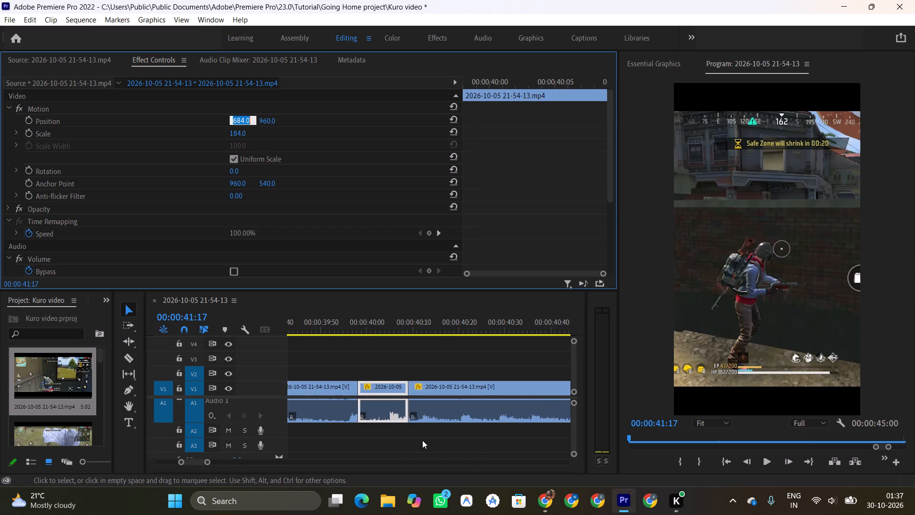
scroll(422, 440, "down", 10)
left_click(451, 392)
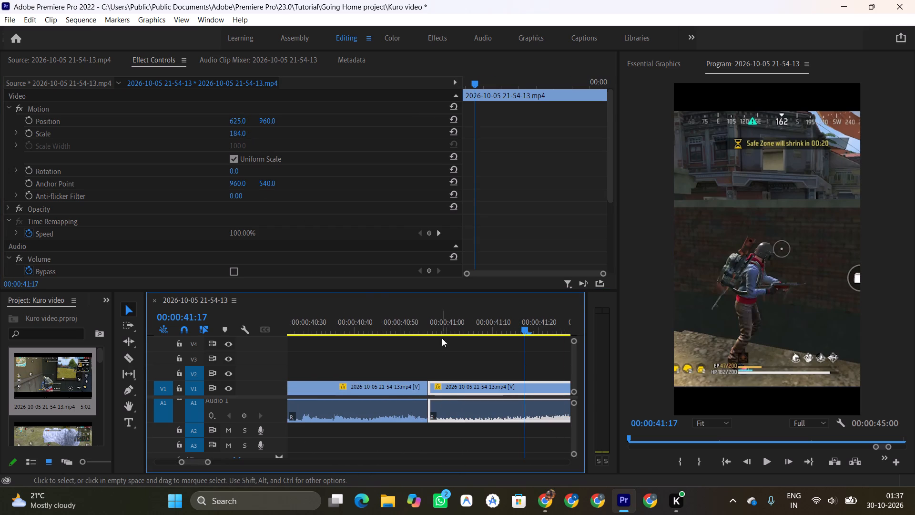
left_click(239, 117)
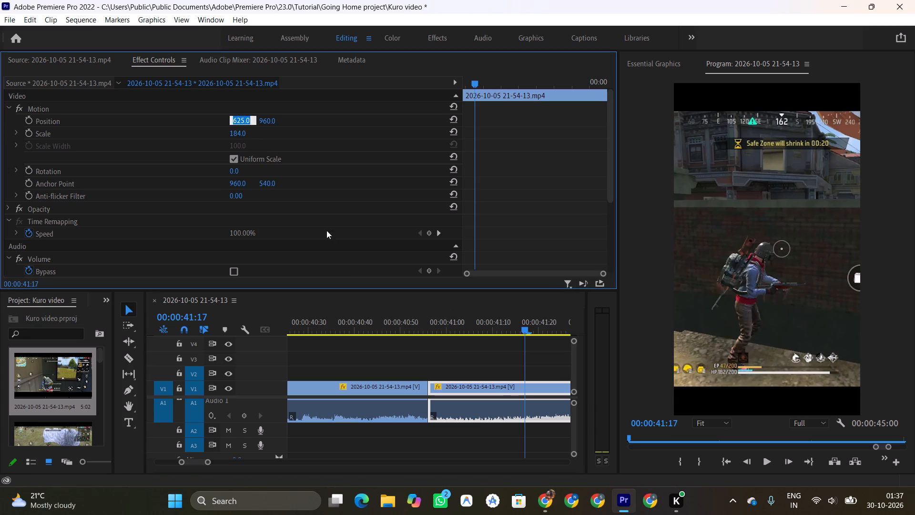
key("ctrl+v")
Play back the cut at 00:00:40:56 starting from 00:00:40:41.
left_click(361, 315)
key("space")
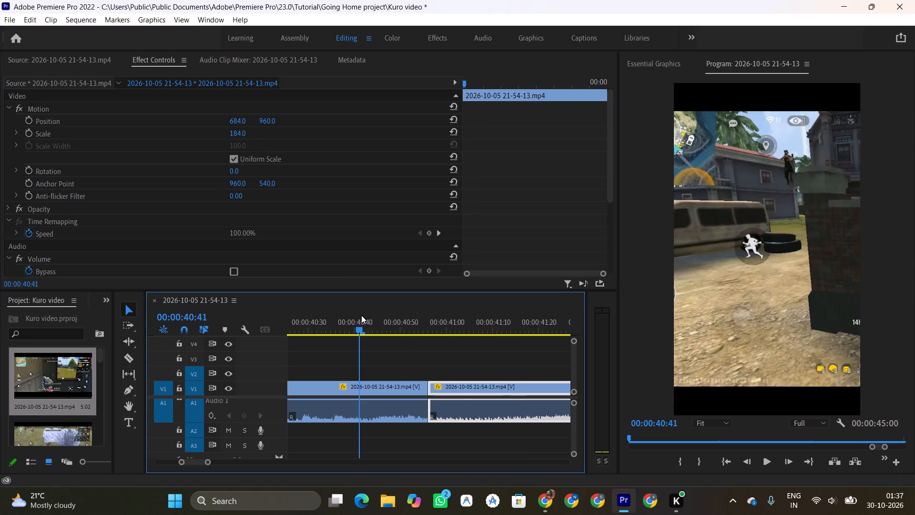
key("space")
scroll(381, 396, "up", 8)
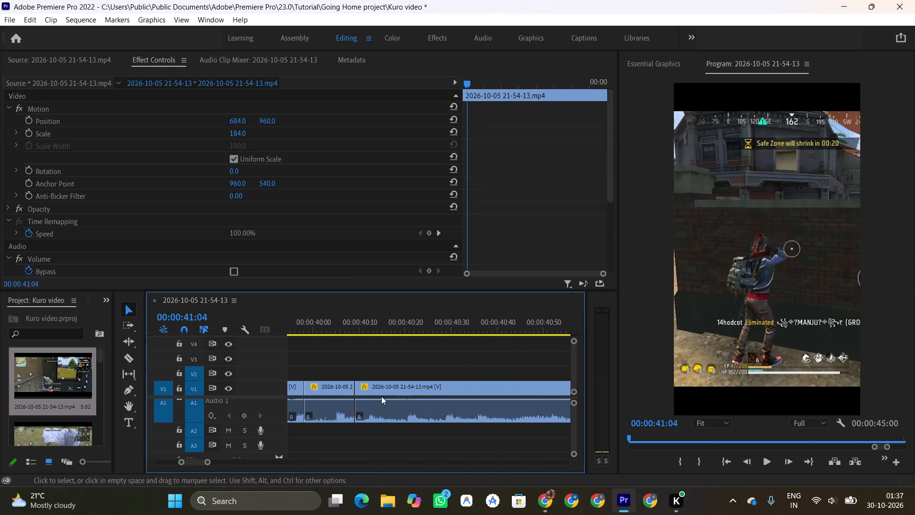
Play through the cut at 00:00:40:56 and the wall section after it, up to about 00:00:41:49.
left_click(329, 327)
key("space")
key("space")
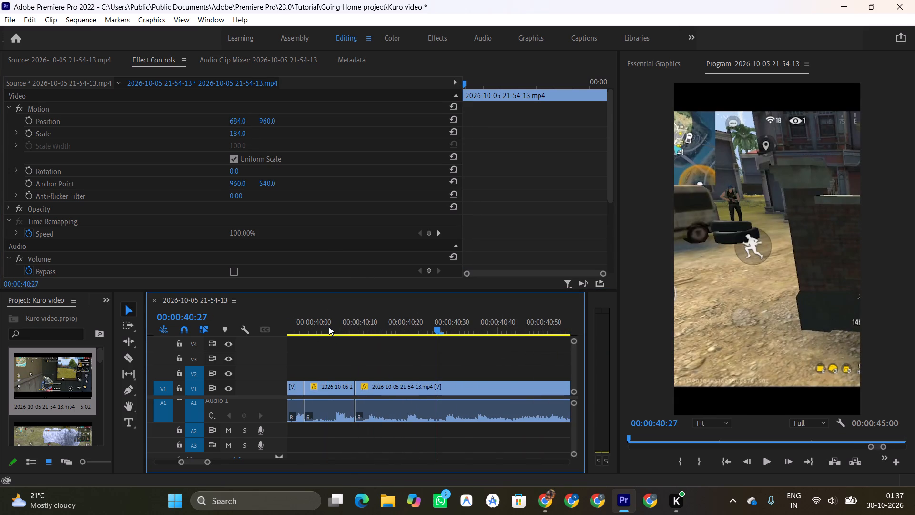
key("space")
key("space")
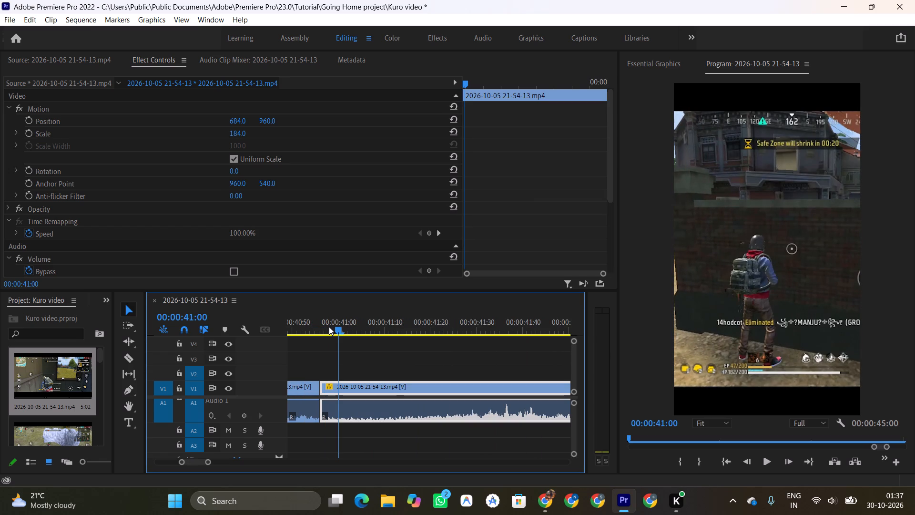
key("space")
key("space")
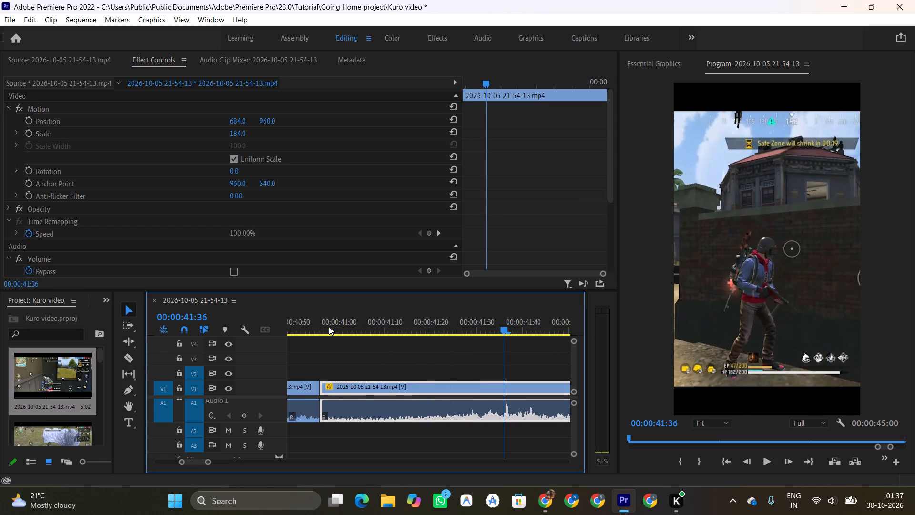
key("space")
key("space")
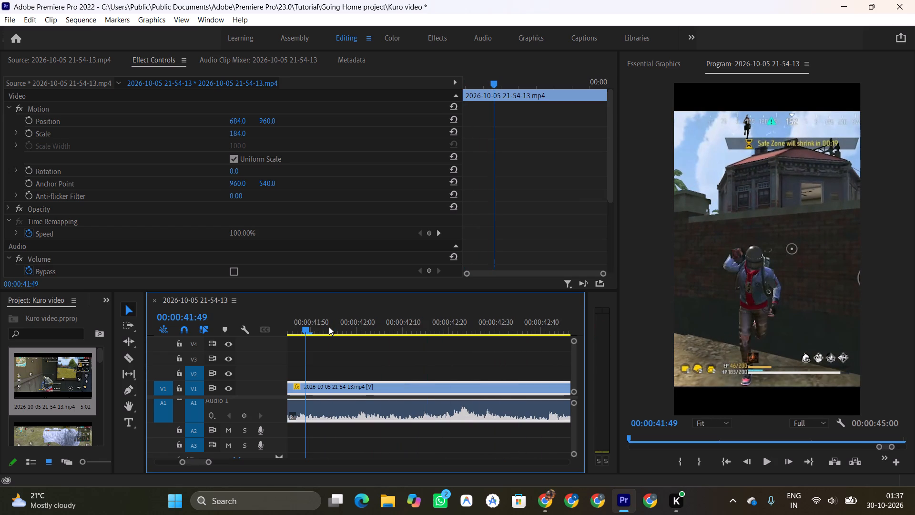
Replay the transition at 00:00:40:56 several times from about 00:00:40:27 to judge where the enemy view should end.
scroll(376, 355, "up", 18)
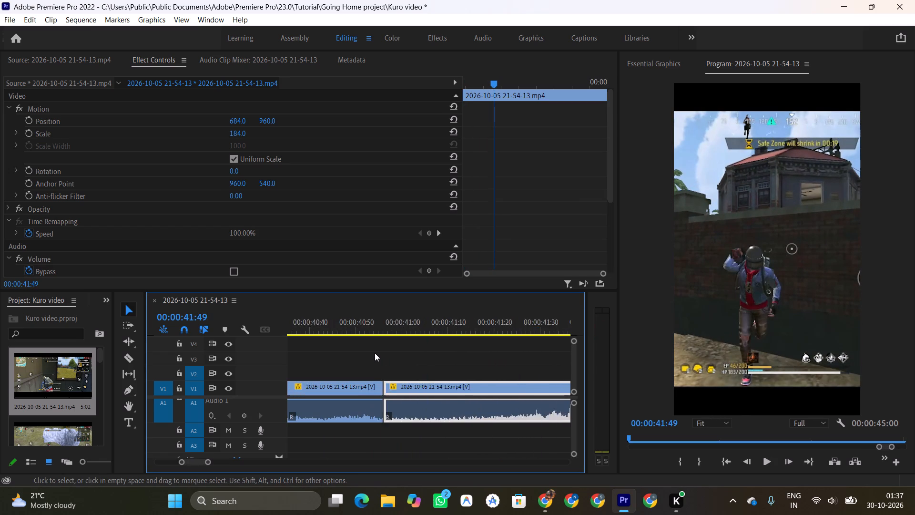
scroll(375, 353, "up", 4)
left_click(339, 327)
left_click(324, 331)
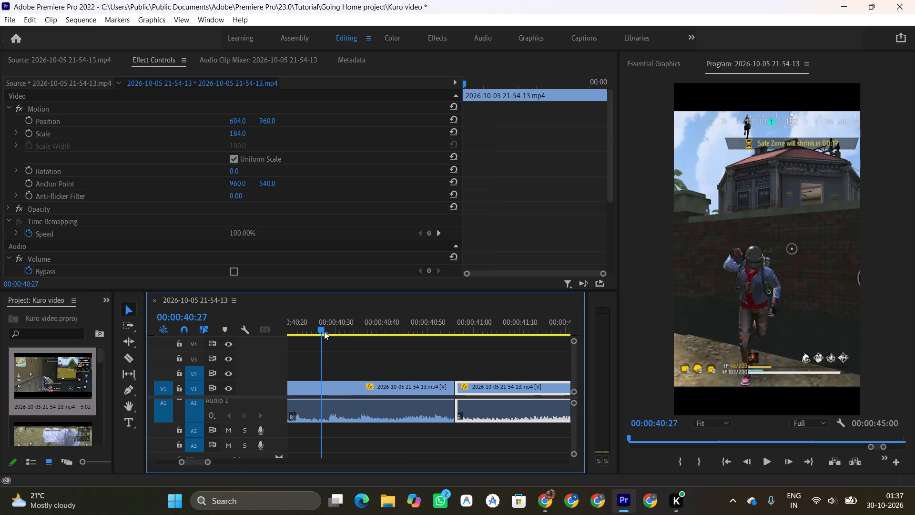
key("space")
key("space")
key("space")
key("space")
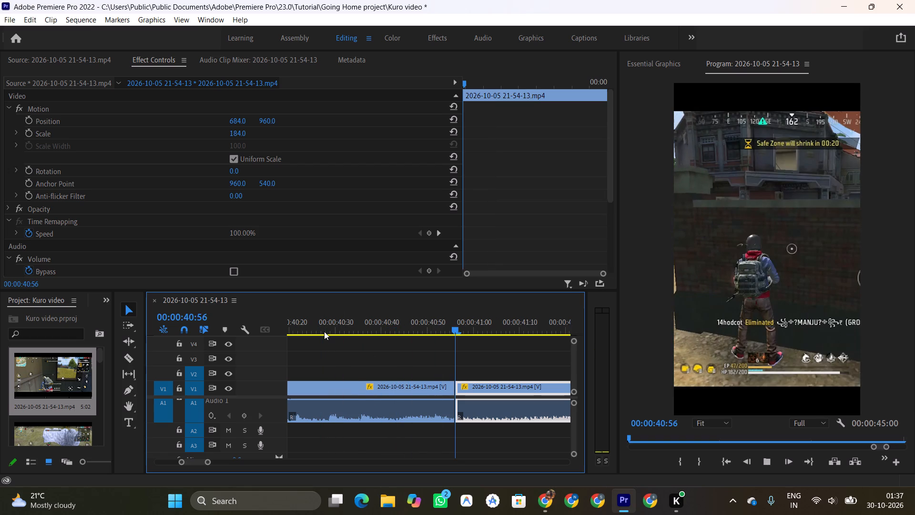
left_click(324, 331)
key("space")
key("space")
key("space")
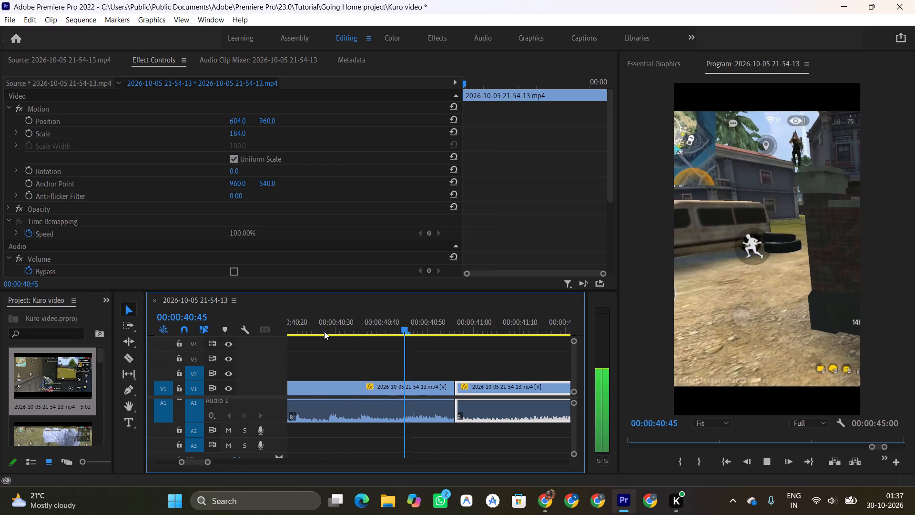
key("space")
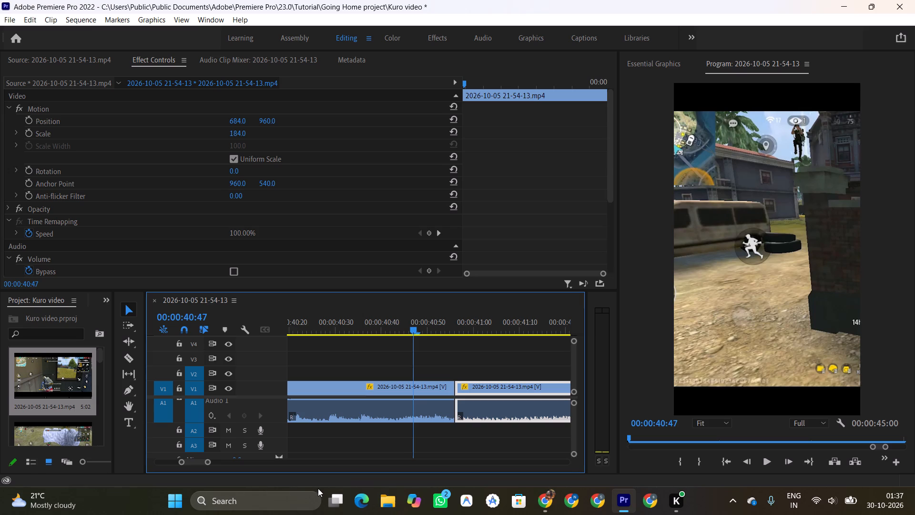
scroll(342, 425, "down", 6, "alt")
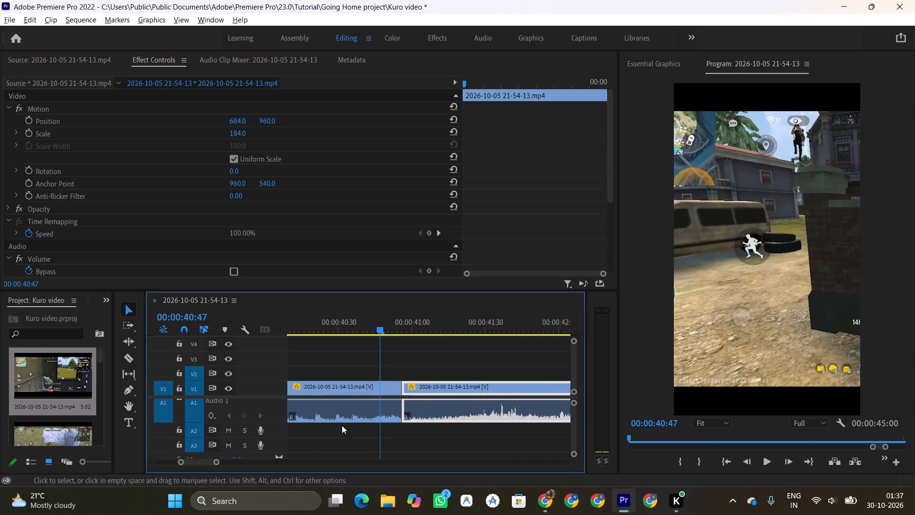
scroll(342, 425, "down", 8, "alt")
key("space")
key("space")
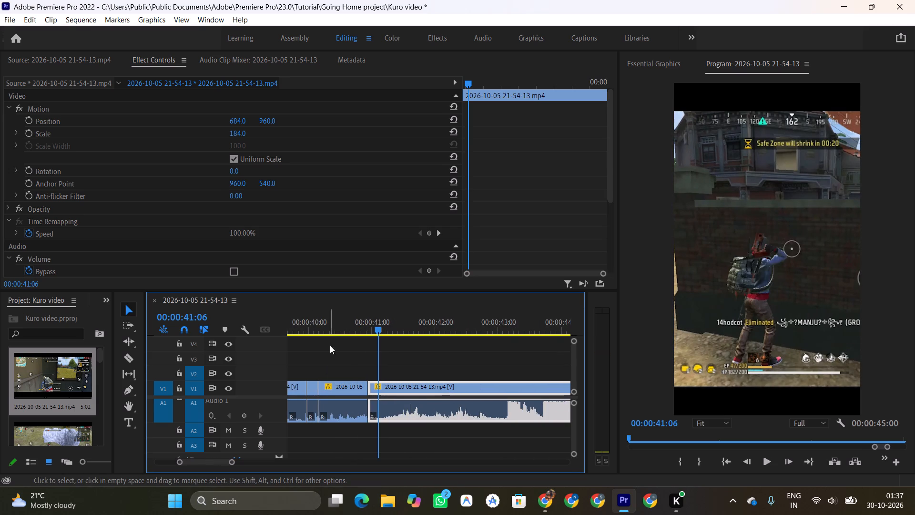
Split the enemy-view clip at 00:00:40:53 and ripple-delete its short tail before the wall section.
left_click(342, 328)
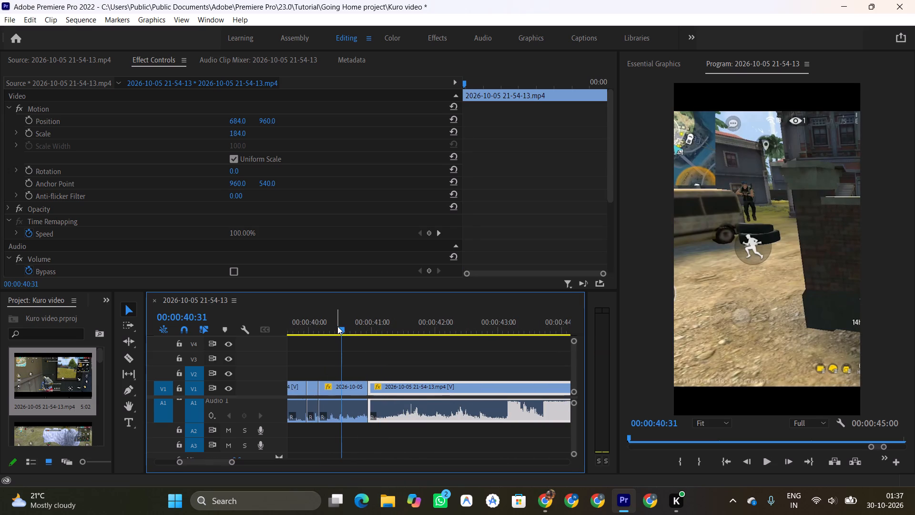
left_click_drag(341, 332, 365, 343)
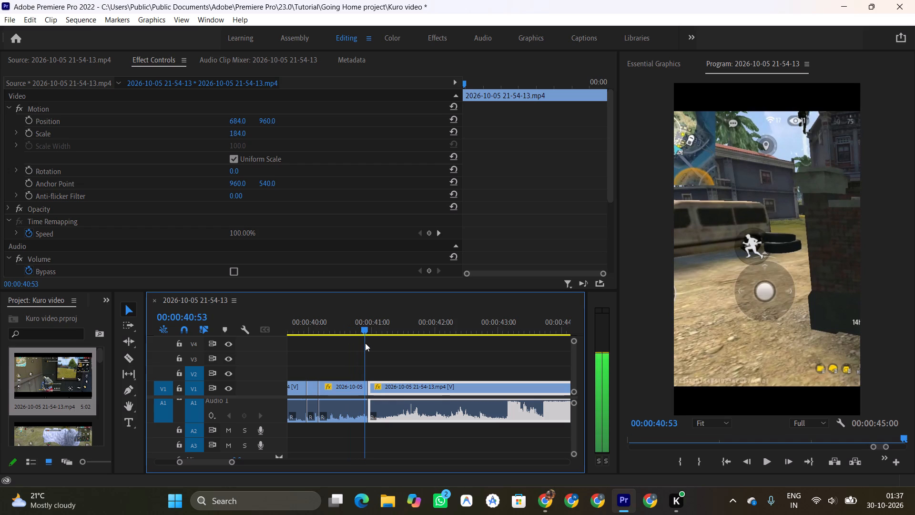
left_click_drag(365, 343, 354, 349)
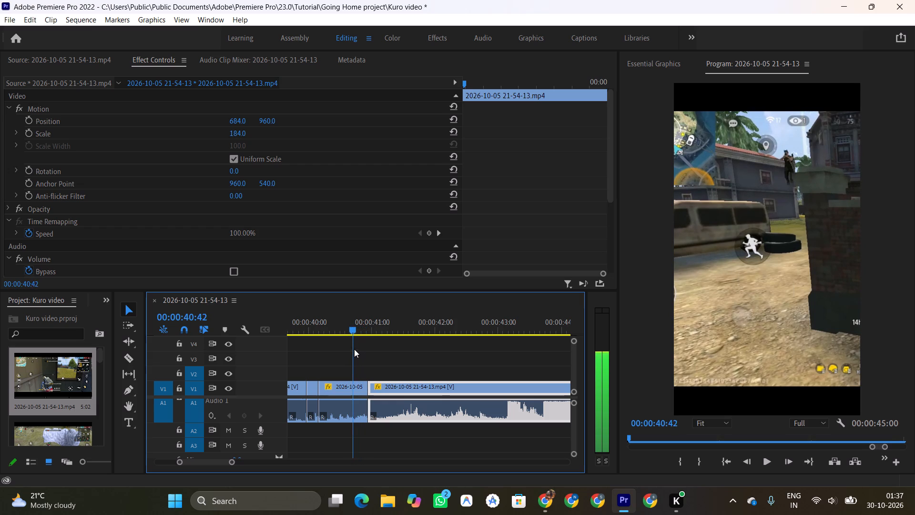
left_click_drag(354, 349, 360, 349)
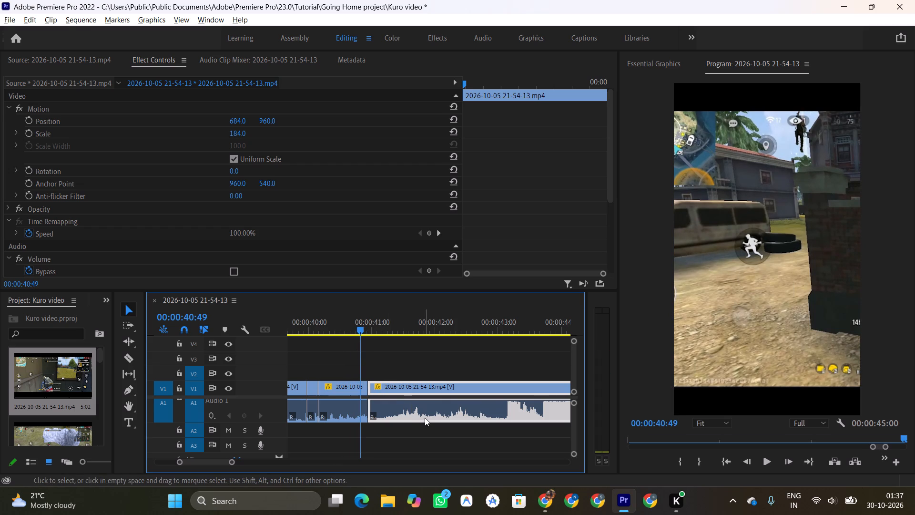
scroll(425, 418, "up", 16, "alt")
scroll(425, 418, "up", 7)
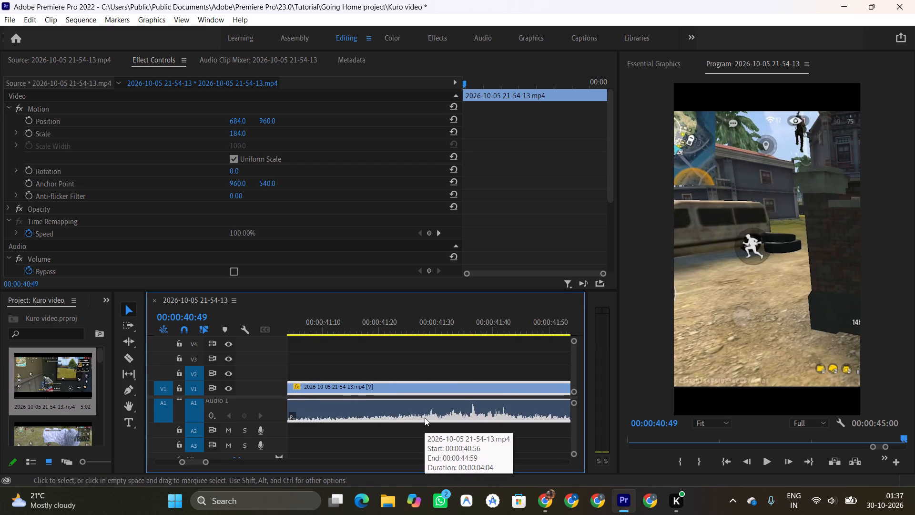
scroll(425, 418, "up", 10)
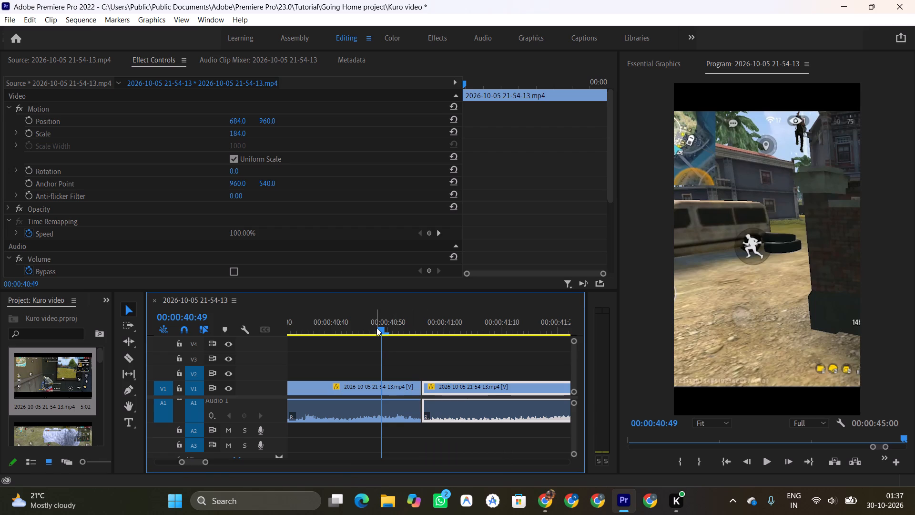
left_click_drag(380, 331, 392, 331)
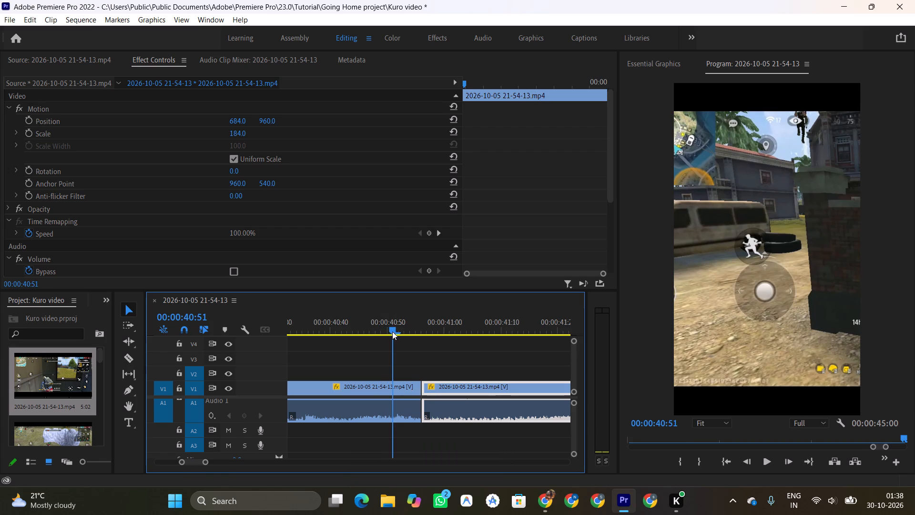
left_click_drag(392, 331, 403, 331)
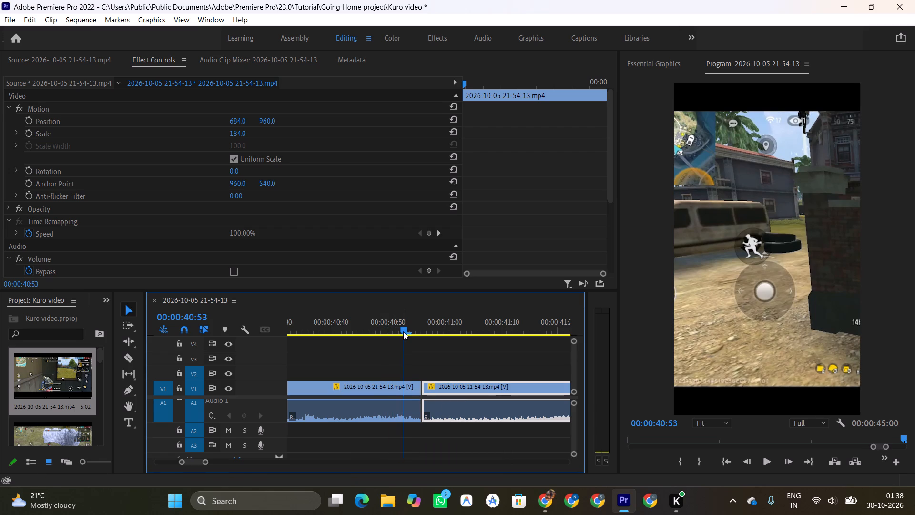
key("c")
left_click(403, 394)
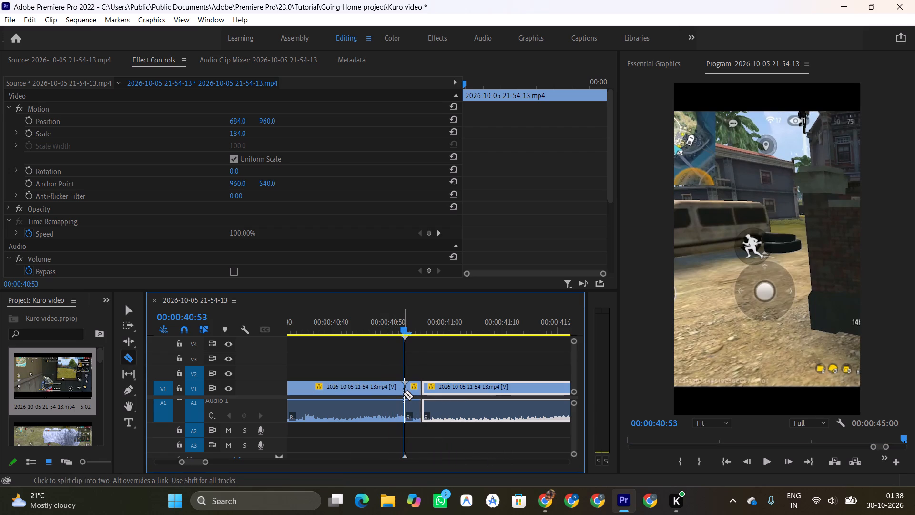
key("v")
left_click(414, 393)
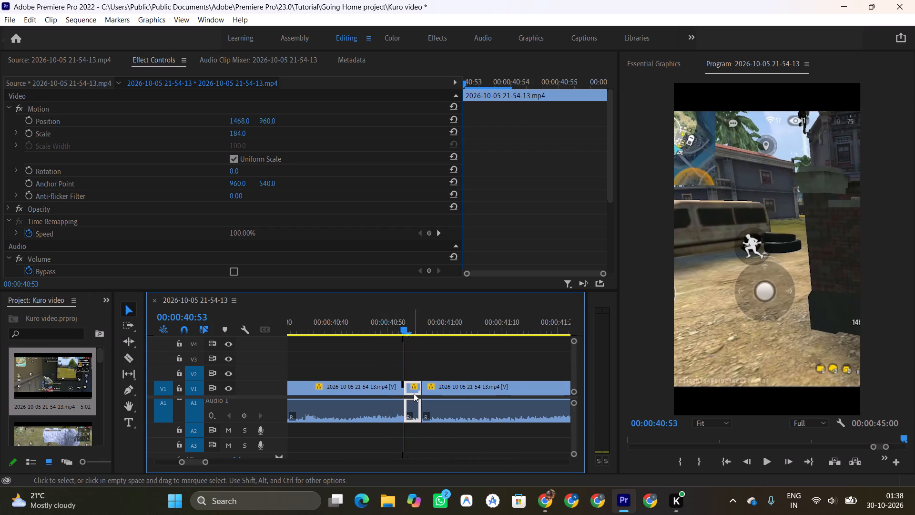
key("shift+Delete")
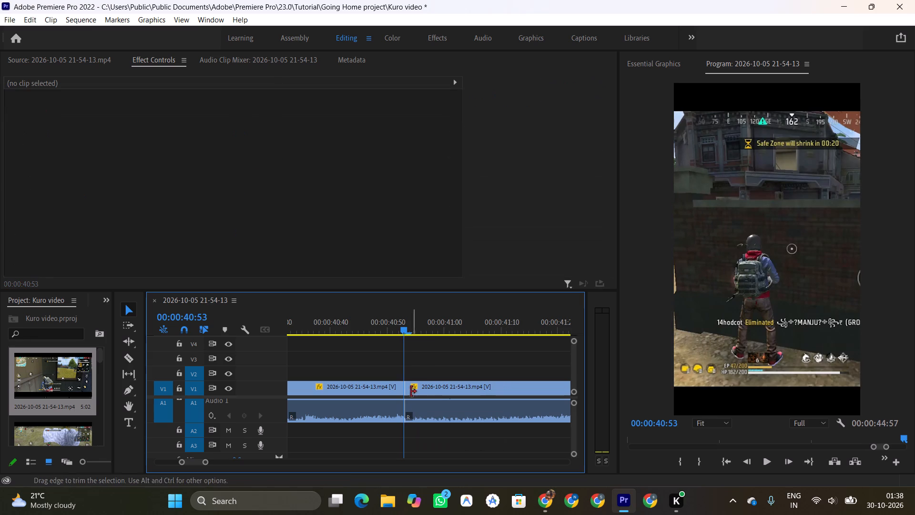
Play back the tightened join at 00:00:40:53 and continue through the wall section to about 00:00:41:30.
left_click(355, 328)
key("space")
key("space")
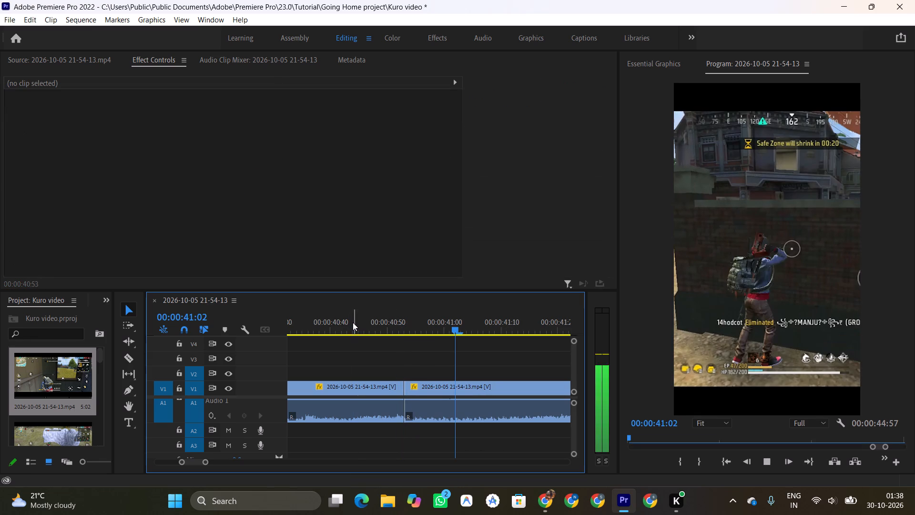
key("space")
key("space")
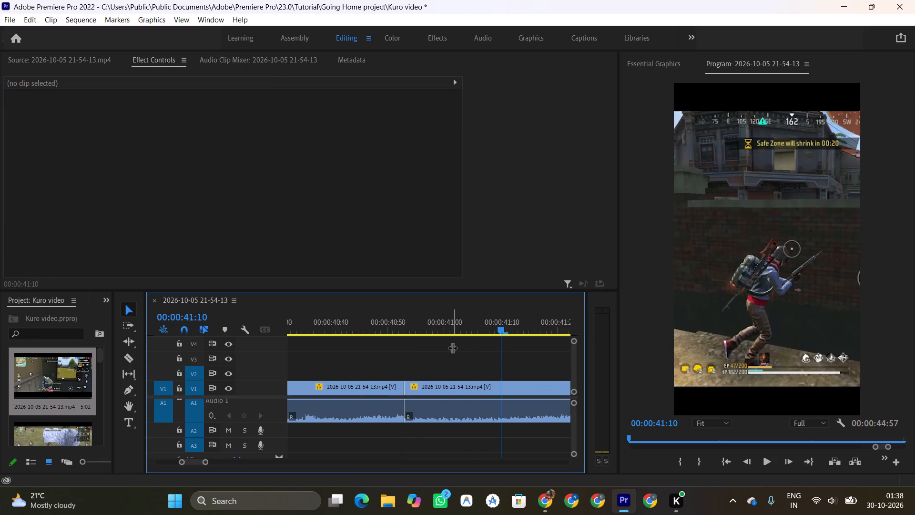
key("space")
key("space")
key("space")
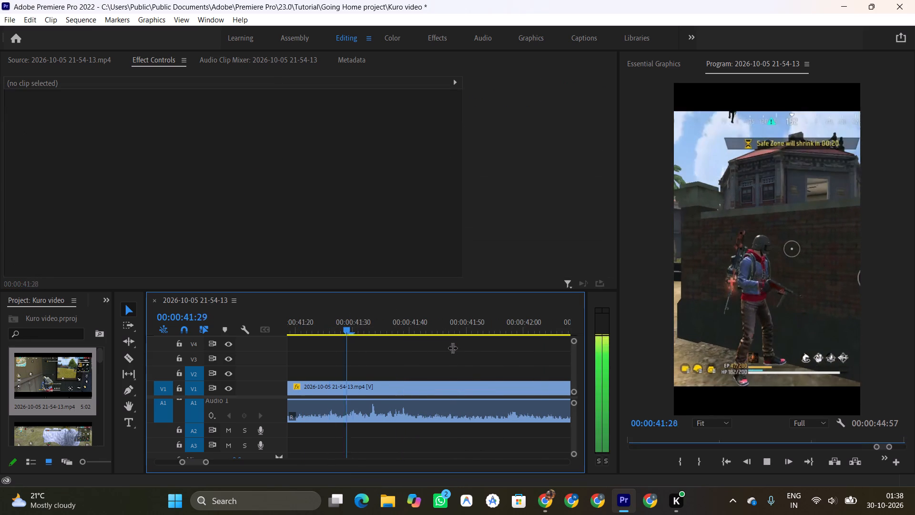
key("space")
Split the wall section at 00:00:41:47 and ripple-delete the part between 00:00:40:53 and that cut.
left_click_drag(365, 331, 356, 331)
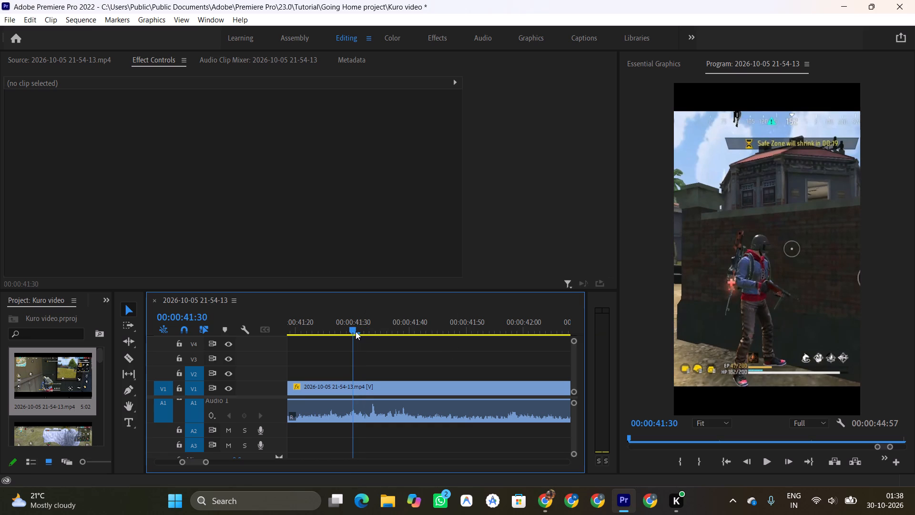
left_click_drag(356, 331, 326, 339)
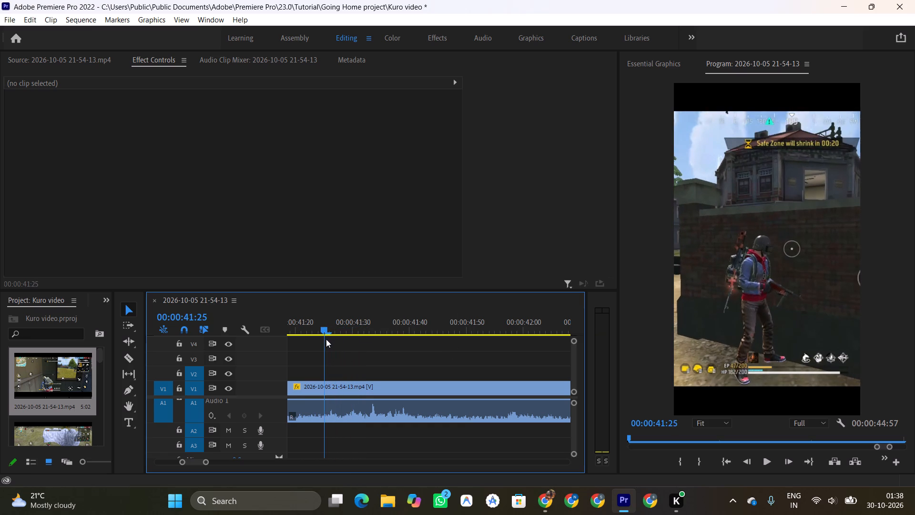
left_click_drag(326, 339, 304, 350)
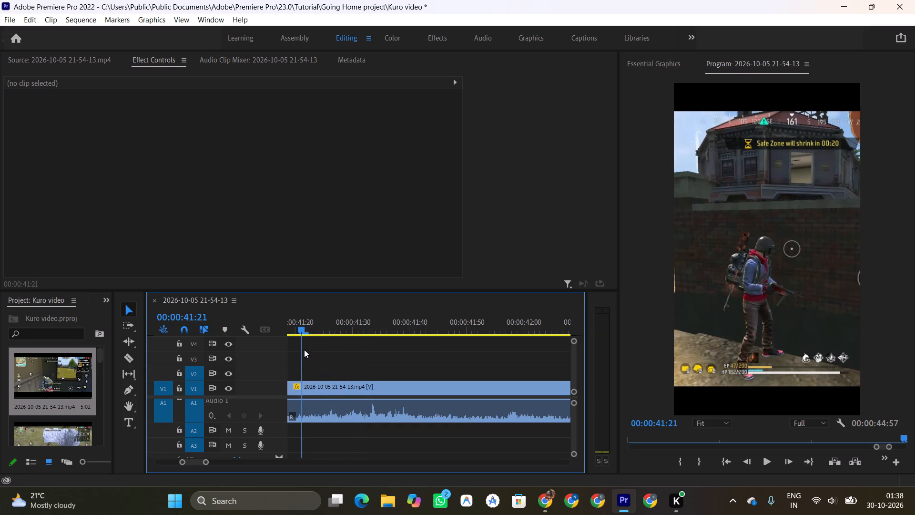
left_click_drag(304, 350, 394, 385)
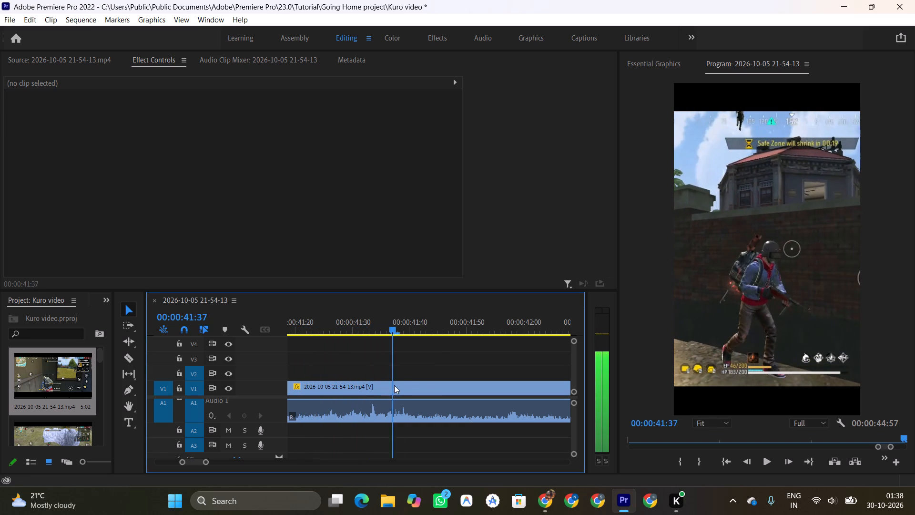
left_click_drag(394, 385, 452, 392)
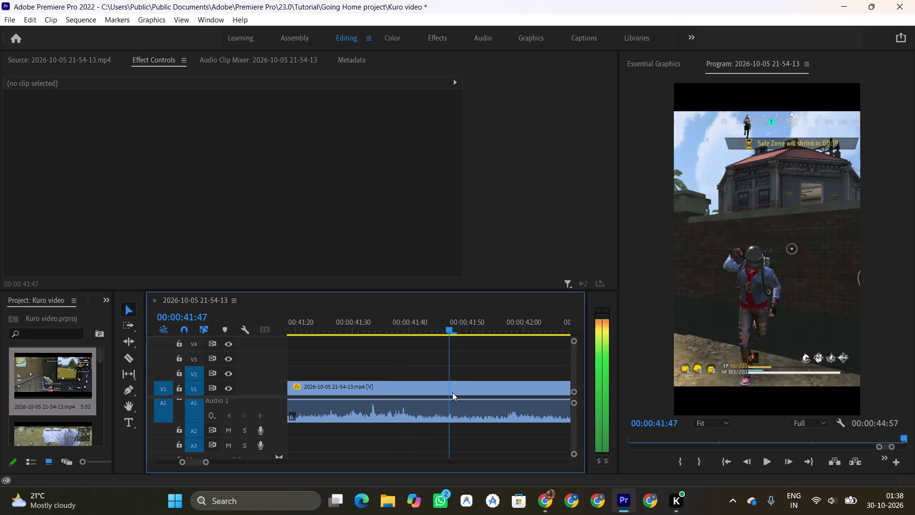
left_click_drag(452, 392, 451, 393)
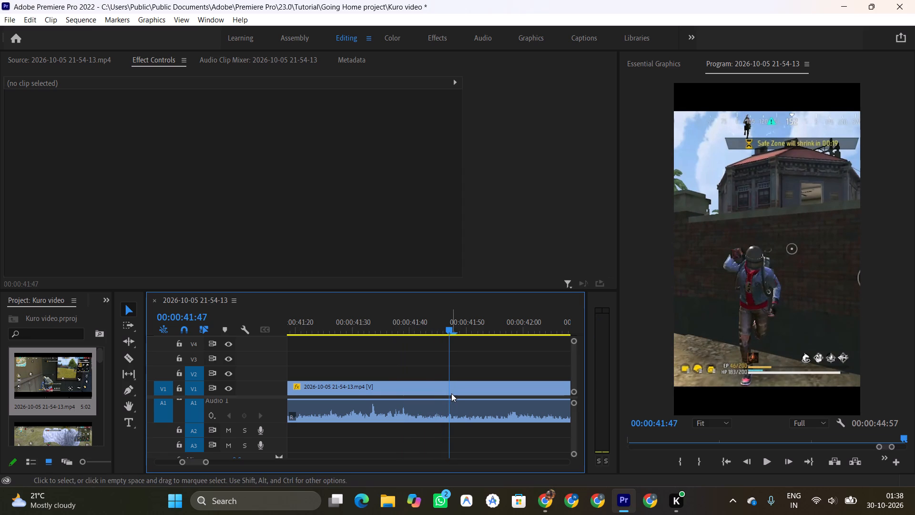
key("c")
left_click(450, 401)
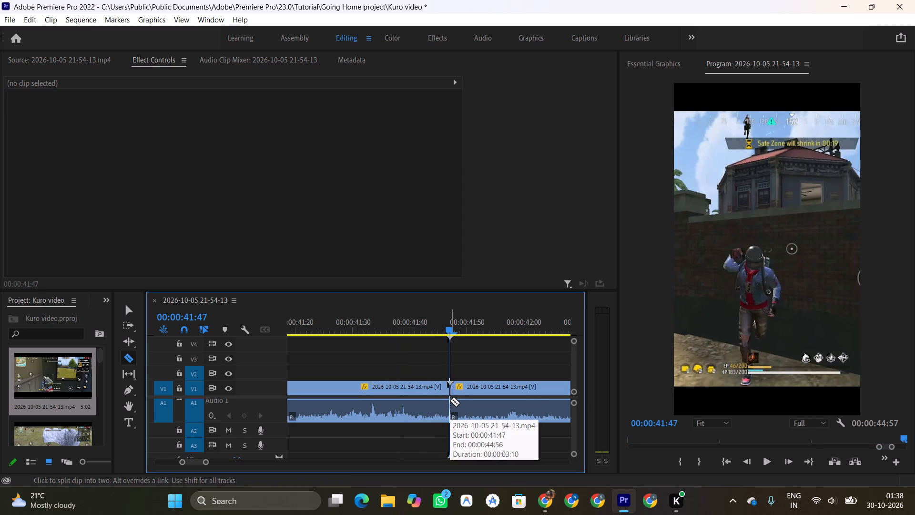
key("v")
left_click(413, 387)
key("shift+Delete")
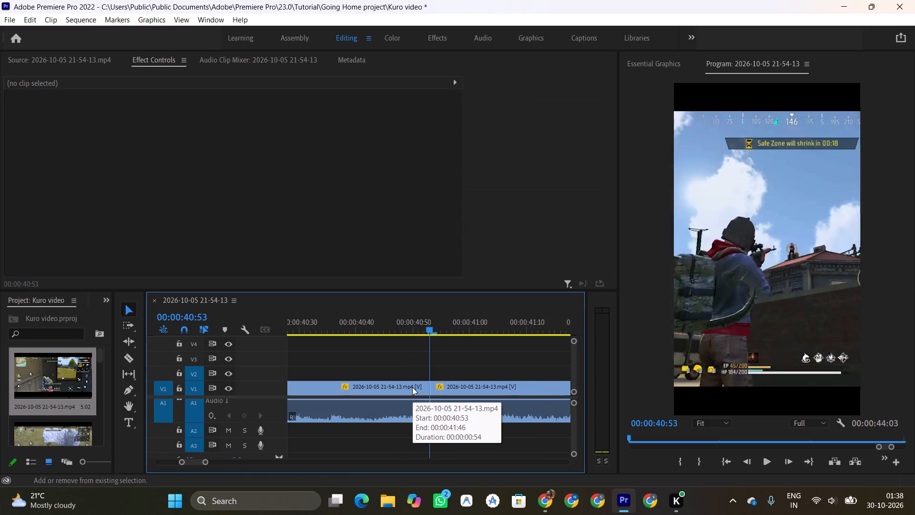
Play back the new join at 00:00:40:53 through to about 00:00:41:08.
left_click(363, 332)
key("space")
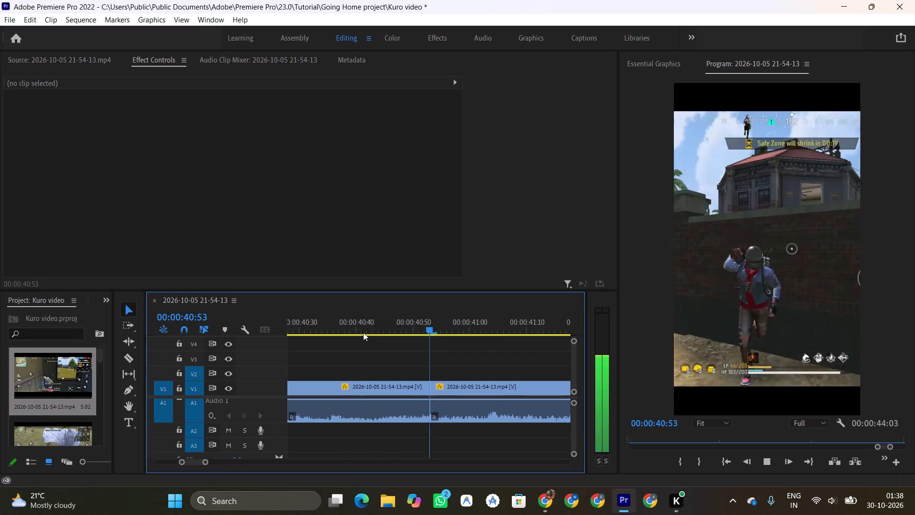
key("space")
key("space")
key("space")
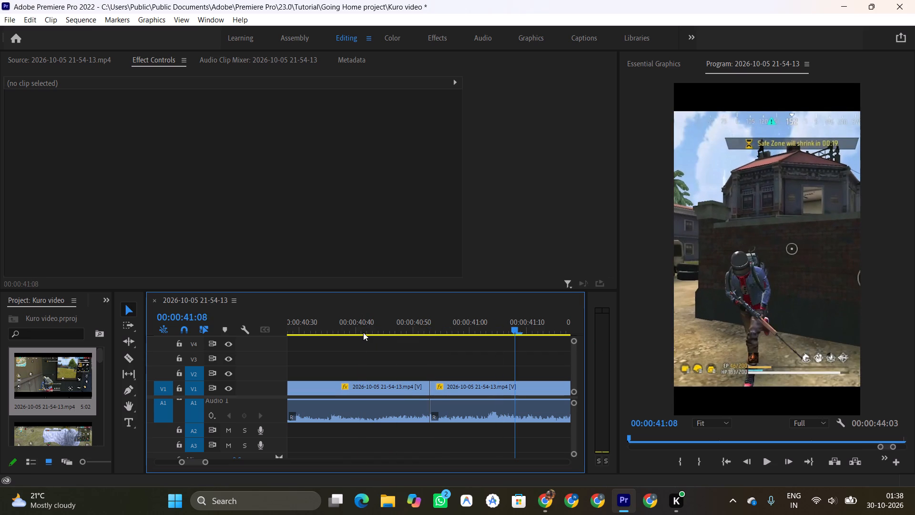
Play back the wall section in short bursts from 00:00:41:08 through the elimination to about 00:00:43:45.
key("space")
key("space")
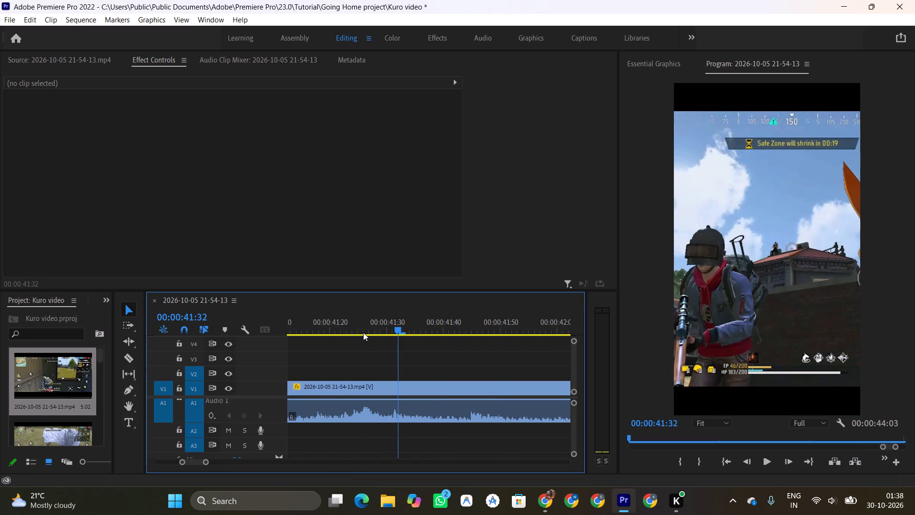
key("space")
key("space")
key("space")
key("space")
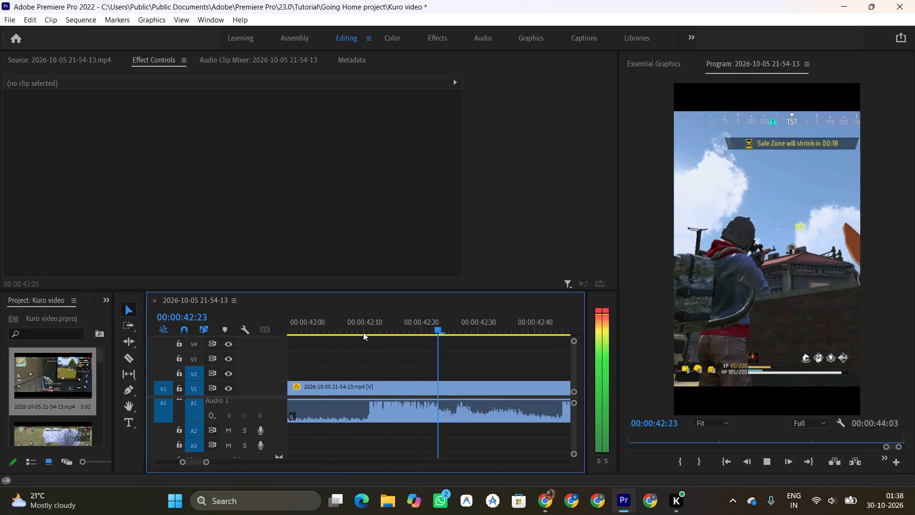
key("space")
key("space")
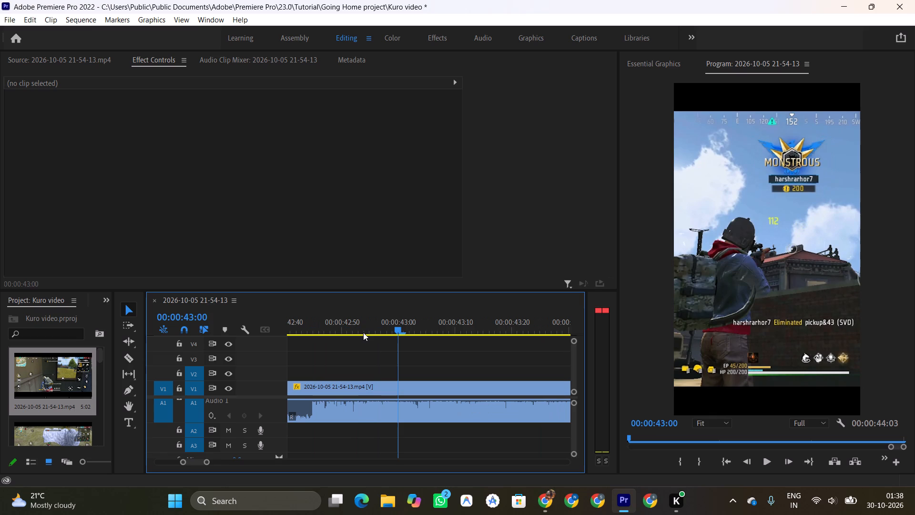
key("space")
key("space")
key("space")
key("space")
key("space")
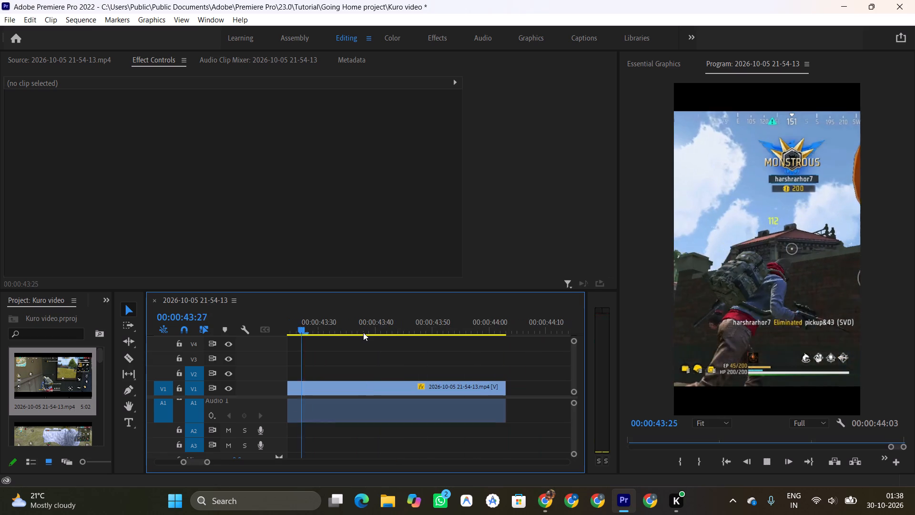
key("space")
key("space")
key("space")
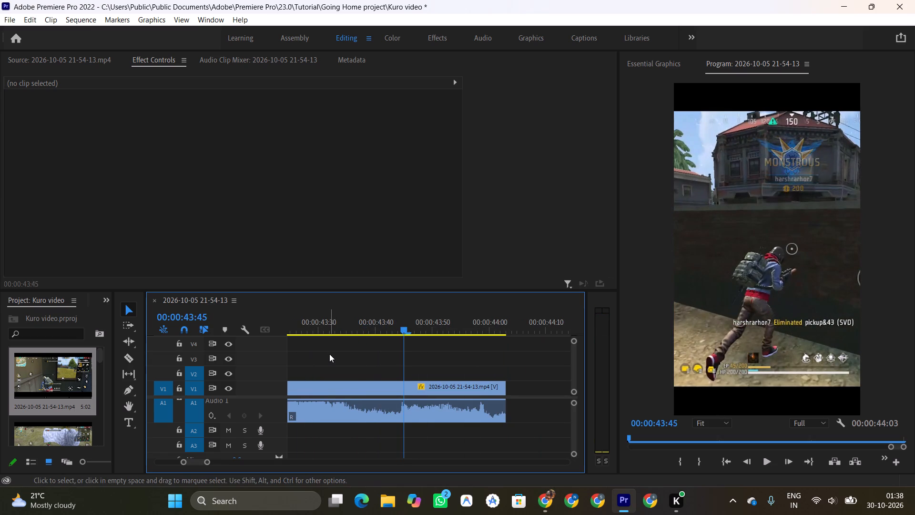
Replay the ending to find the cut, split the last clip at 00:00:43:49, and ripple-delete the tail after it.
left_click(318, 322)
key("space")
key("space")
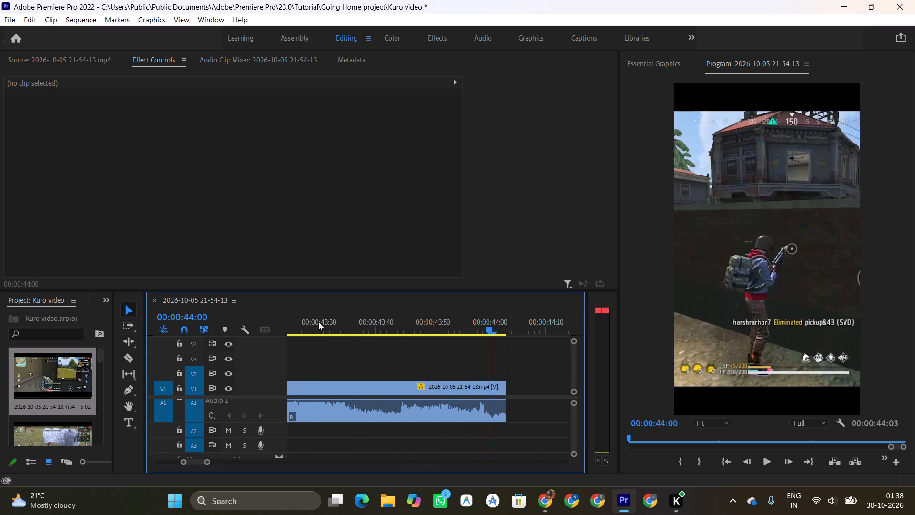
left_click(290, 323)
key("space")
key("space")
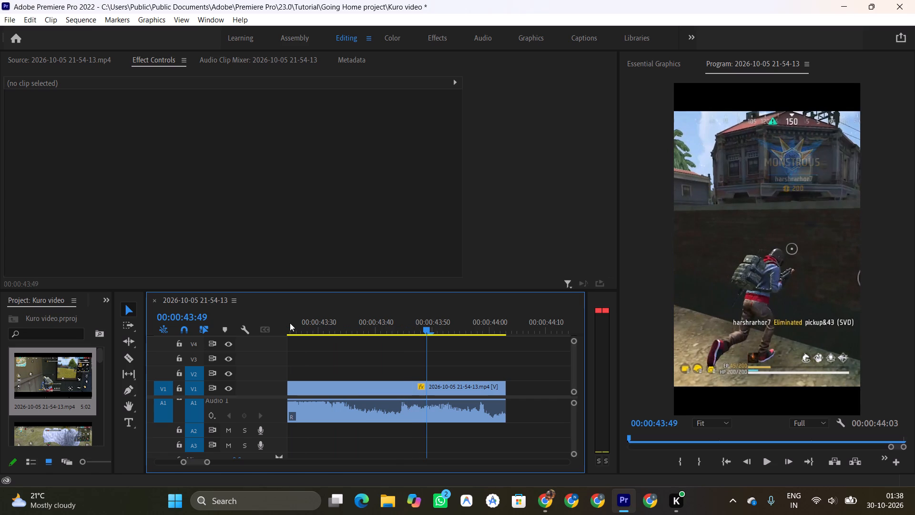
key("c")
left_click(425, 399)
key("v")
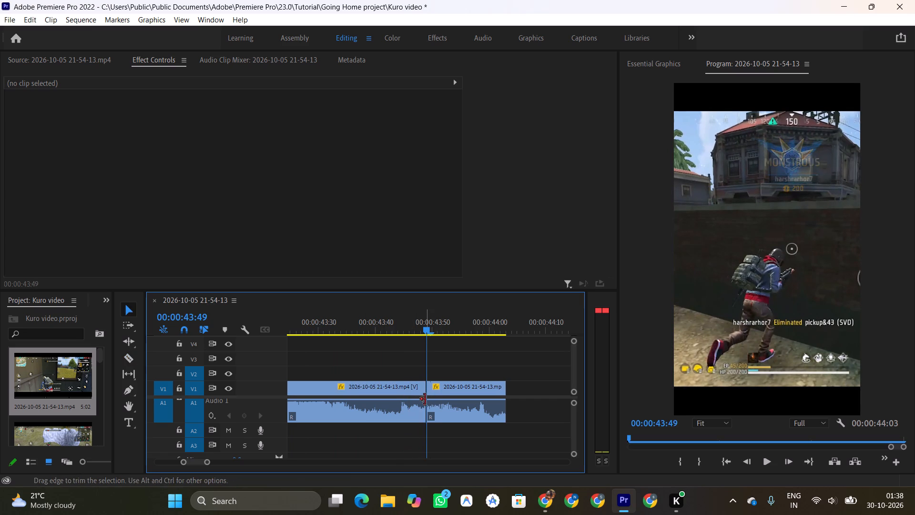
left_click(455, 395)
left_click(456, 394)
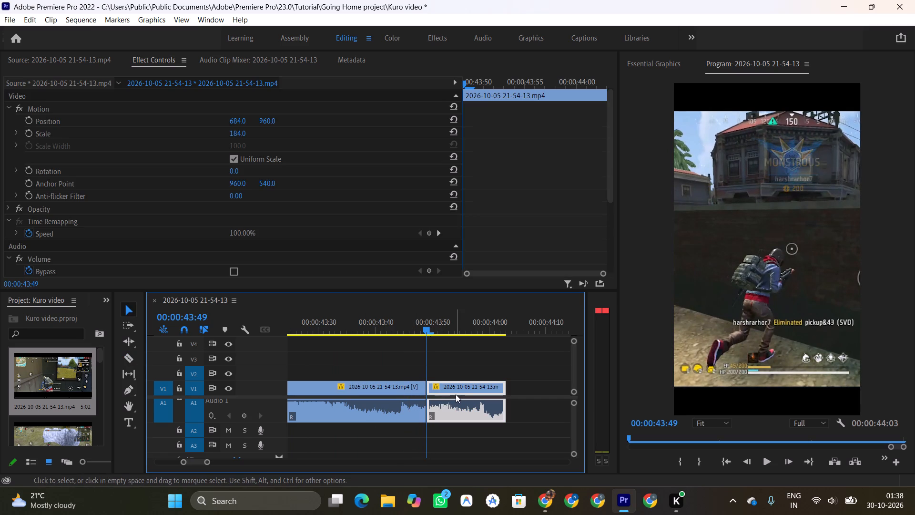
key("shift+Delete")
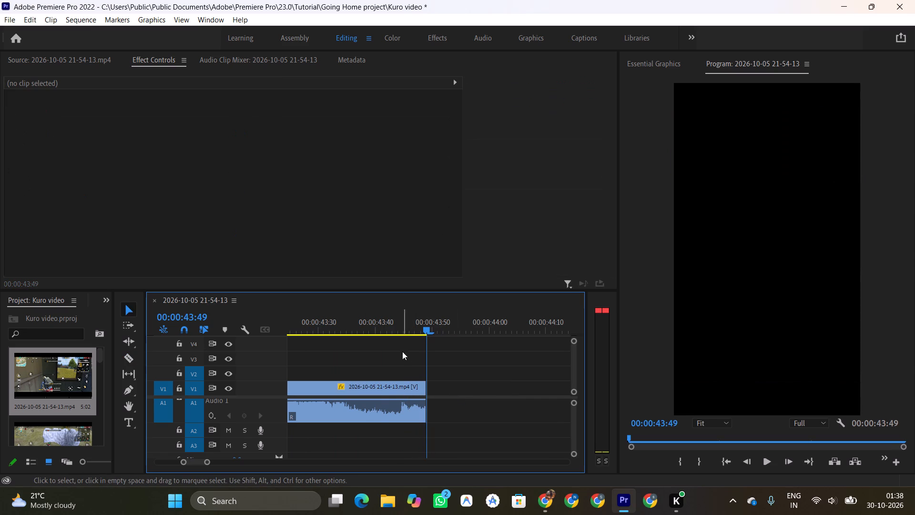
Reopen the gameplay recording, find the run along the wall, and mark its source range from 00:09:47:47 to 00:09:48:12.
left_click(381, 324)
double_click(64, 381)
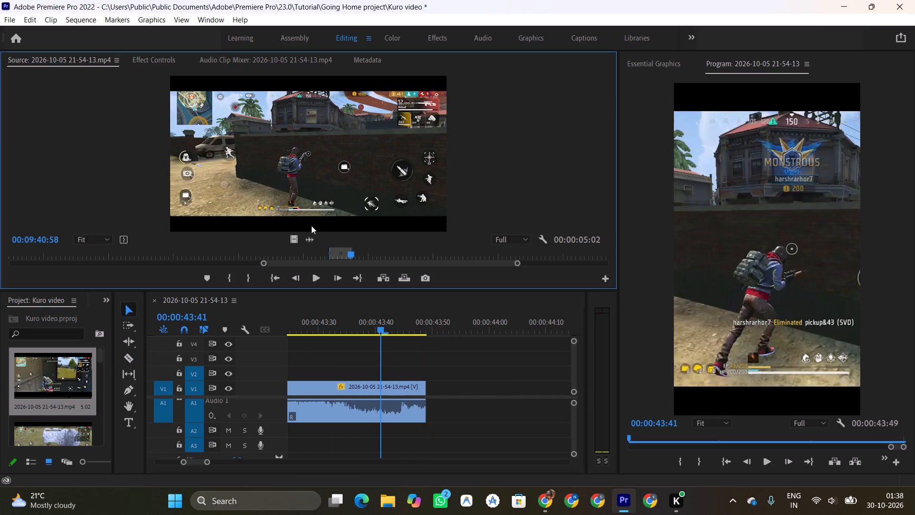
left_click_drag(350, 256, 382, 256)
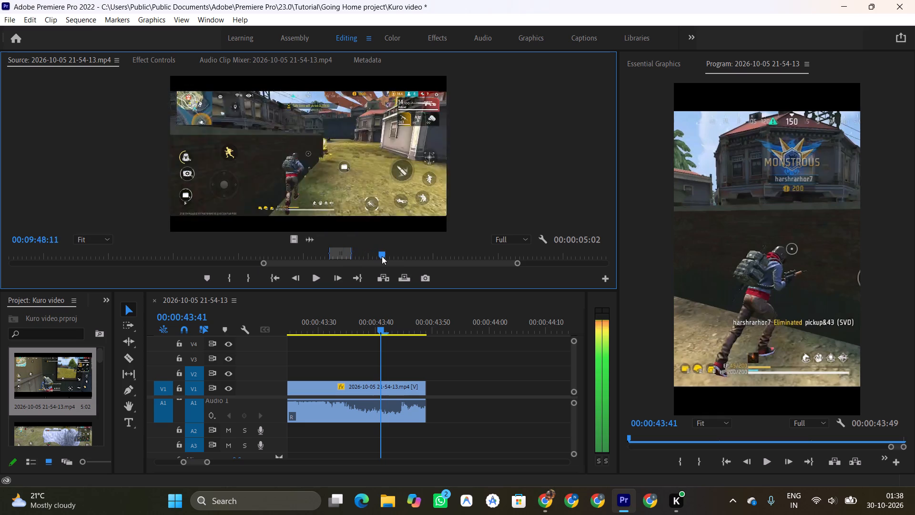
left_click_drag(382, 256, 411, 256)
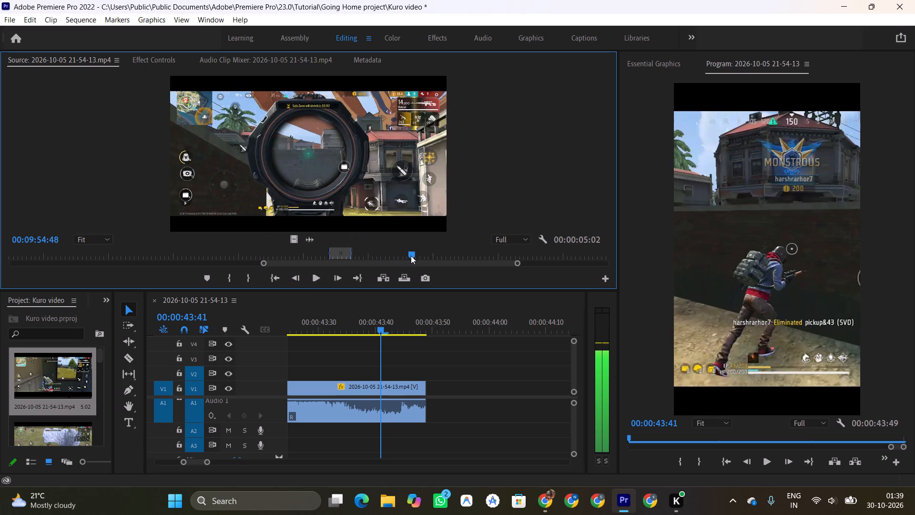
left_click_drag(411, 256, 449, 255)
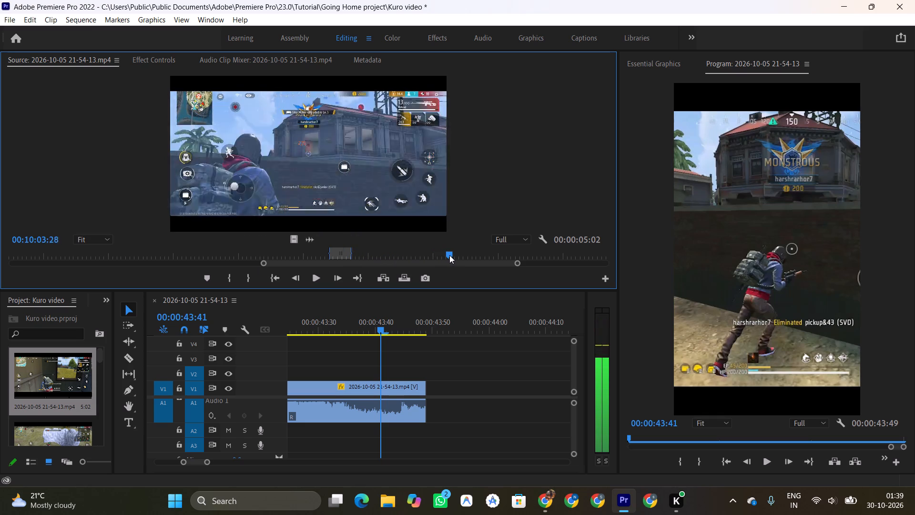
left_click_drag(449, 255, 421, 253)
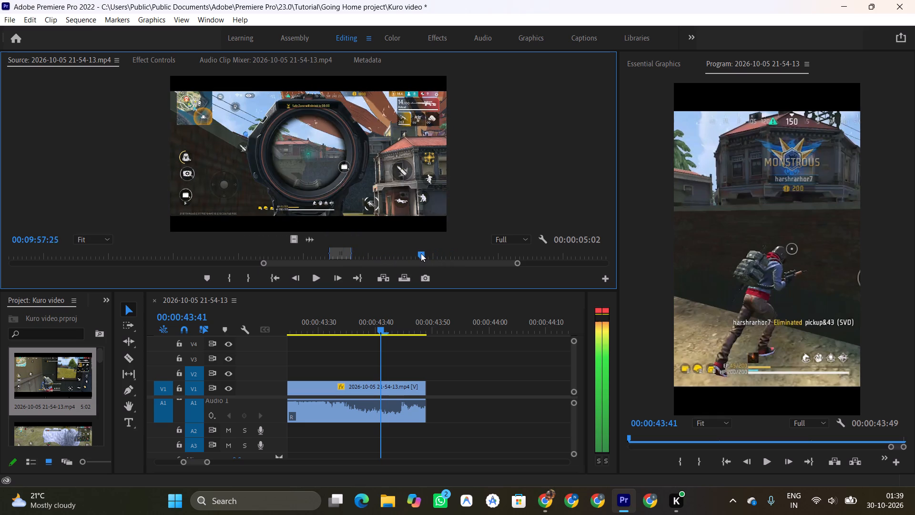
left_click_drag(421, 253, 408, 252)
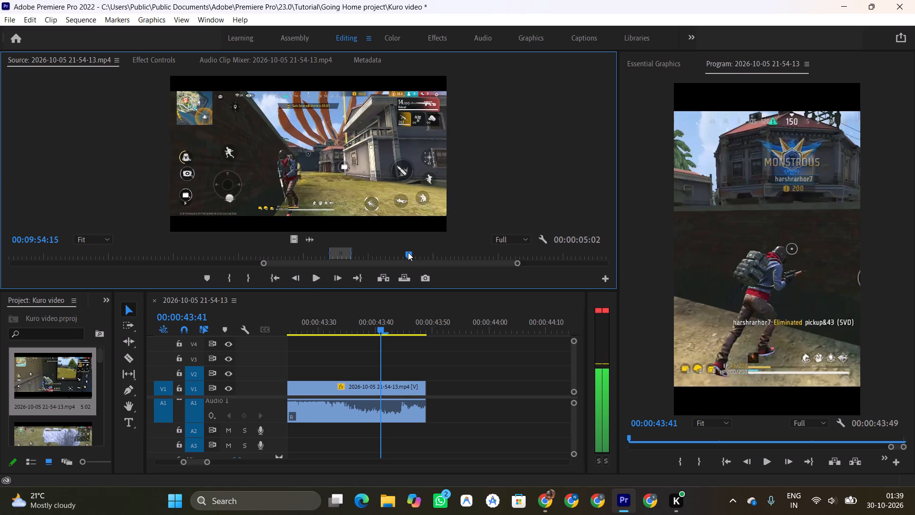
left_click_drag(408, 252, 354, 257)
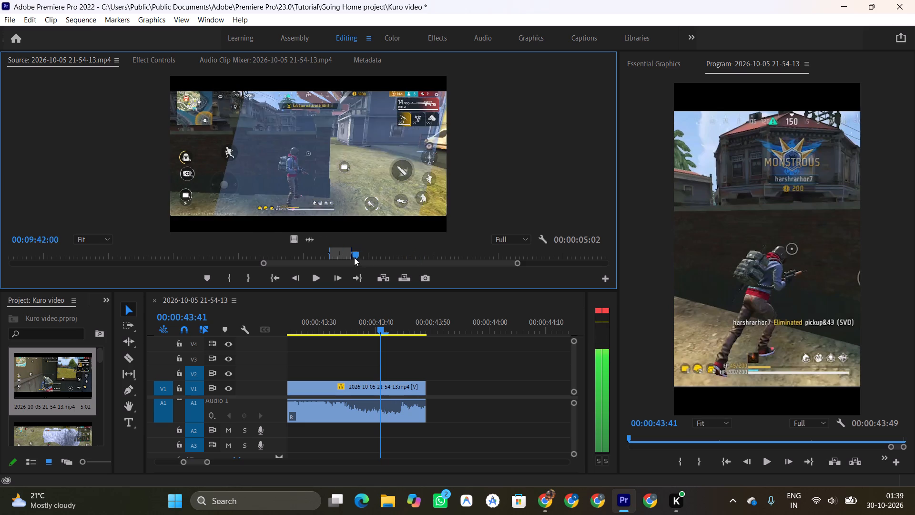
left_click_drag(354, 257, 352, 268)
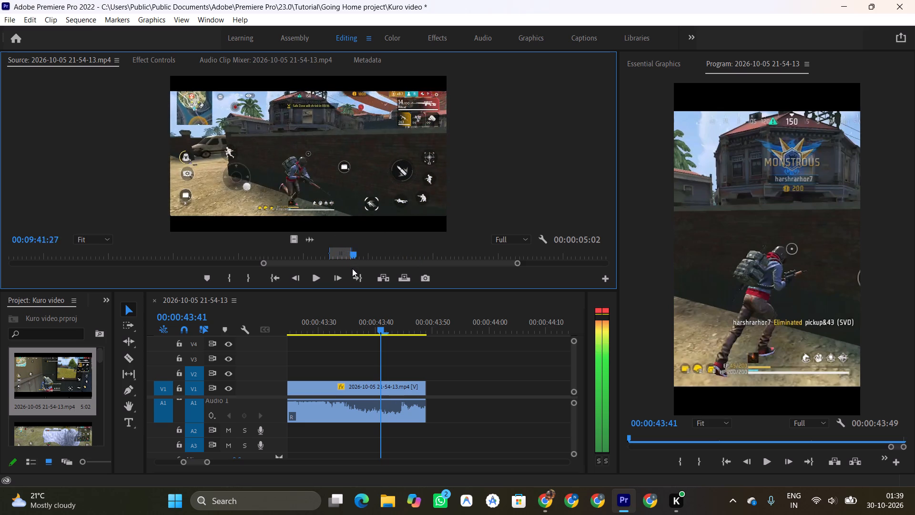
left_click_drag(352, 268, 373, 276)
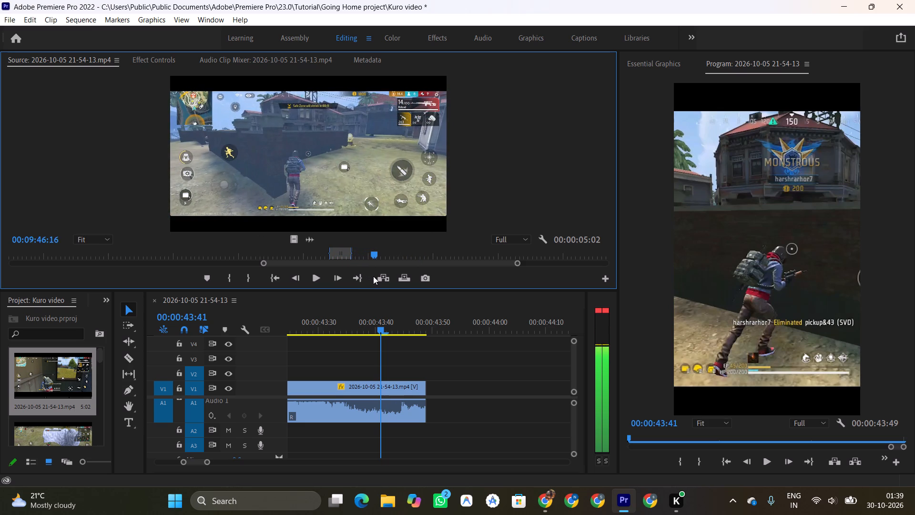
left_click_drag(373, 276, 380, 276)
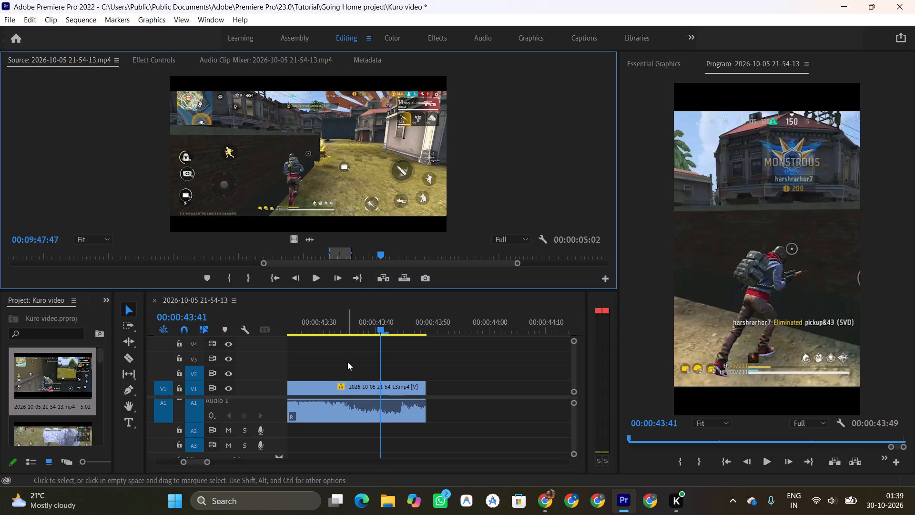
key("i")
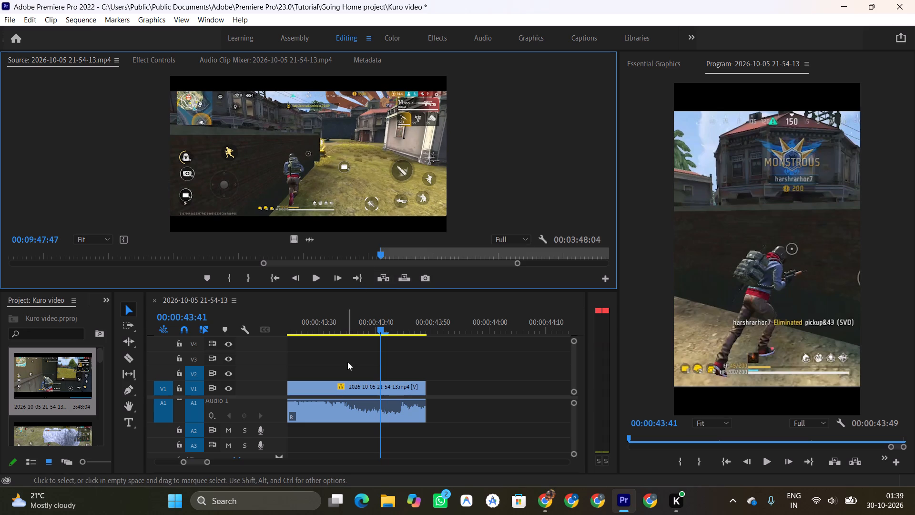
key("space")
key("space")
key("o")
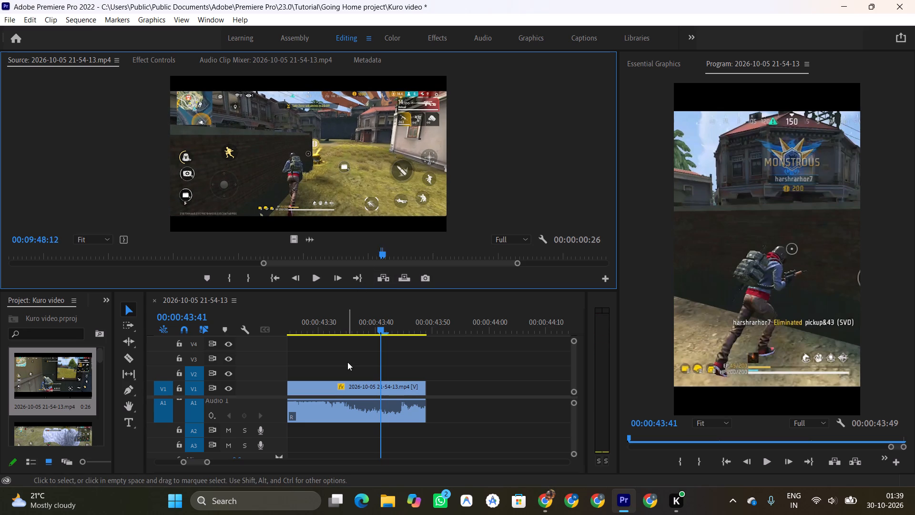
Insert the marked running excerpt at the end of the sequence, at 00:00:43:49.
left_click_drag(383, 329, 417, 333)
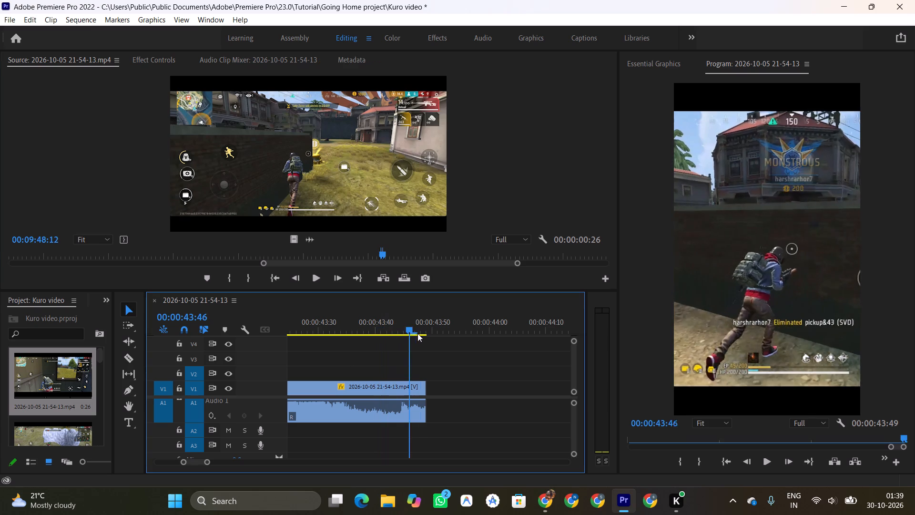
left_click_drag(417, 333, 430, 337)
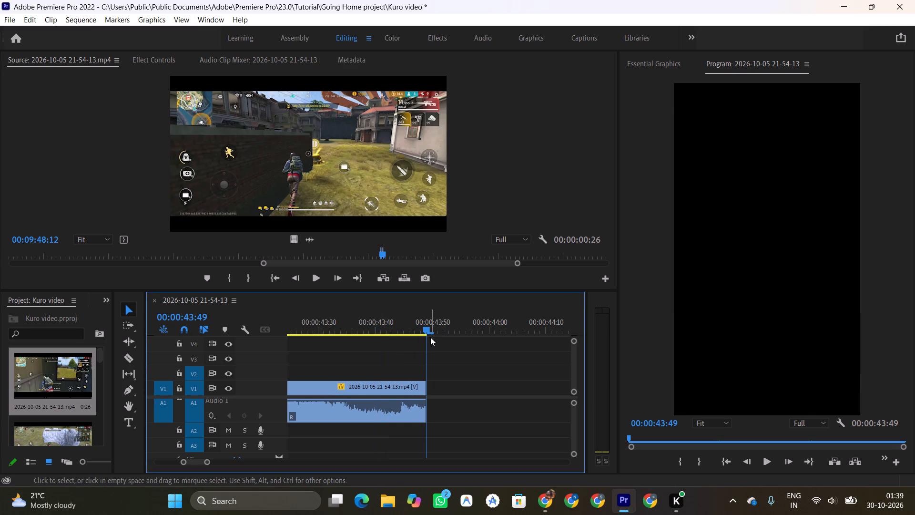
key("comma")
scroll(390, 375, "up", 5)
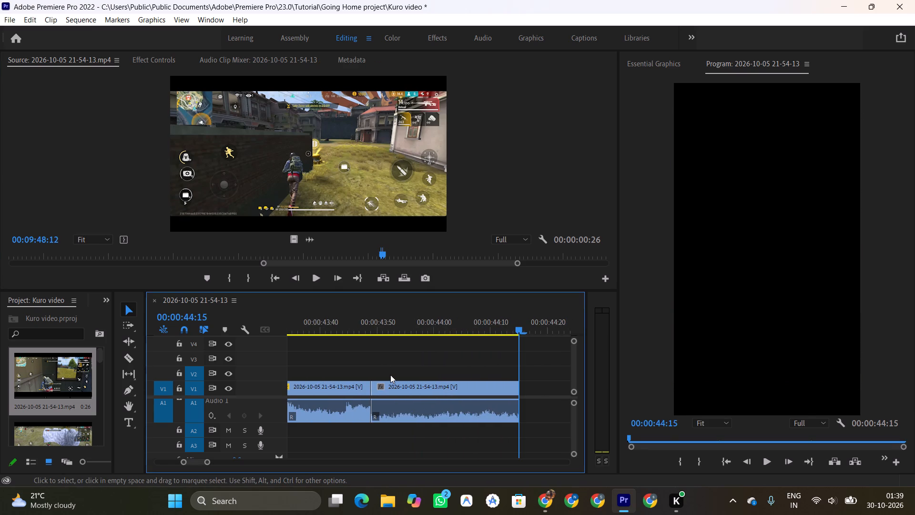
Play back the join into the newly inserted running clip, from about 00:00:43:41 to 00:00:44:09.
left_click(330, 319)
key("space")
key("space")
key("space")
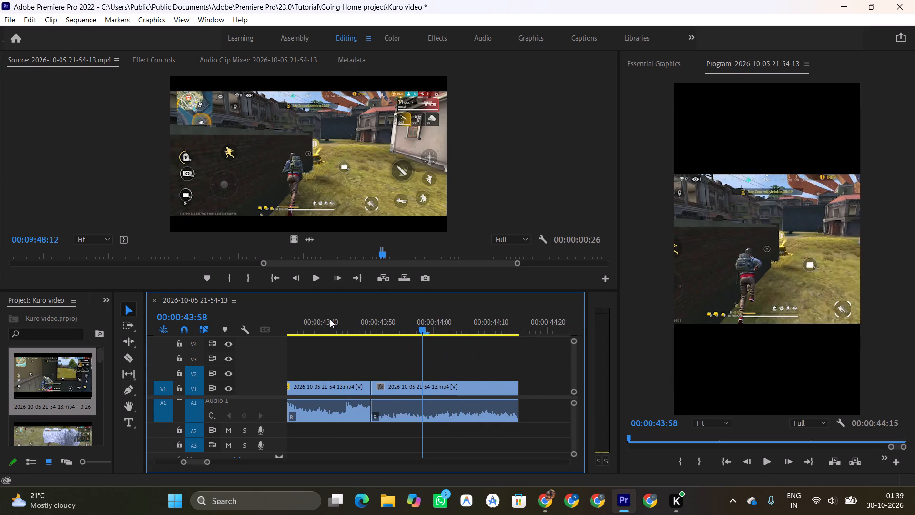
key("space")
Try to copy the preceding clip's scale of 184 onto the newly inserted running clip.
left_click(336, 391)
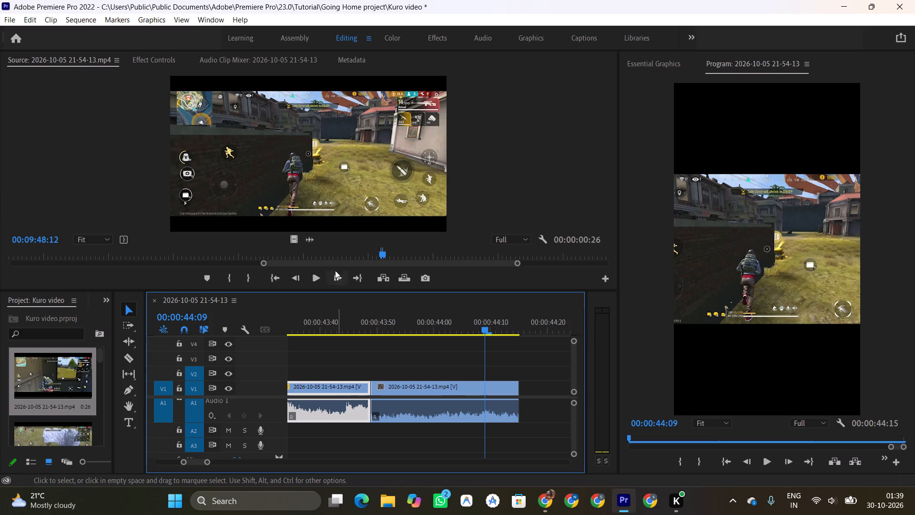
key("shift+percent")
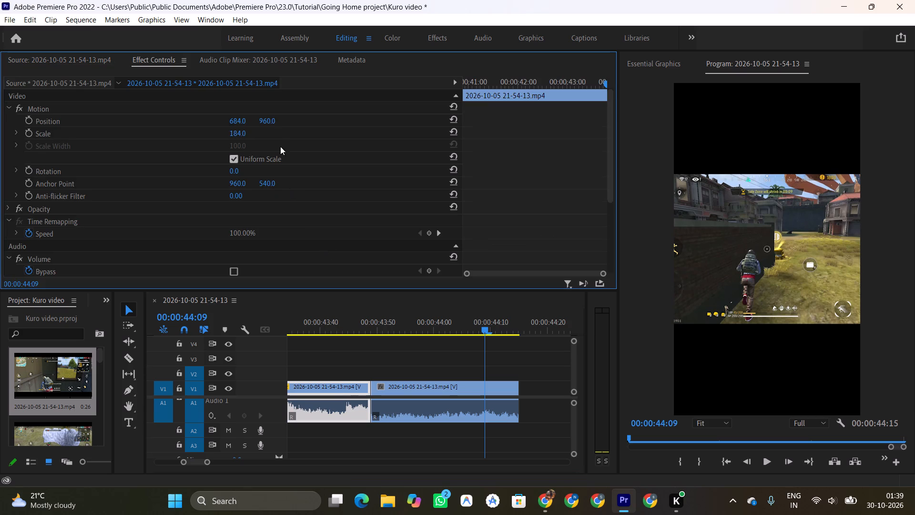
left_click(242, 134)
key("ctrl+c")
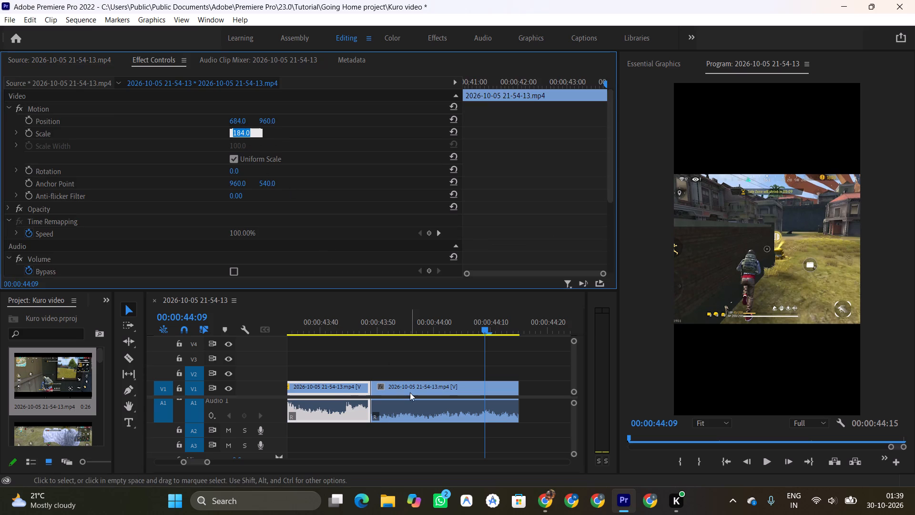
left_click(410, 392)
left_click(234, 135)
key("ctrl+v")
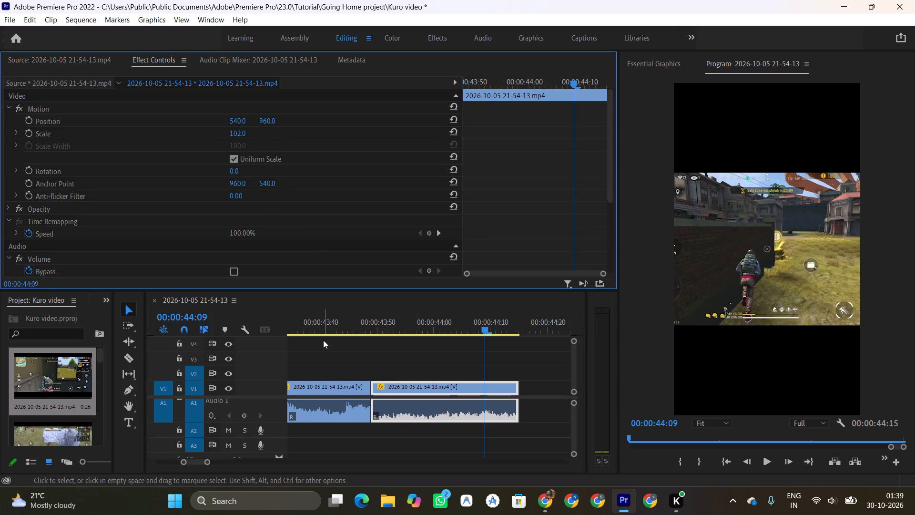
Copy the preceding clip's horizontal position and apply 684 to the running clip.
left_click(335, 382)
left_click(236, 120)
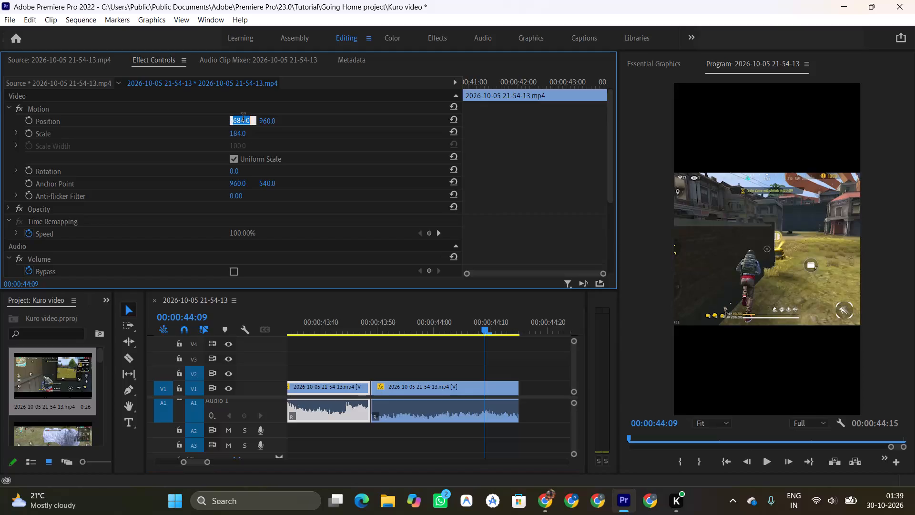
key("ctrl+v")
key("ctrl+z")
key("ctrl+c")
left_click(418, 393)
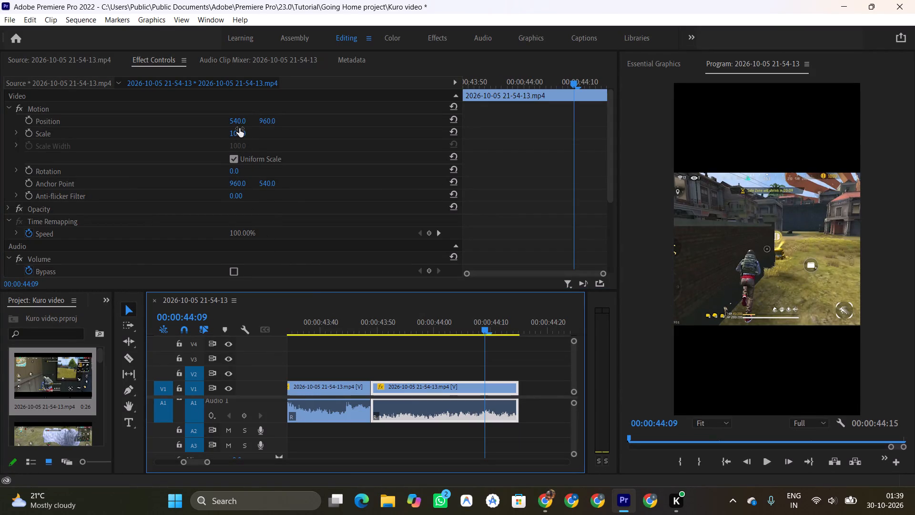
left_click(238, 121)
key("ctrl+v")
key("Return")
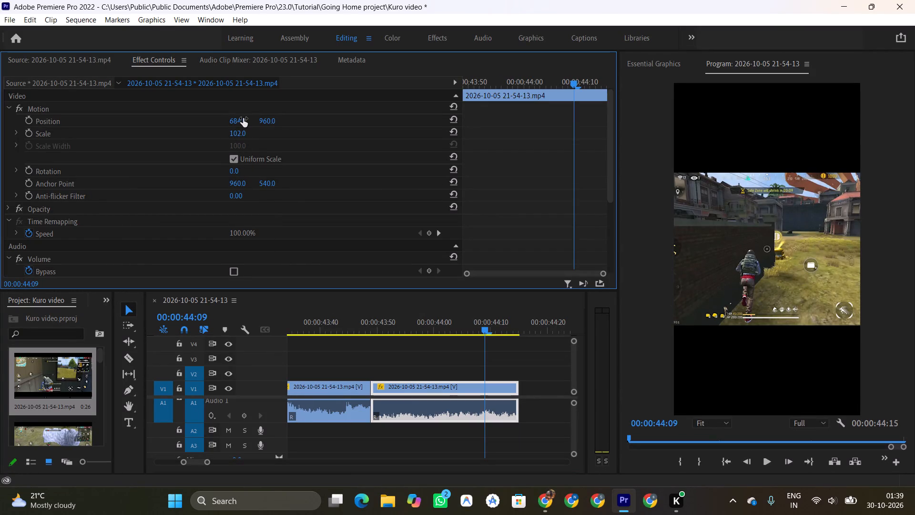
Play back the join into the running clip and copy the preceding clip's scale of 184 onto the running clip.
left_click(316, 326)
key("space")
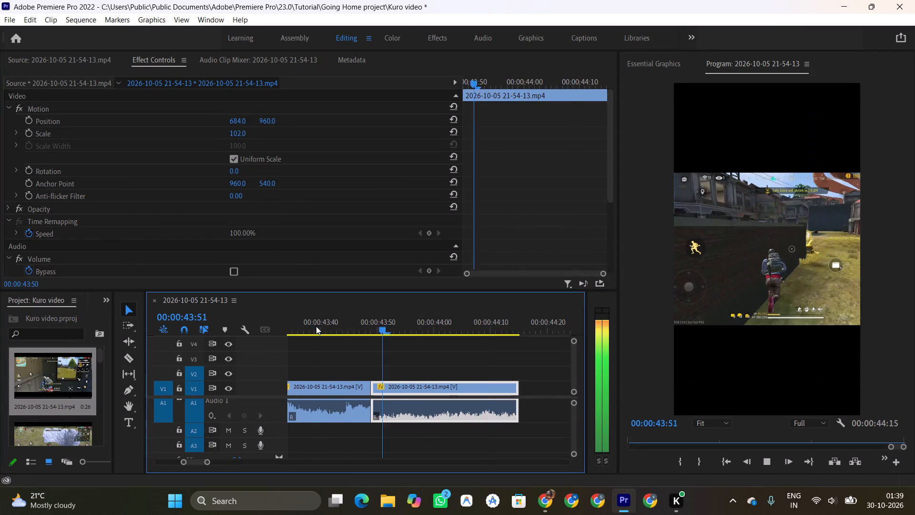
key("space")
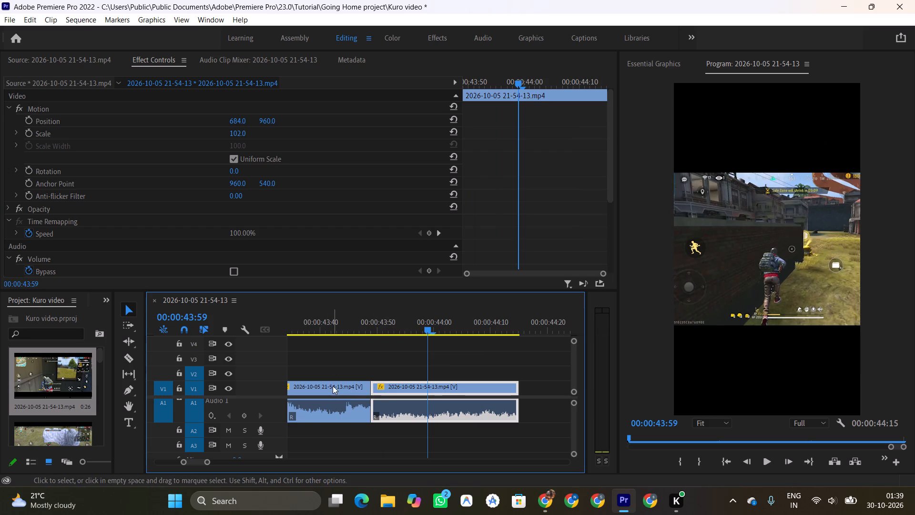
left_click(331, 384)
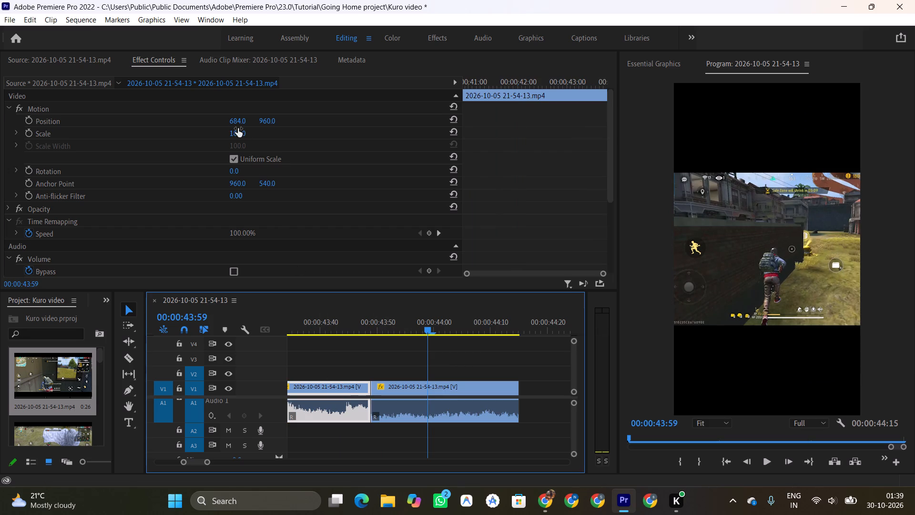
left_click(238, 128)
key("ctrl+c")
left_click(428, 390)
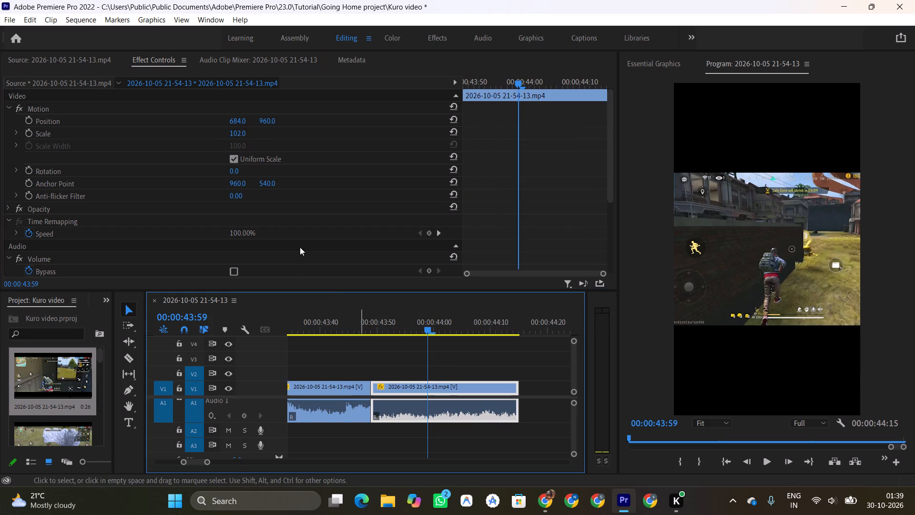
left_click(236, 133)
key("ctrl+v")
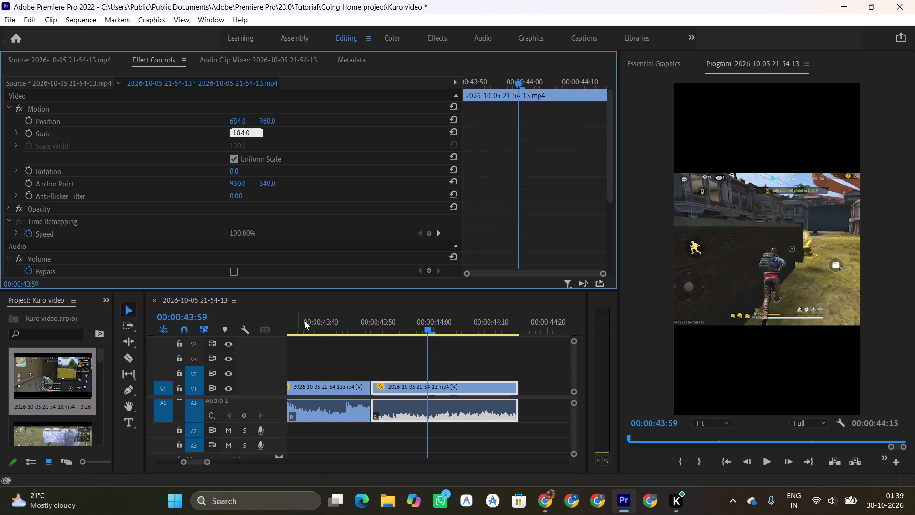
Play back the join into the rescaled running clip repeatedly, from about 00:00:43:38 to the end of the sequence.
left_click(308, 330)
key("space")
key("space")
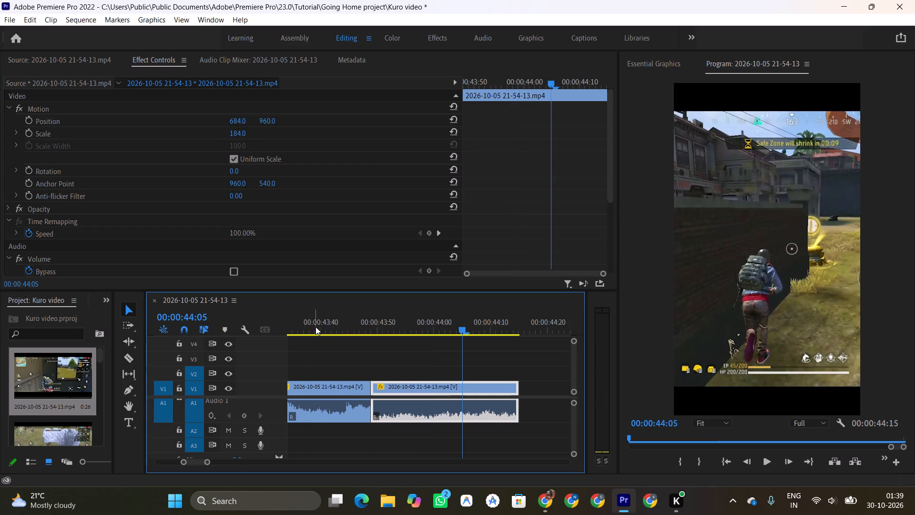
key("space")
key("space")
left_click(326, 330)
key("space")
key("space")
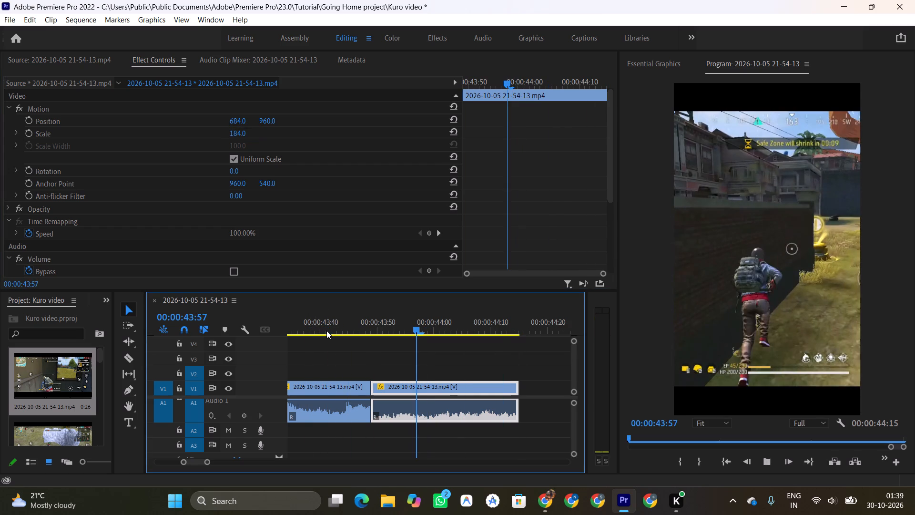
key("space")
key("space")
key("space")
key("space")
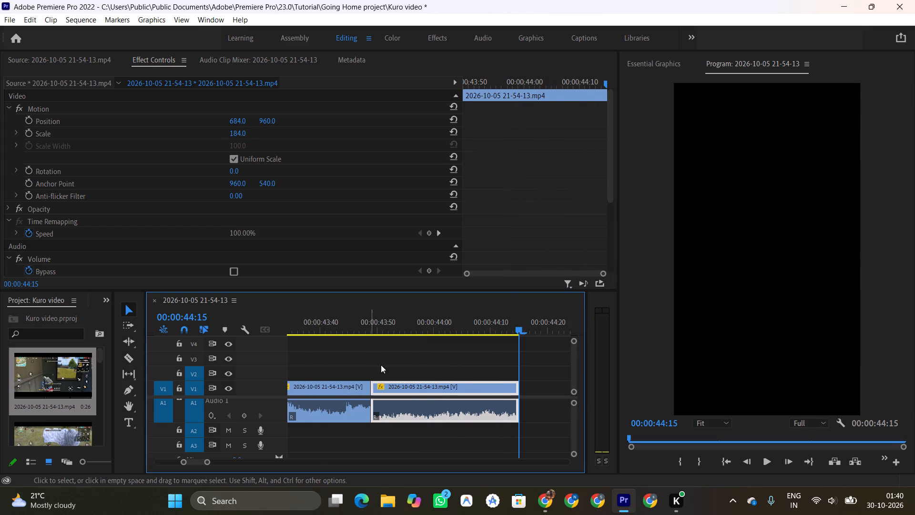
left_click(328, 323)
key("space")
key("space")
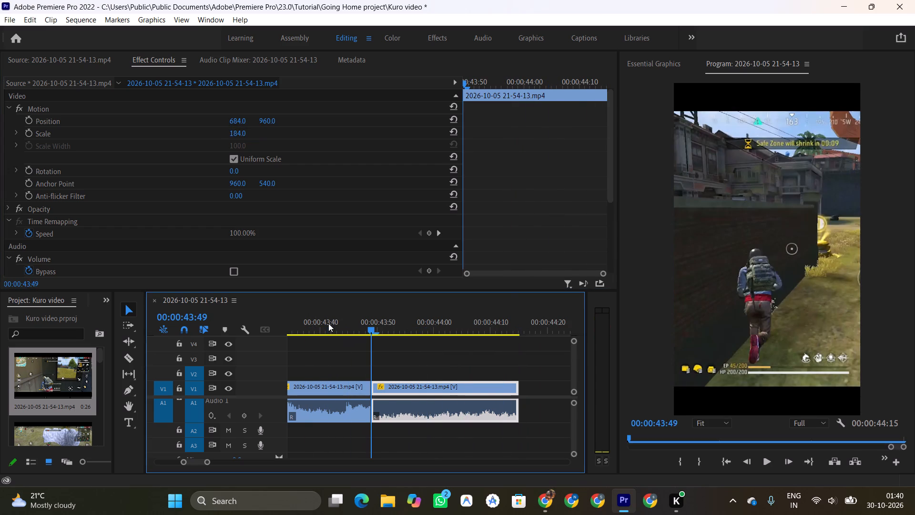
key("space")
key("space")
key("space")
key("space")
key("space")
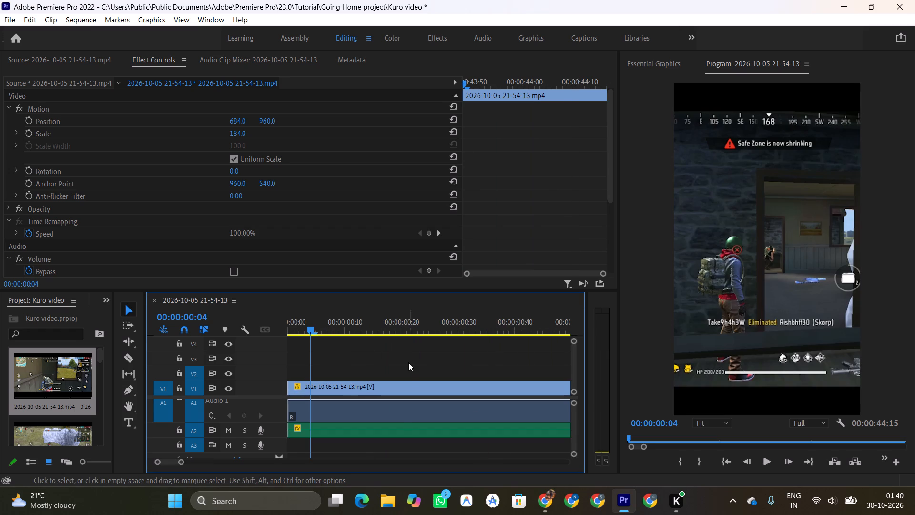
Return to the sequence's closing section and review the clips between about 00:00:38:00 and 00:00:40:45.
left_click_drag(182, 462, 224, 474)
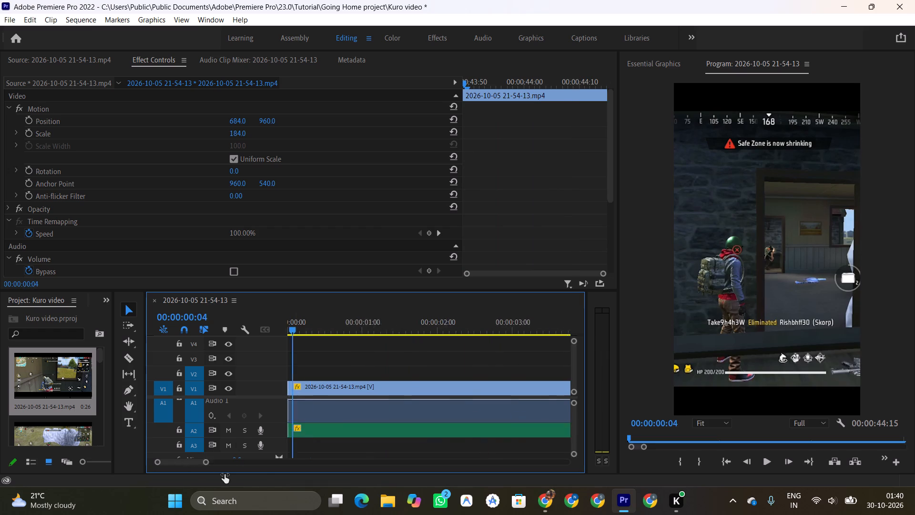
left_click_drag(224, 474, 369, 474)
left_click(375, 317)
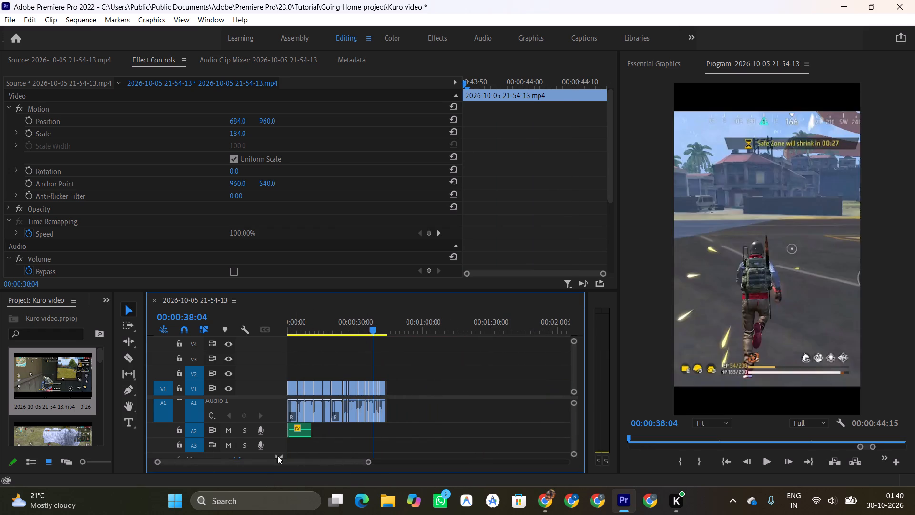
left_click_drag(370, 462, 315, 466)
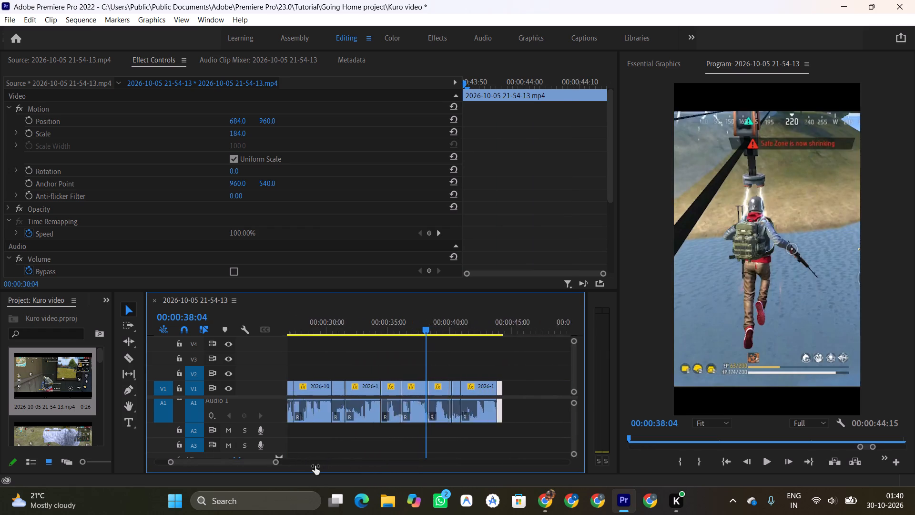
left_click_drag(315, 466, 305, 470)
left_click(518, 320)
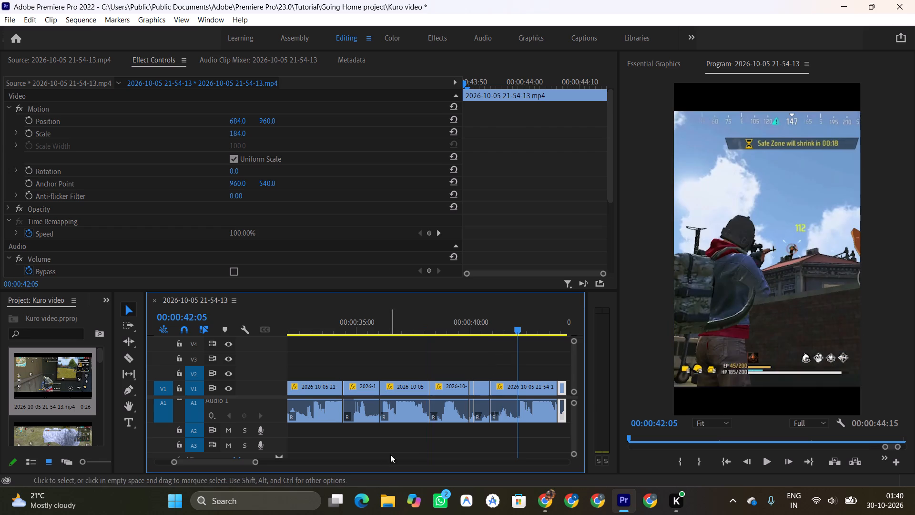
left_click_drag(255, 463, 260, 464)
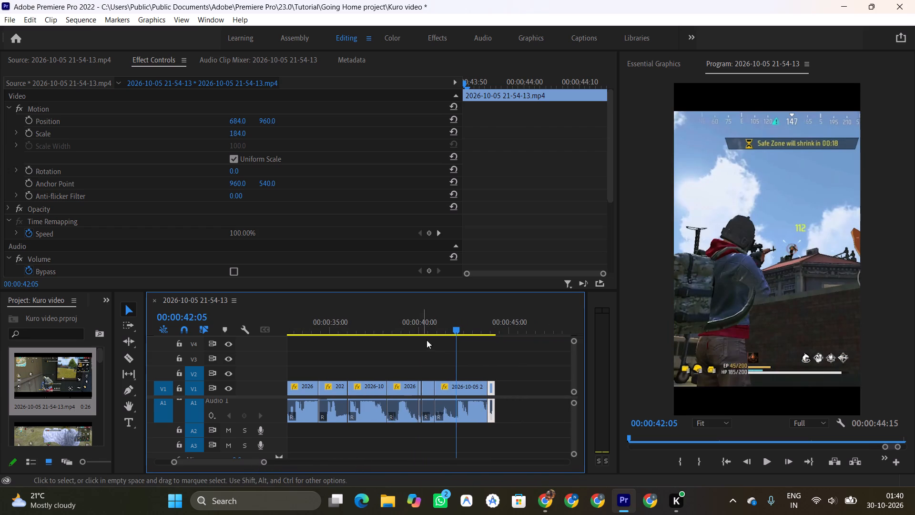
left_click(426, 331)
key("space")
key("space")
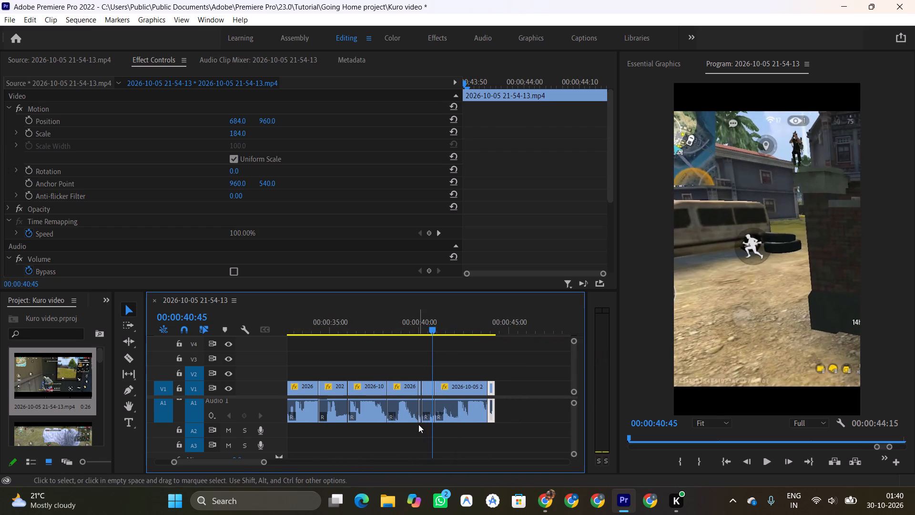
left_click(401, 326)
key("space")
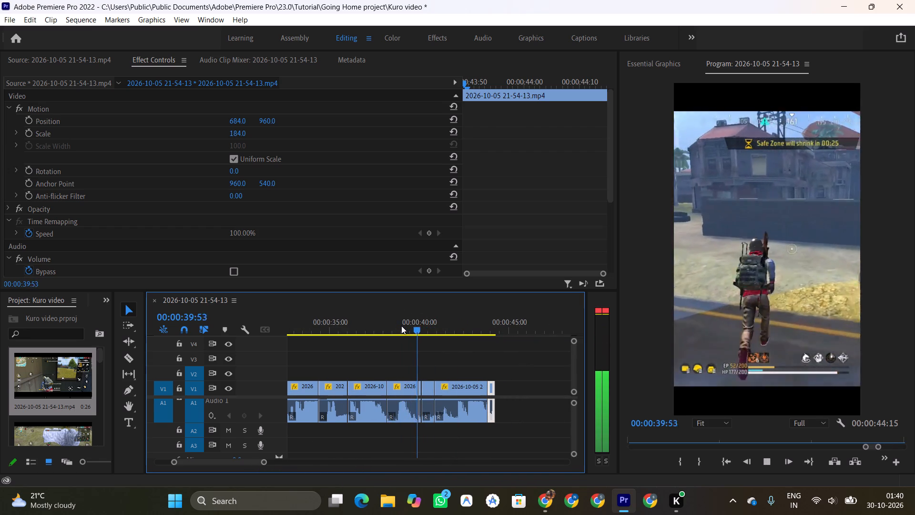
key("space")
left_click(384, 320)
key("space")
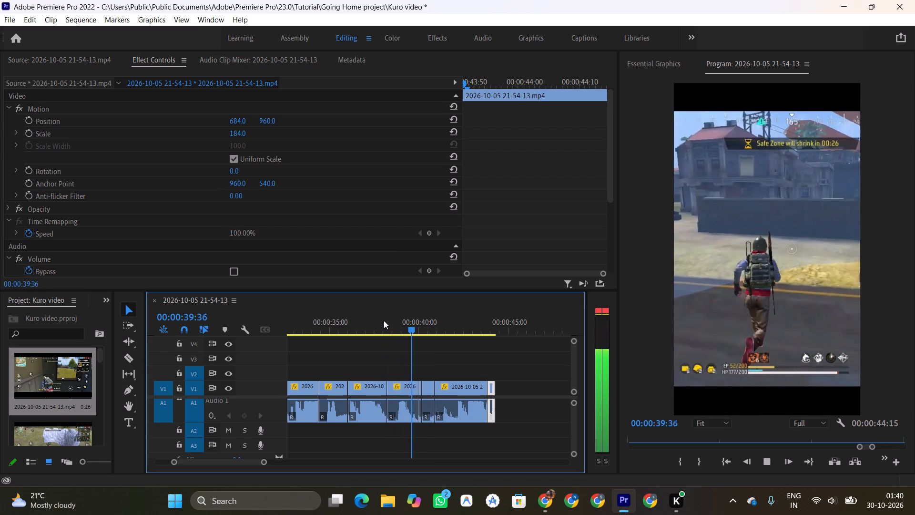
key("space")
Review the cuts from 00:00:39:51 to 00:00:43:02 in short playback bursts, through the van shot and rooftop elimination.
left_click_drag(262, 464, 219, 463)
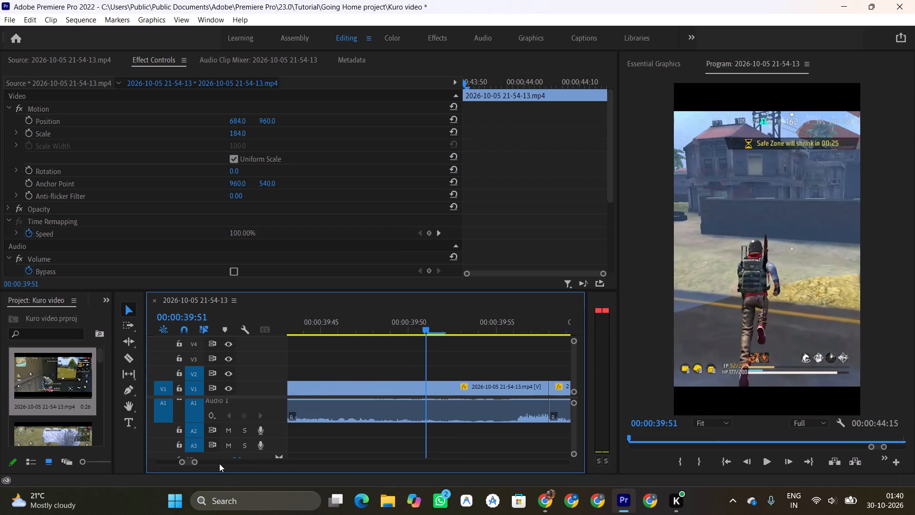
key("space")
key("space")
key("space")
key("space")
key("space")
key("space")
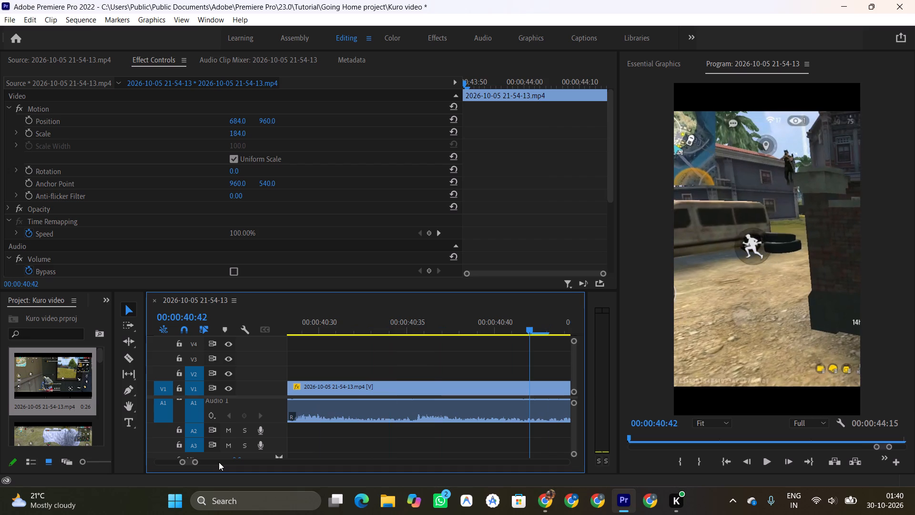
key("space")
key("space")
key("space")
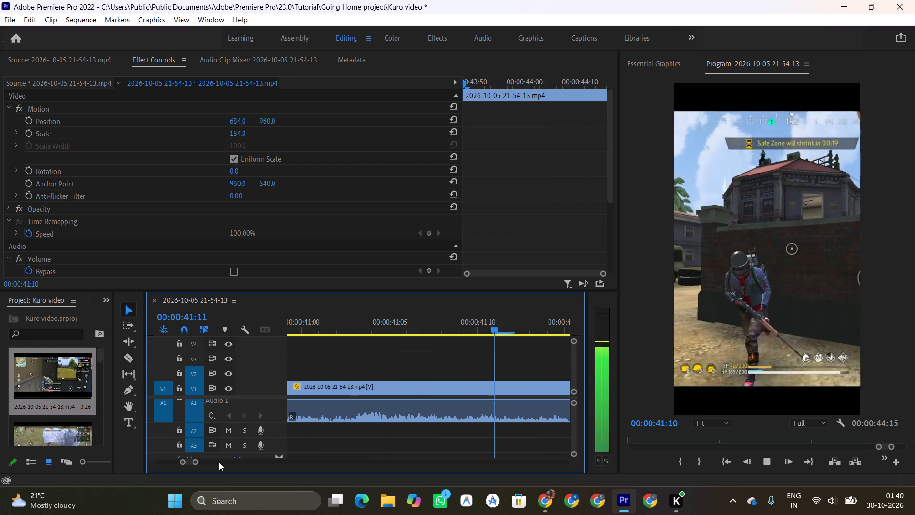
key("space")
key("space")
key("space")
key("space")
key("space")
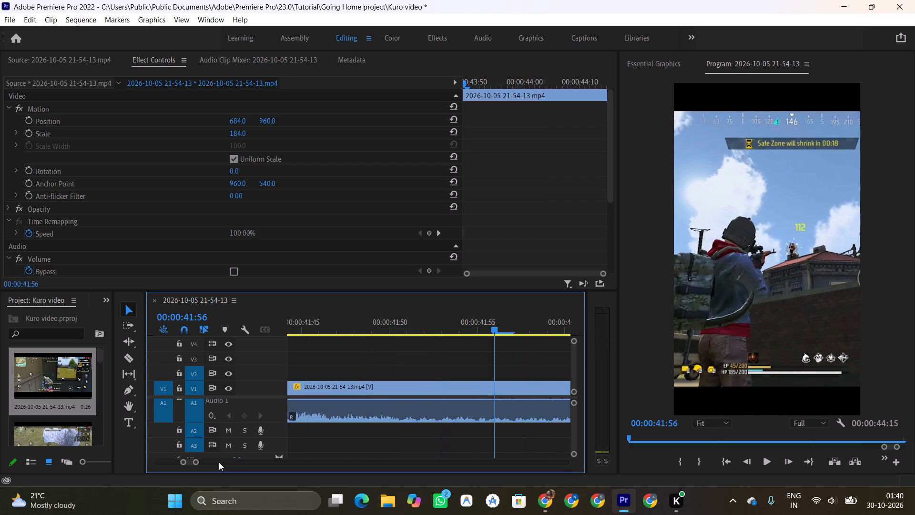
key("space")
key("space")
key("space")
key("space")
key("space")
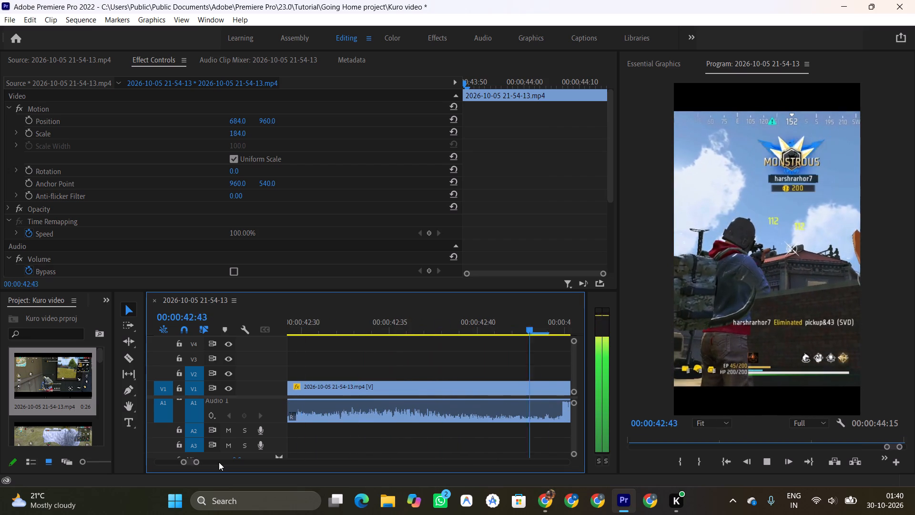
key("space")
key("space")
key("space")
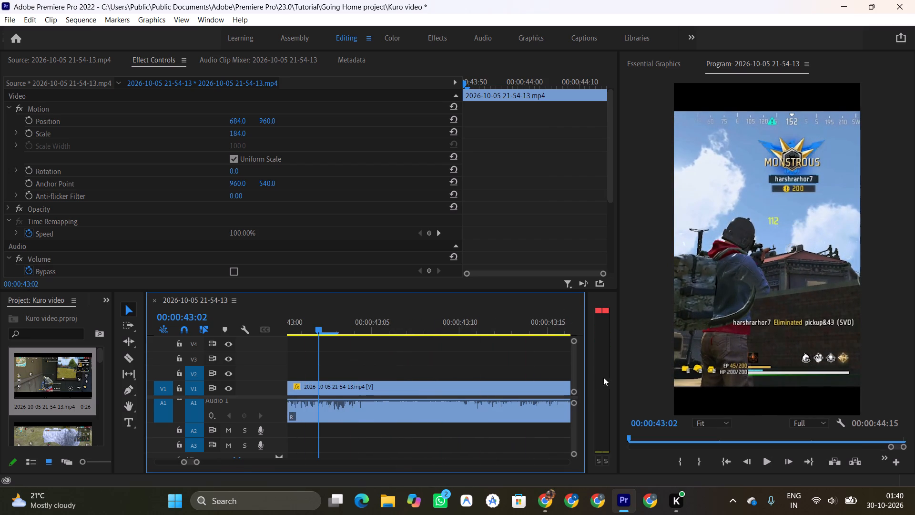
Widen the timeline area and play back the transition into the final running clip, from 00:00:43:02 to 00:00:44:09.
left_click_drag(619, 375, 638, 377)
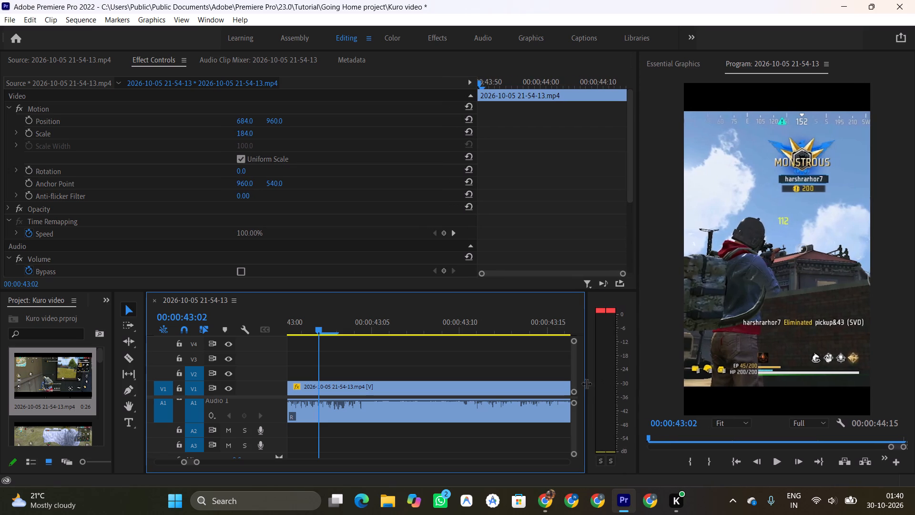
left_click_drag(587, 381, 610, 384)
key("space")
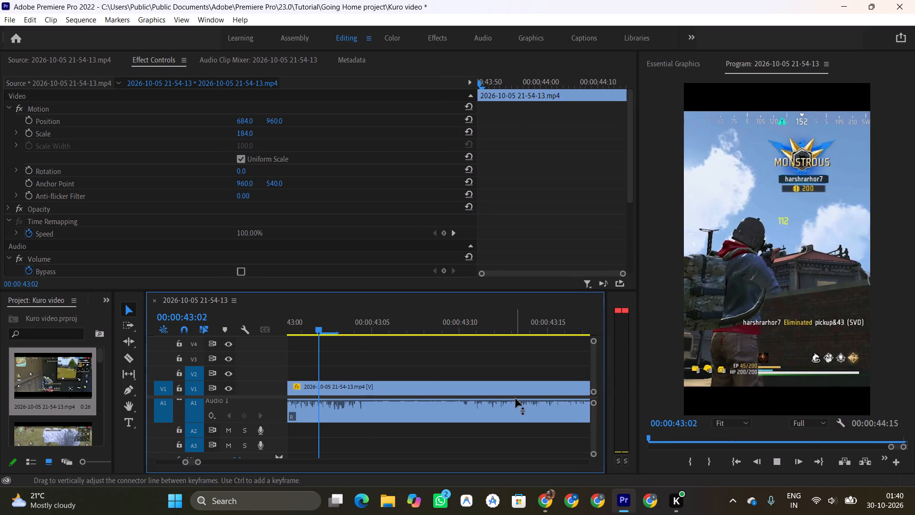
key("space")
key("space")
key("space")
key("space")
key("space")
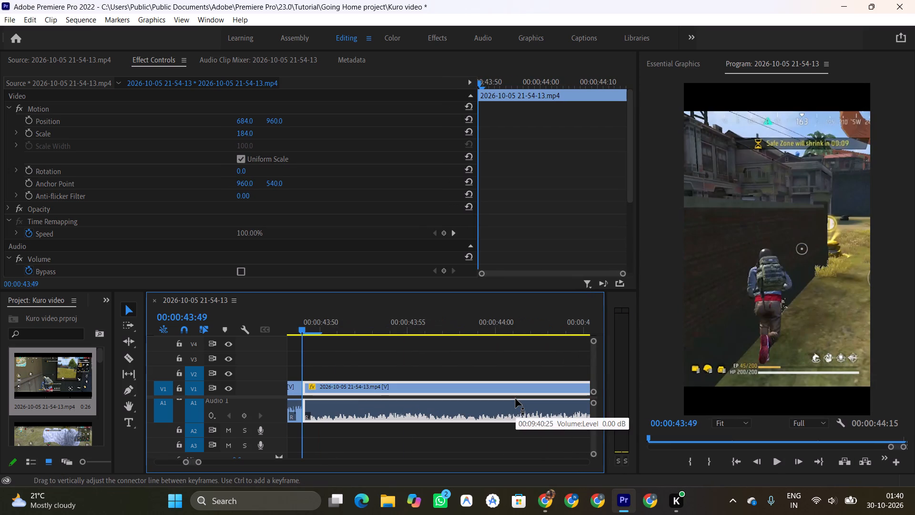
key("space")
key("space")
key("space")
key("space")
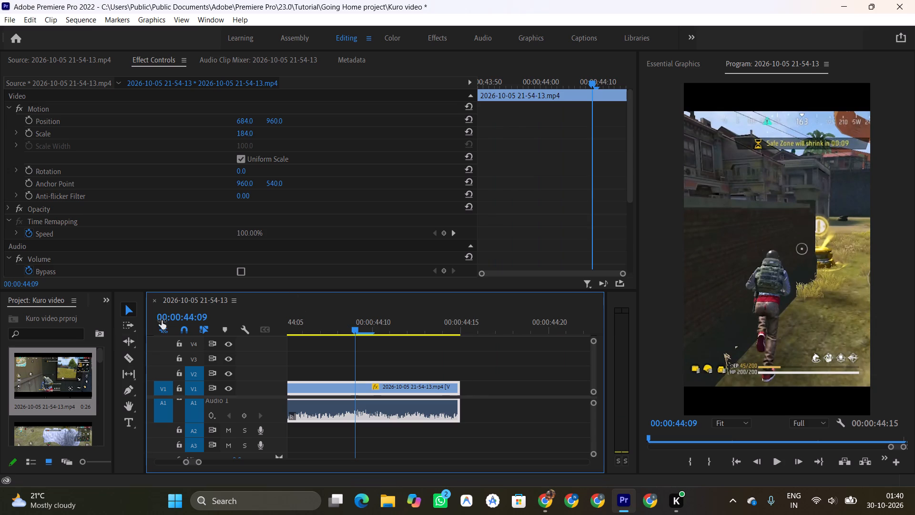
Open the source gameplay recording and examine it from 00:09:48:12 to 00:10:01:45 for the next excerpt.
double_click(61, 376)
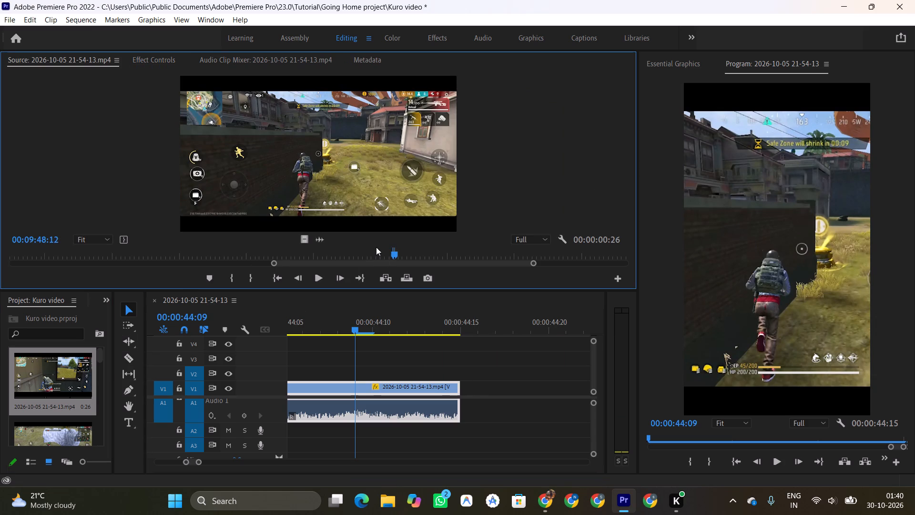
left_click(376, 247)
key("space")
key("space")
key("space")
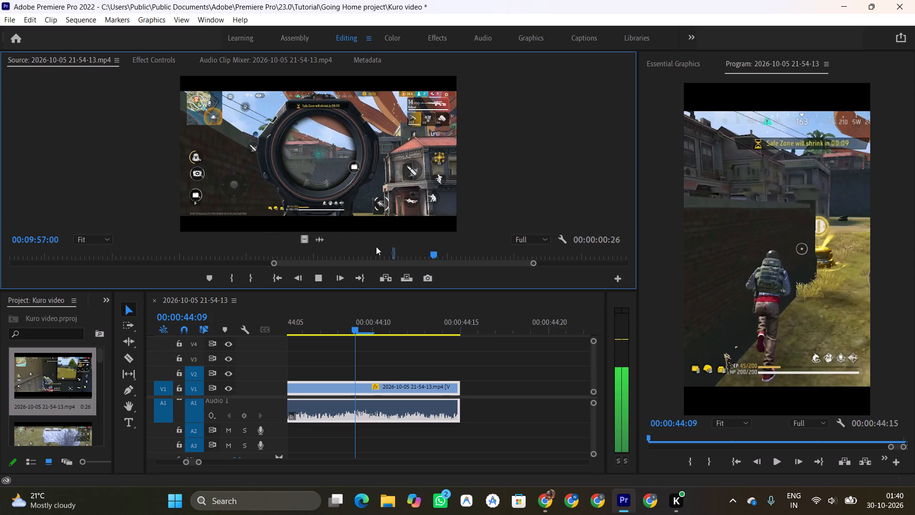
key("space")
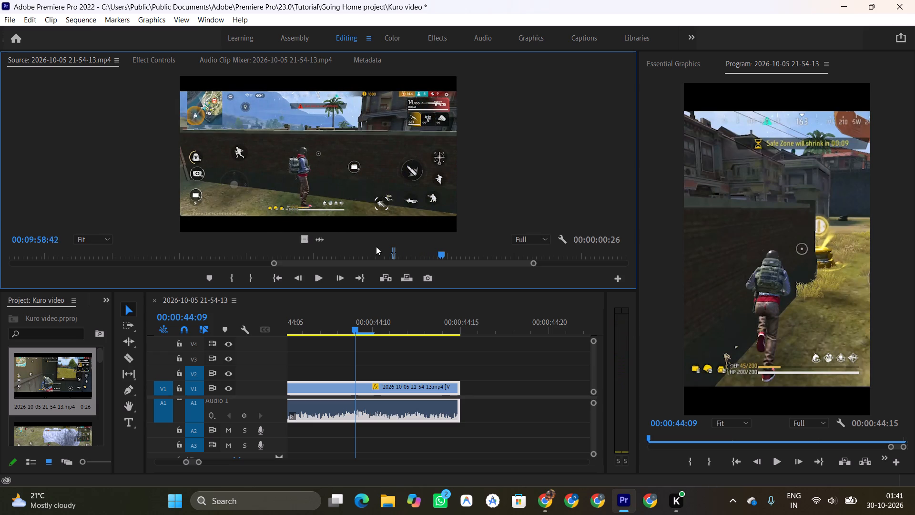
key("space")
key("space")
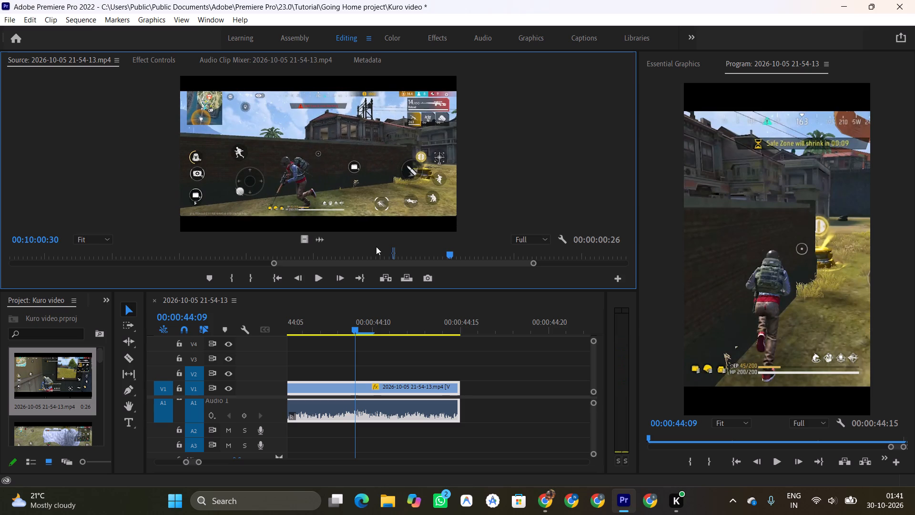
key("space")
key("space")
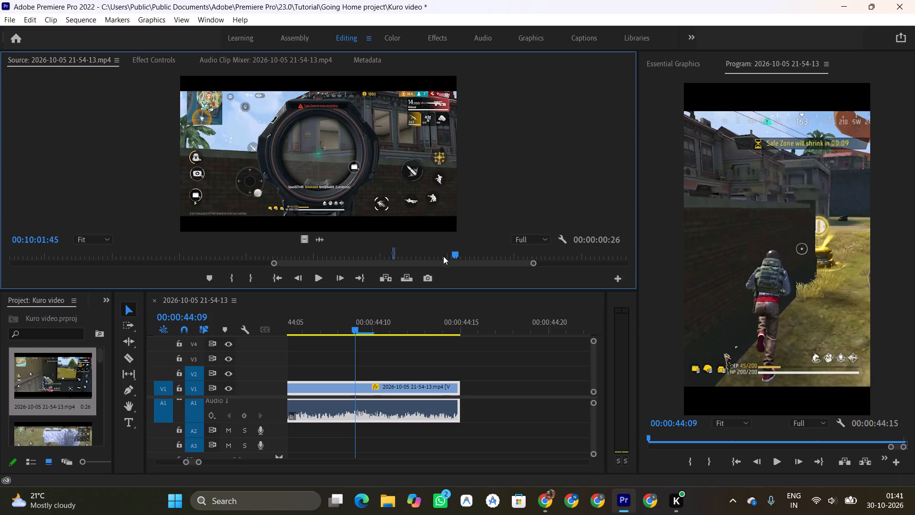
Mark a source excerpt from 00:10:00:22 to 00:10:05:11, covering the run along the wall and the scoped elimination.
left_click_drag(453, 256, 446, 256)
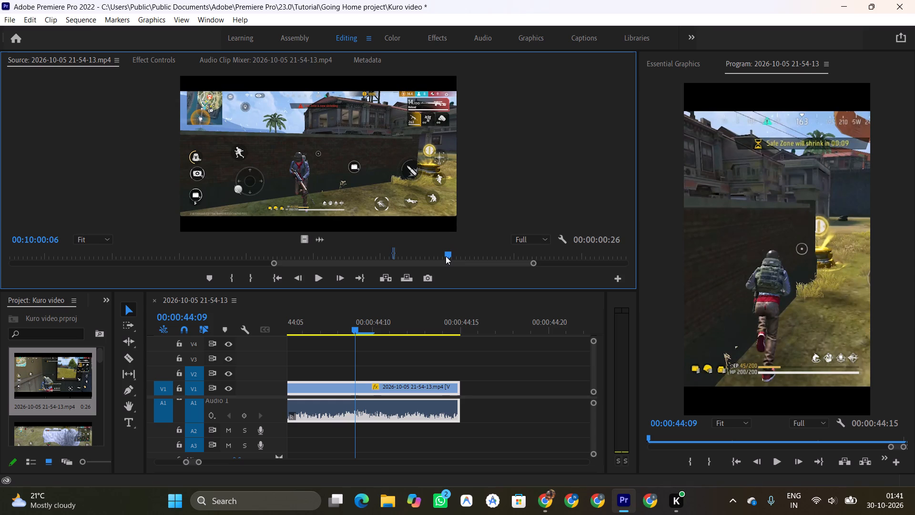
key("space")
key("space")
key("space")
key("space")
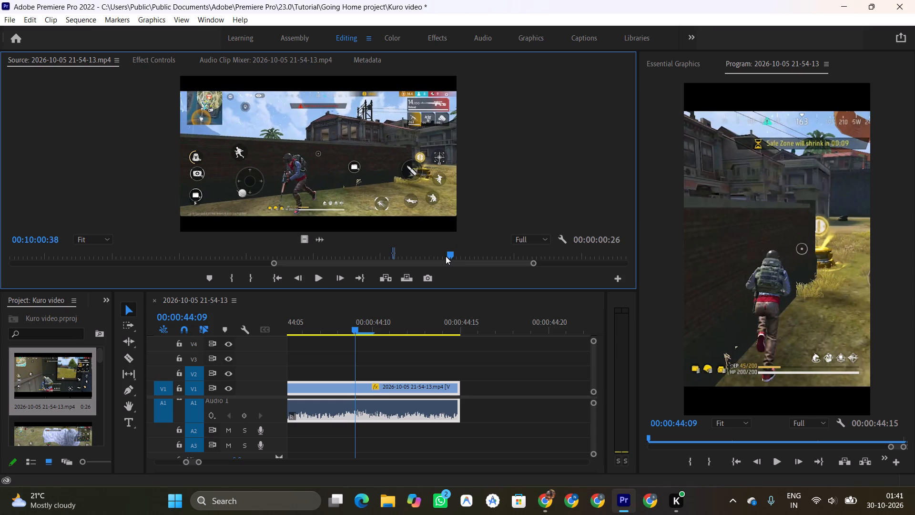
key("space")
key("space")
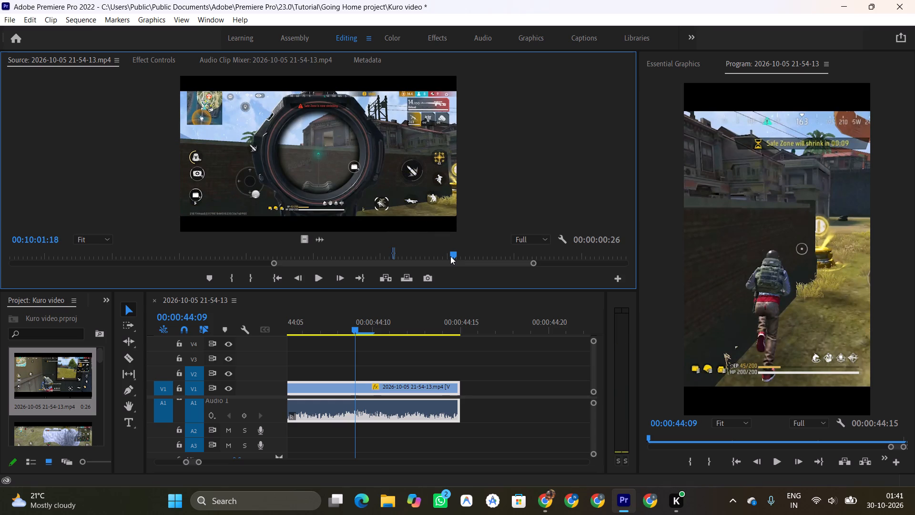
left_click_drag(450, 256, 446, 256)
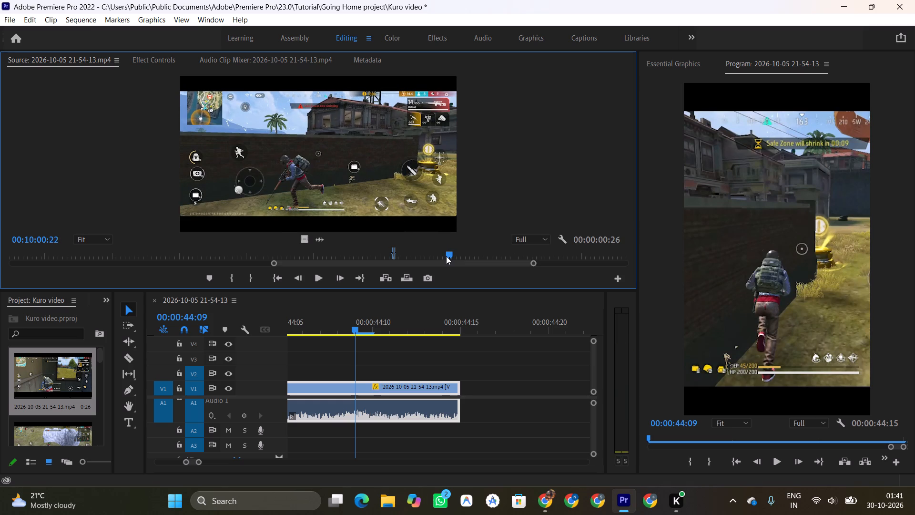
type("i")
key("space")
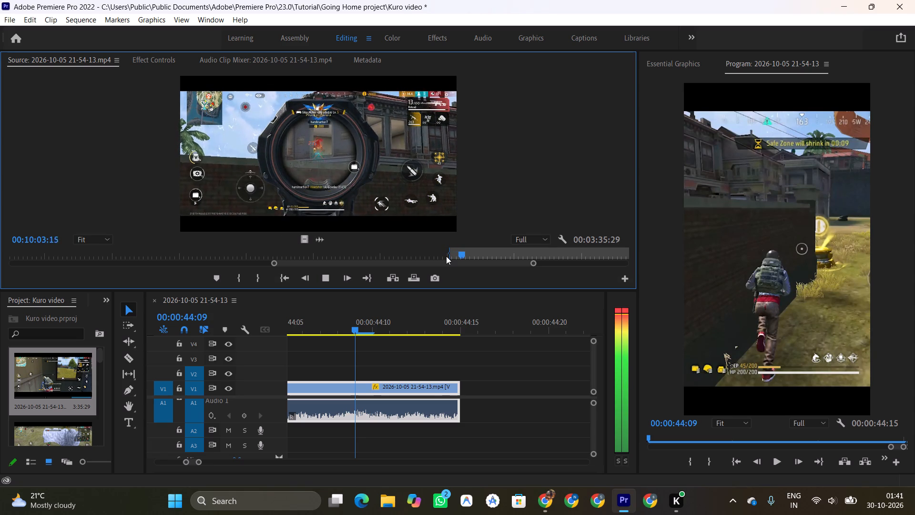
key("space")
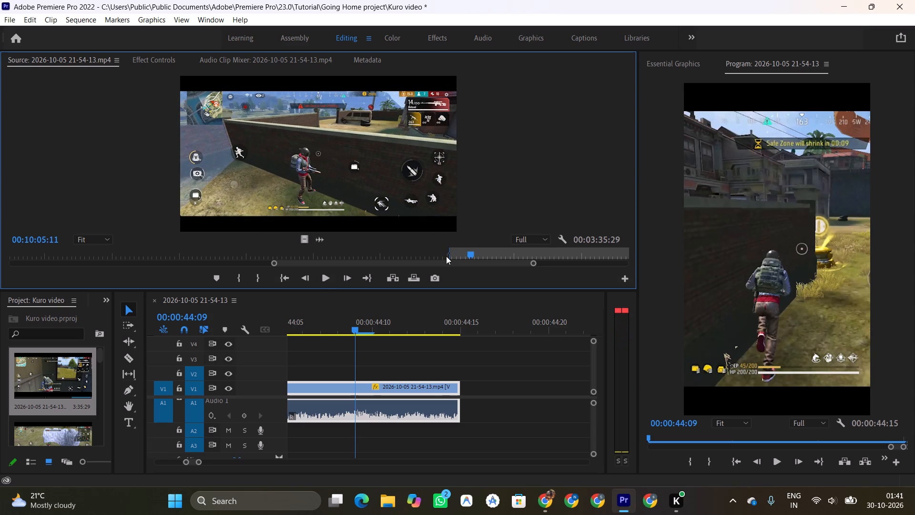
key("o")
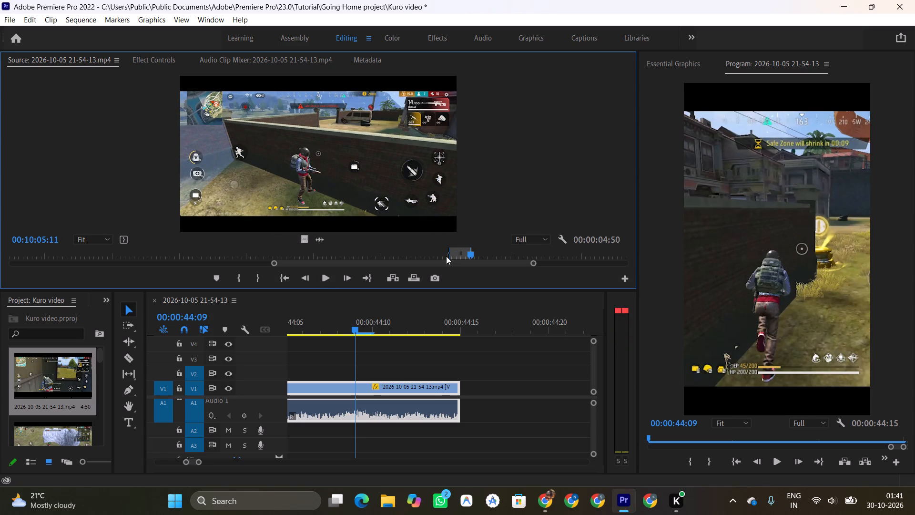
Insert the marked excerpt at the end of the sequence, at 00:00:44:15.
left_click(460, 327)
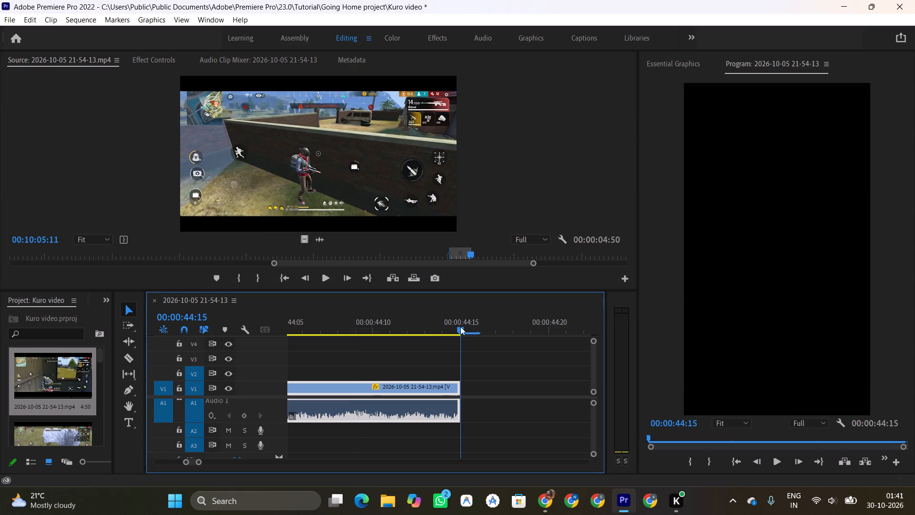
key("comma")
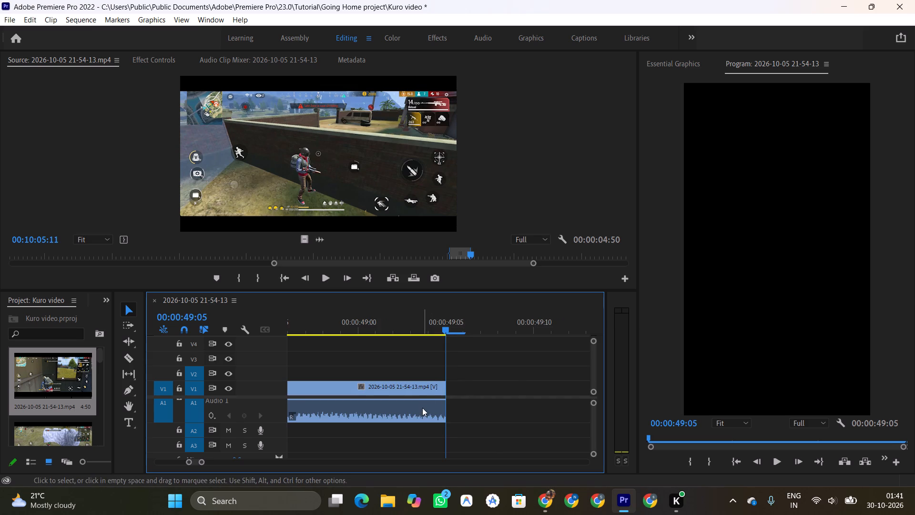
Review the closing cuts from 00:00:43:06 to 00:00:44:54 in short playback bursts, through the start of the appended excerpt.
scroll(422, 408, "up", 20)
scroll(422, 408, "up", 12)
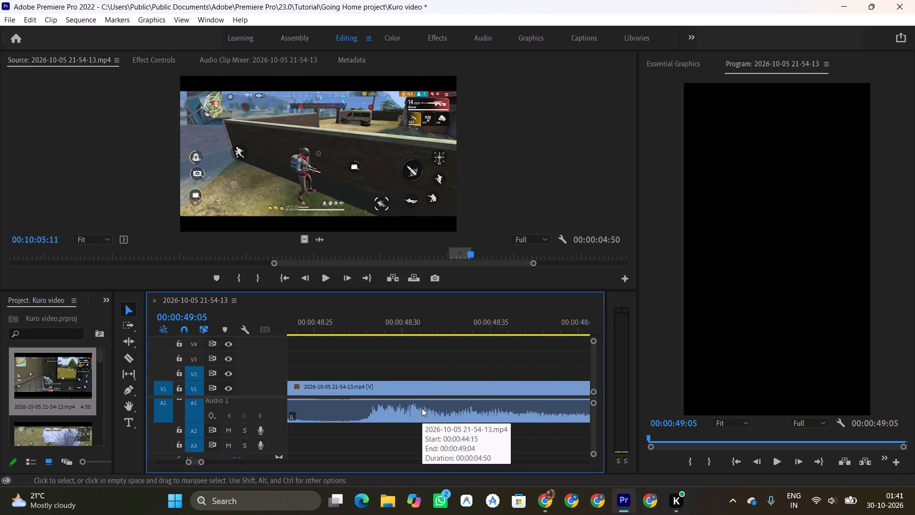
scroll(422, 408, "up", 20)
scroll(422, 408, "up", 15)
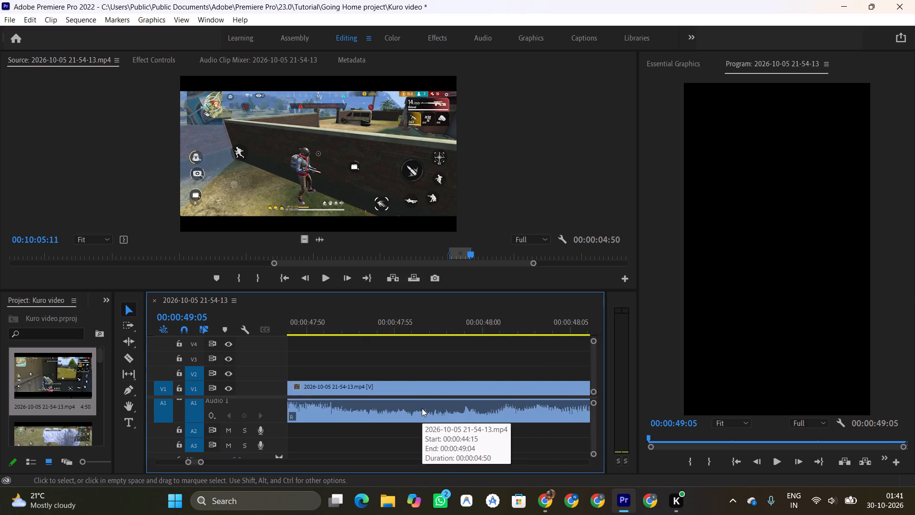
scroll(422, 408, "up", 16)
scroll(422, 408, "down", 6, "alt")
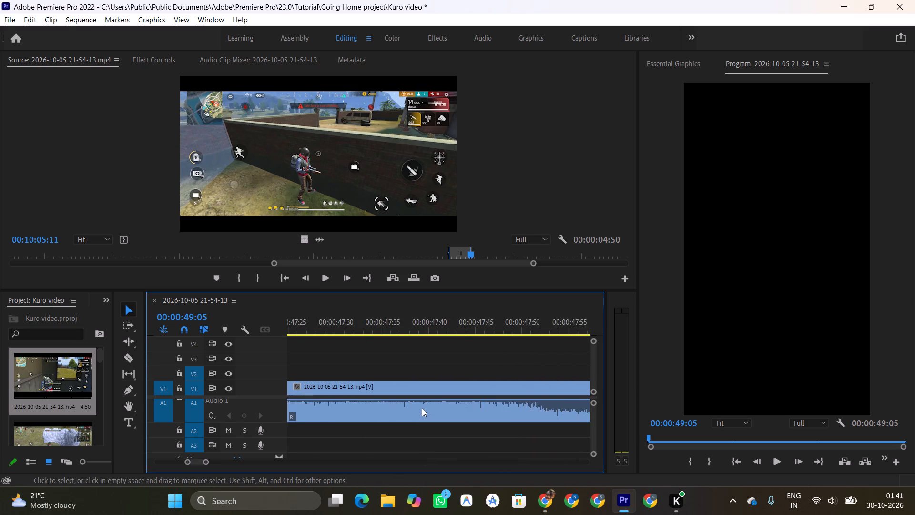
scroll(422, 408, "down", 17, "alt")
scroll(422, 408, "down", 6, "alt")
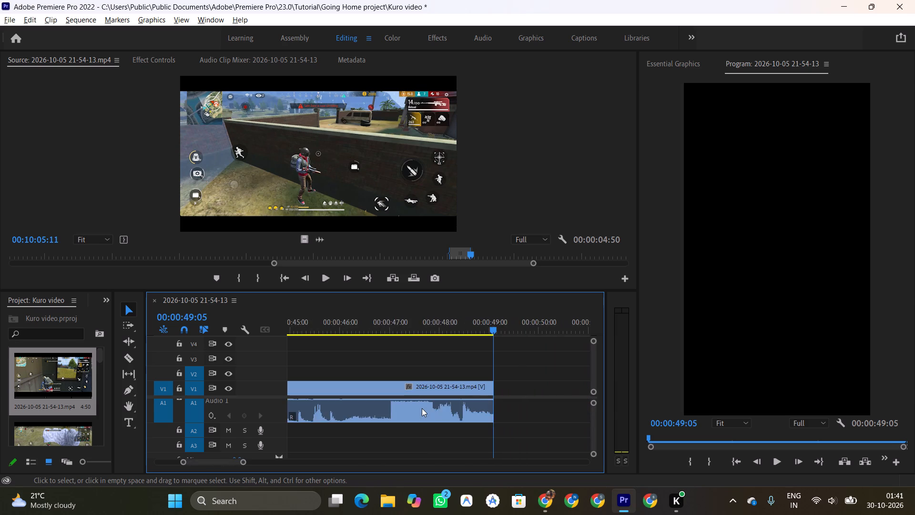
scroll(422, 408, "down", 6, "alt")
left_click(304, 324)
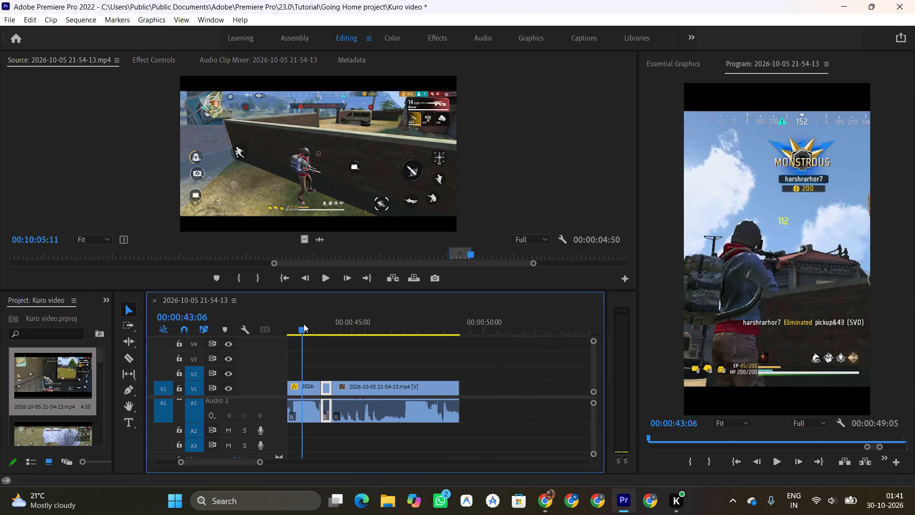
key("space")
key("space")
key("space")
key("space")
key("space")
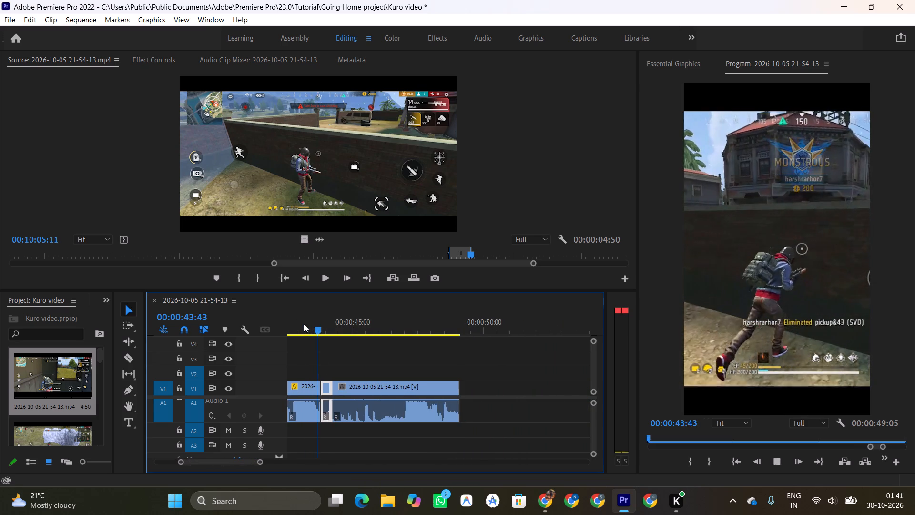
key("space")
key("space")
key("space")
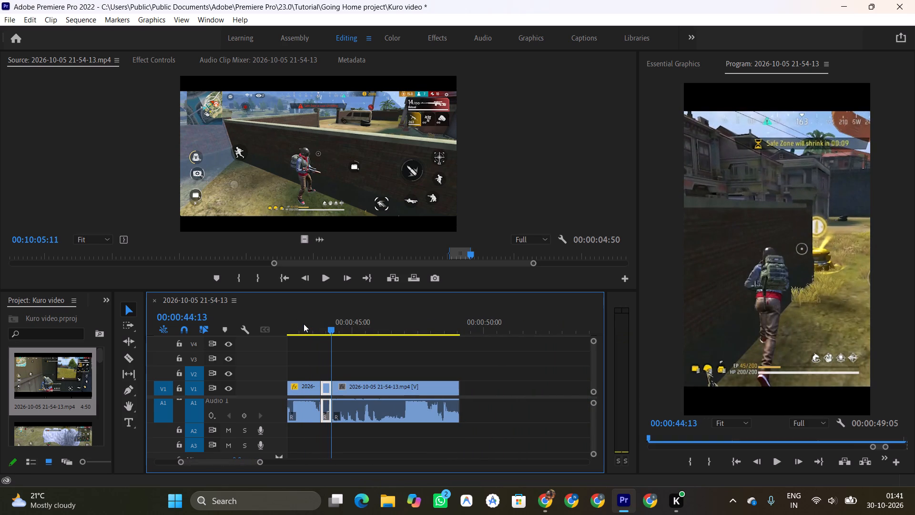
key("space")
key("space")
Copy the scale of 184 from the short running clip to the appended closing clip.
left_click(325, 388)
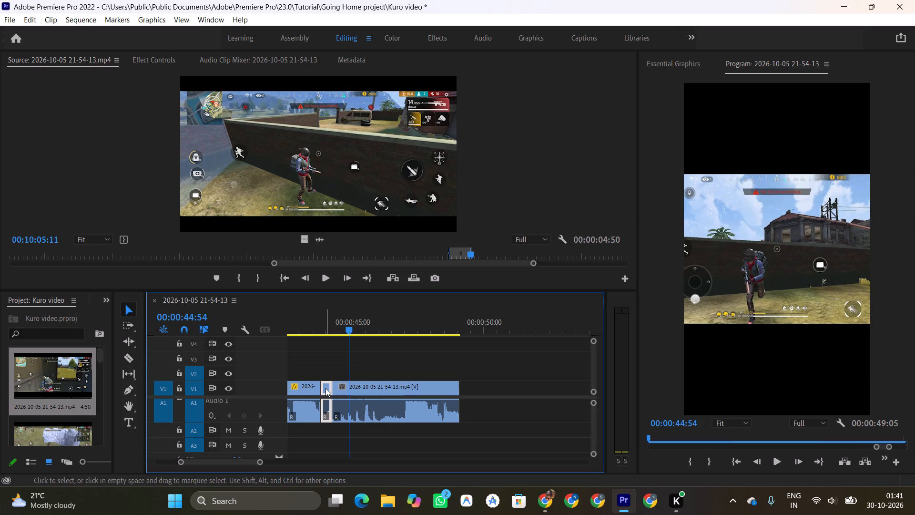
key("shift+percent")
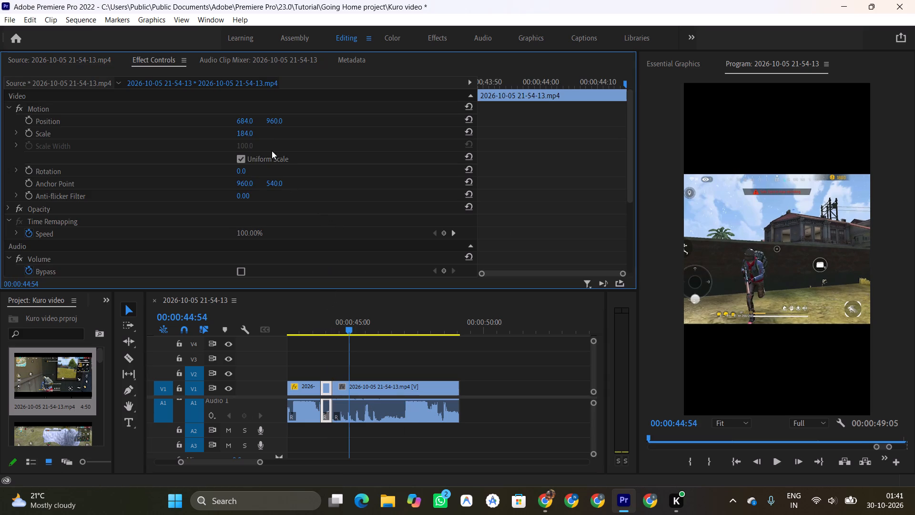
left_click(249, 131)
key("ctrl+c")
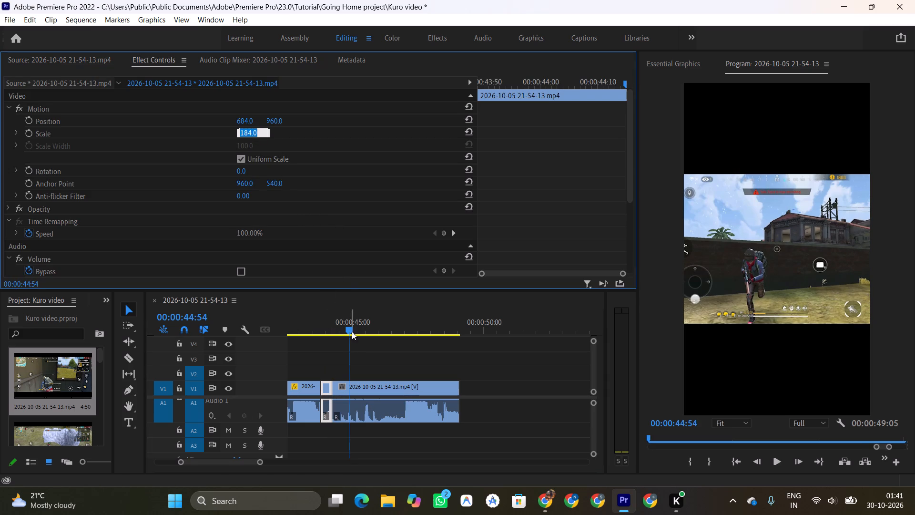
left_click(370, 388)
left_click(244, 131)
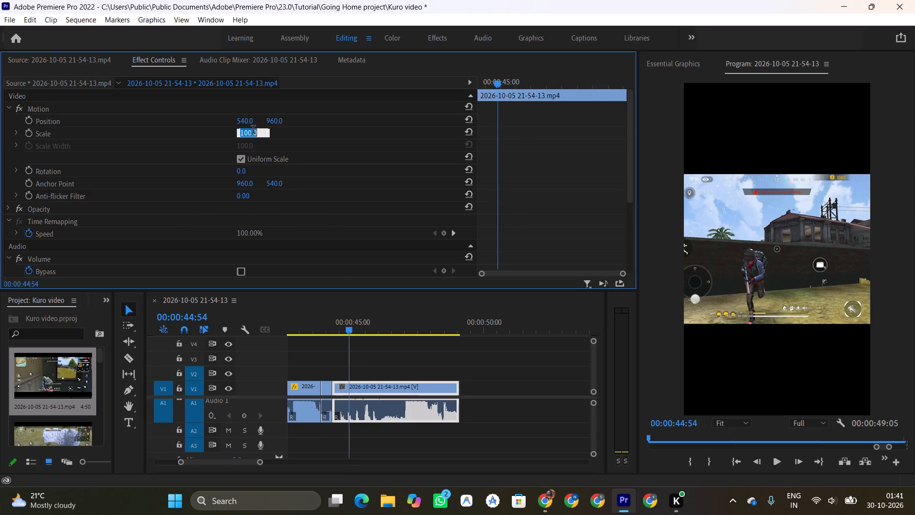
key("ctrl+v")
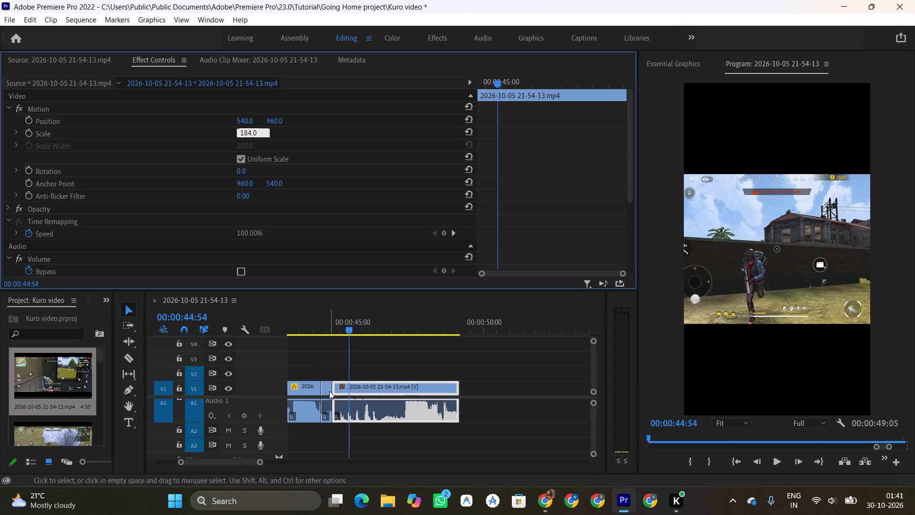
Copy the horizontal position of 684 from the short running clip to the appended closing clip.
left_click(328, 390)
left_click(245, 119)
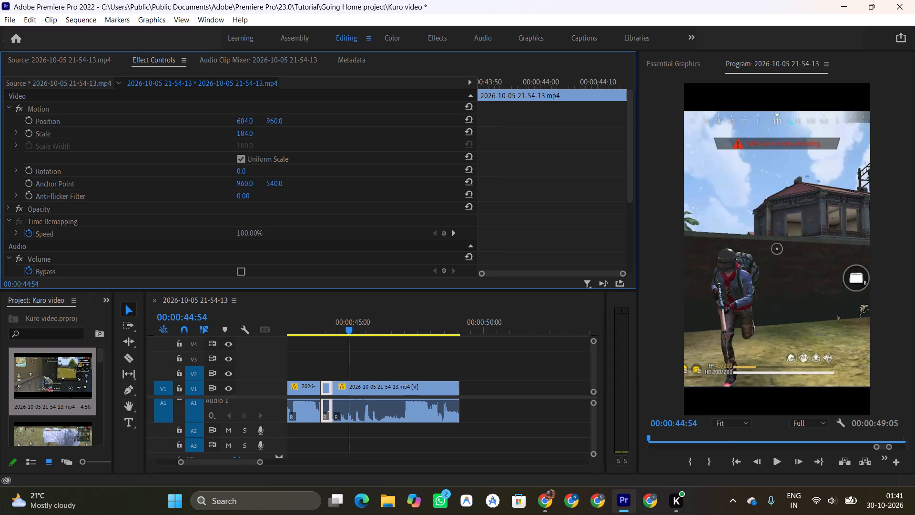
key("ctrl+c")
left_click(421, 386)
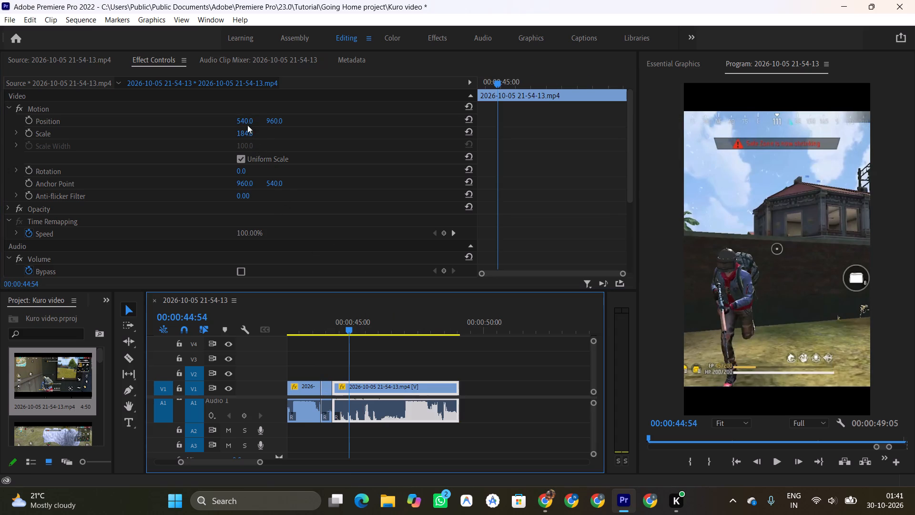
left_click(243, 116)
key("ctrl+v")
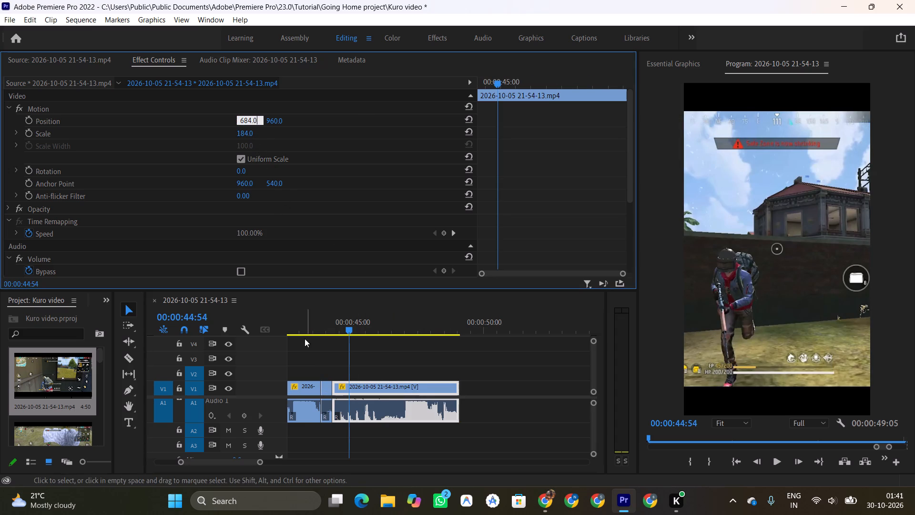
Play back the closing cuts in short bursts from the rooftop elimination clip to 00:00:44:59, checking the reframed clip.
left_click(303, 330)
key("space")
key("space")
key("space")
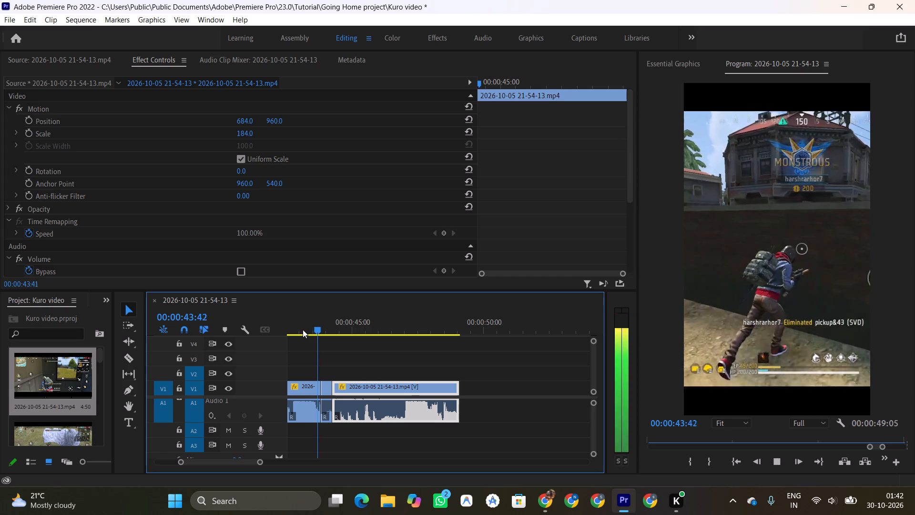
key("space")
key("space")
key("space")
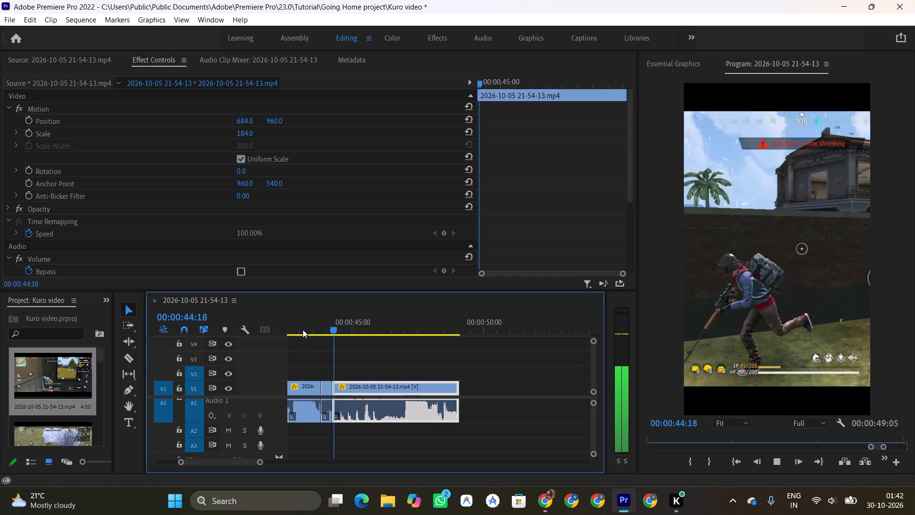
key("space")
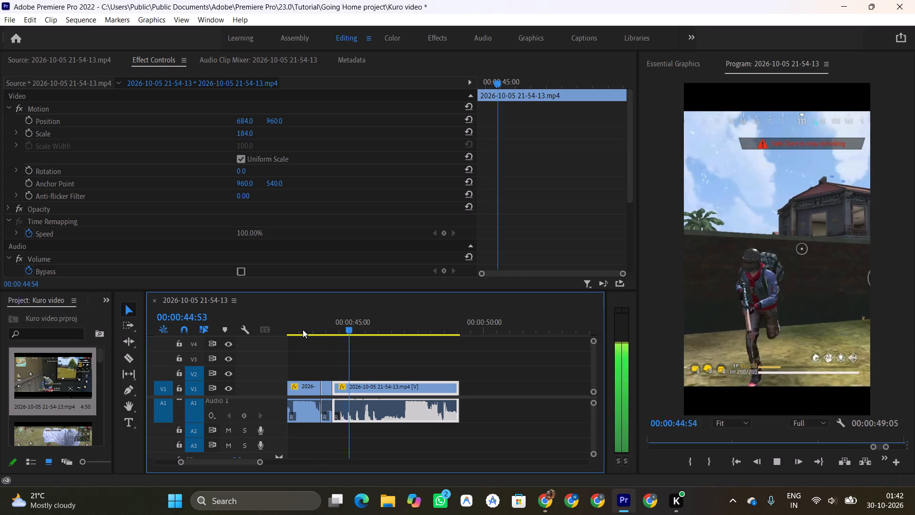
key("space")
Replay the transition at 00:00:44:15 twice from about 00:00:44:00, continuing as far as the scope view at 00:00:45:18.
left_click(327, 328)
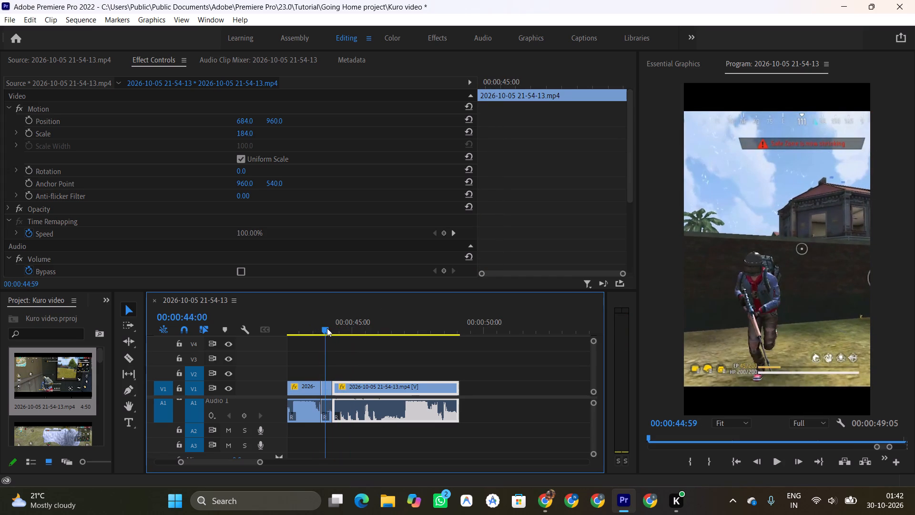
key("space")
key("space")
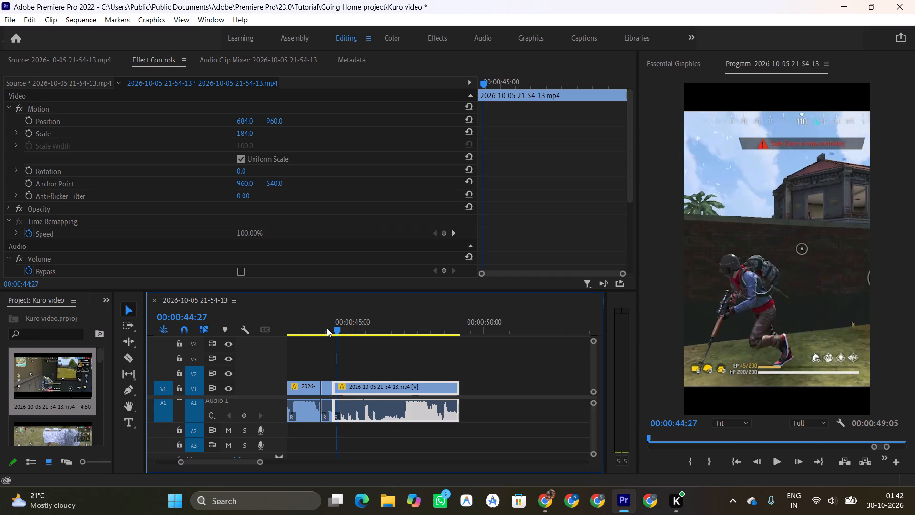
key("space")
key("space")
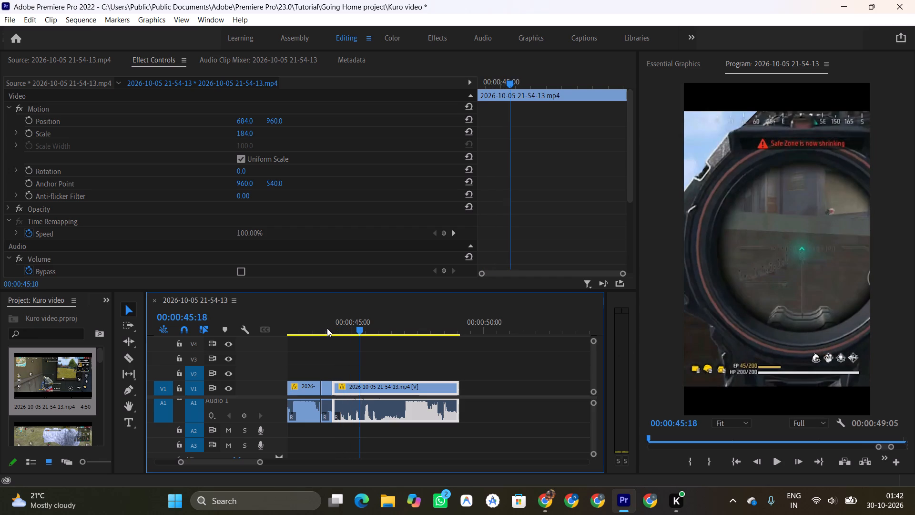
left_click(326, 329)
key("space")
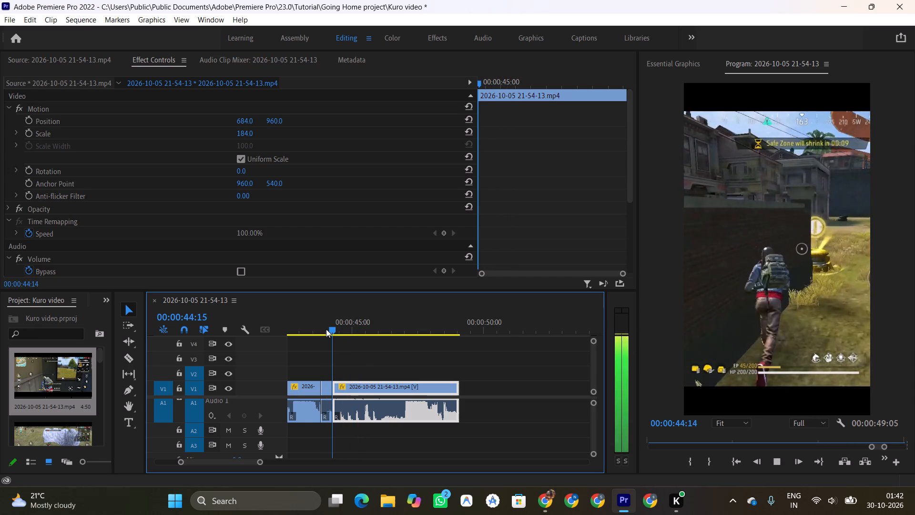
key("space")
key("space")
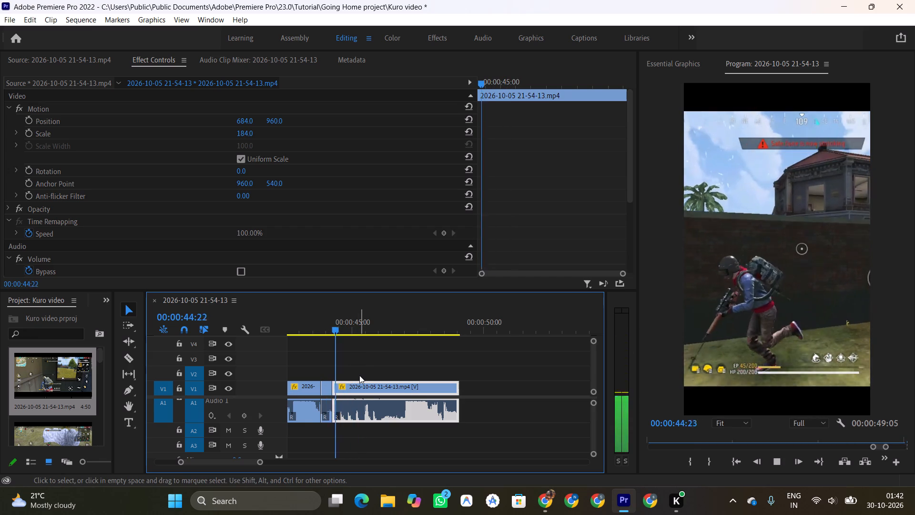
key("space")
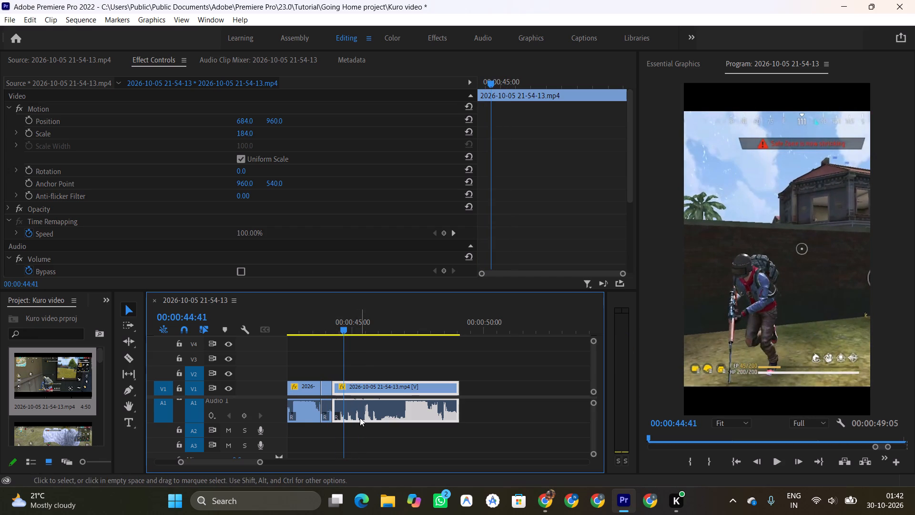
Play back the closing cuts in short bursts from 00:00:43:35 into the reframed clip at about 00:00:44:41.
scroll(360, 418, "up", 6, "alt")
scroll(360, 418, "up", 5)
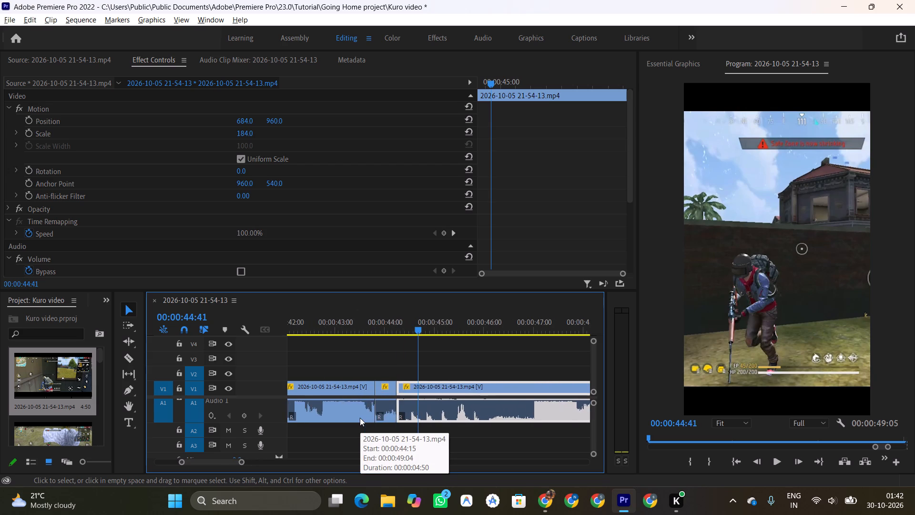
scroll(360, 418, "up", 10, "alt")
left_click(371, 325)
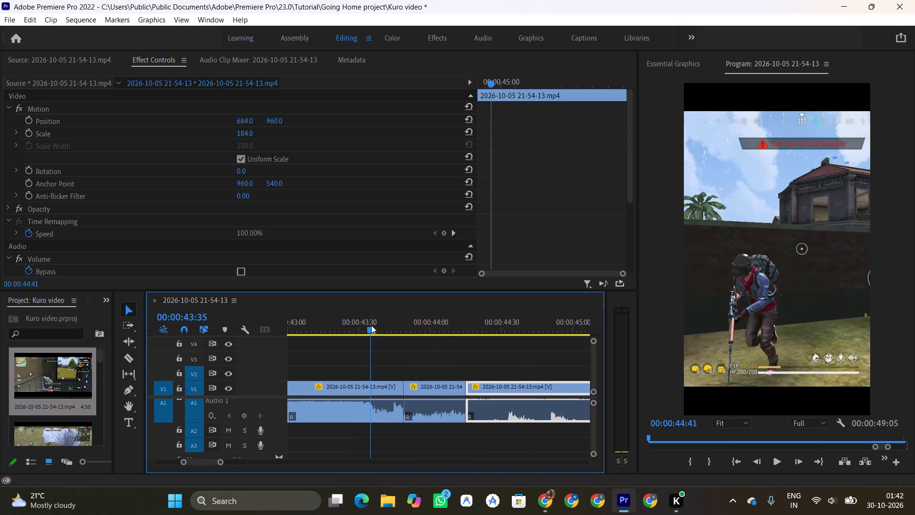
key("space")
key("space")
key("space")
key("space")
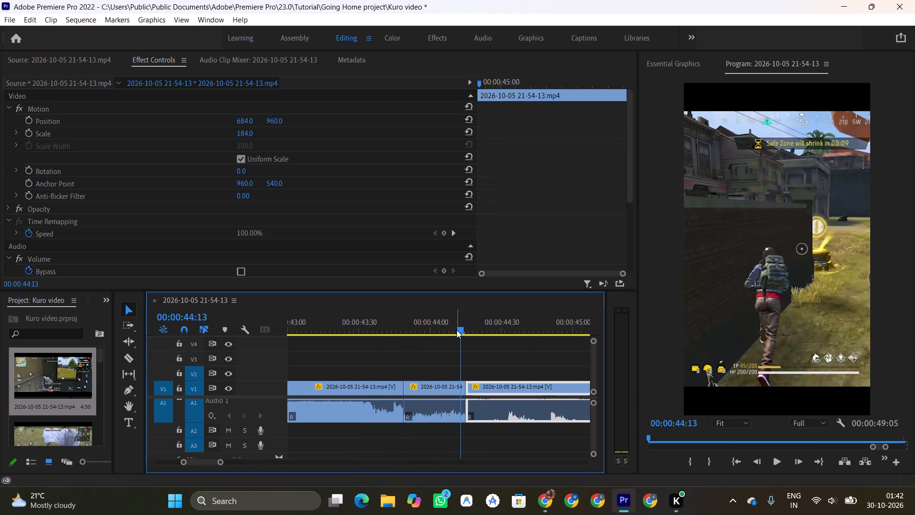
key("space")
key("space")
key("space")
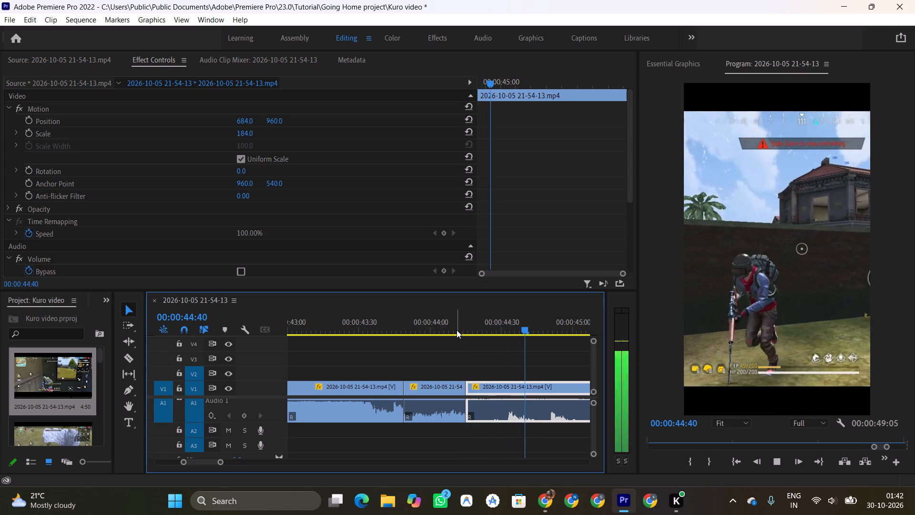
key("space")
Replay the transition at 00:00:44:15 twice from just before the cut, looking for a split point in the closing clip.
left_click(447, 323)
key("space")
key("space")
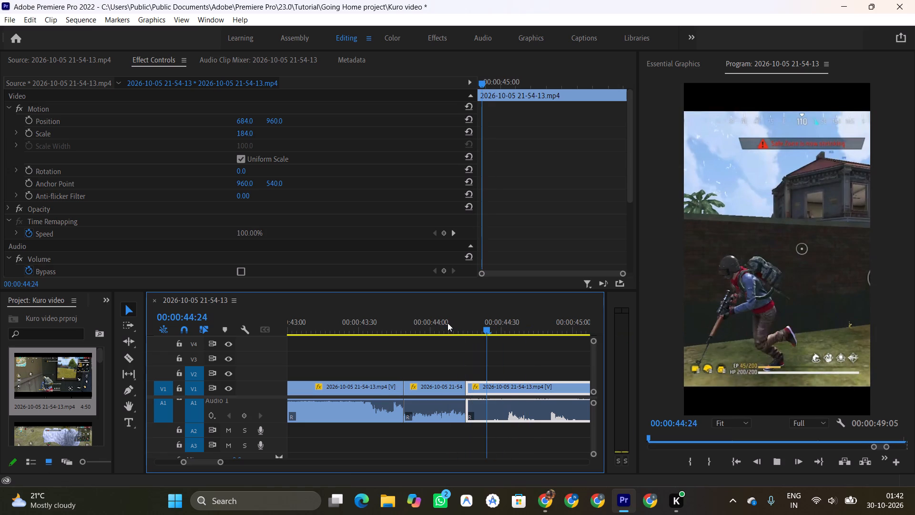
key("space")
key("space")
left_click(437, 320)
key("space")
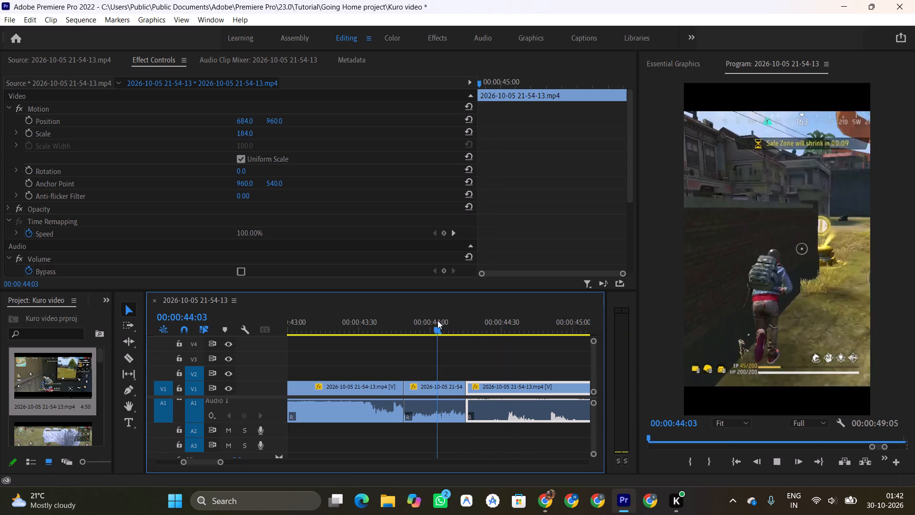
key("space")
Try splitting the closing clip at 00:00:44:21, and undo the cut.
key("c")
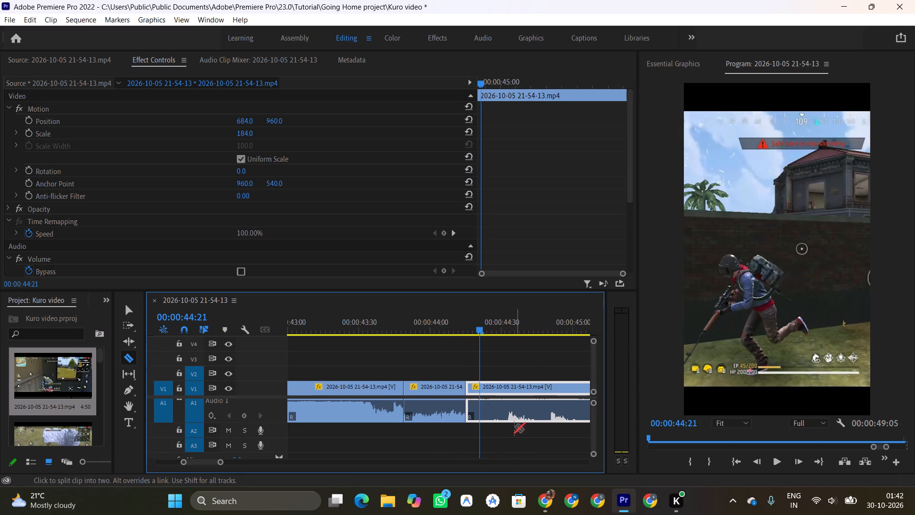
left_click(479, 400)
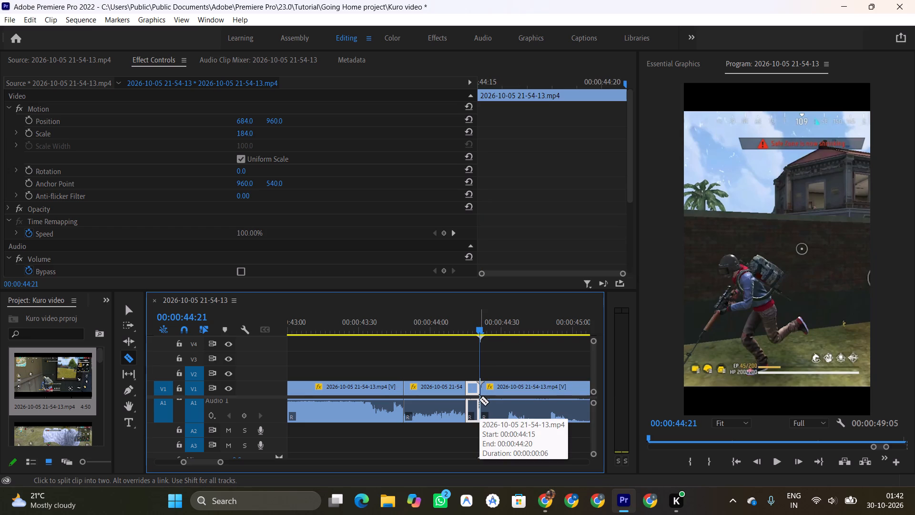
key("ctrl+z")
Split the closing clip at about 00:00:44:29 with the Razor tool.
key("c")
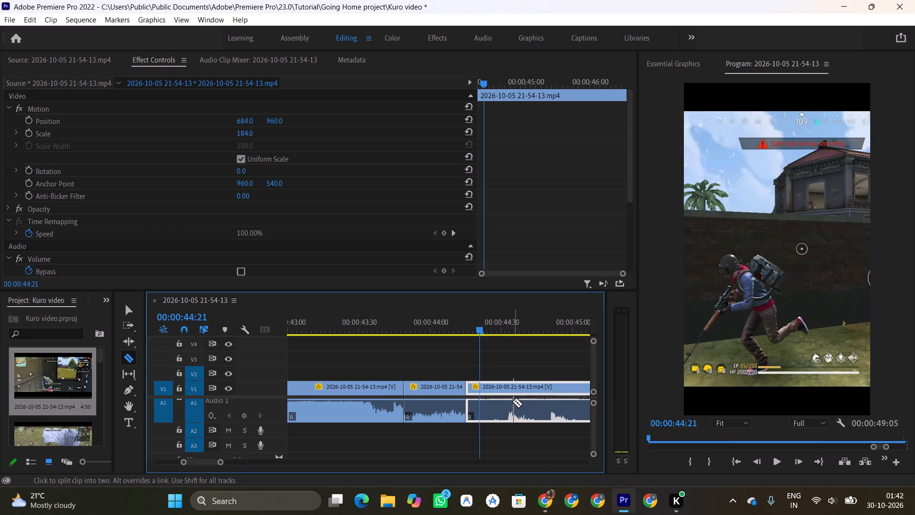
left_click(499, 389)
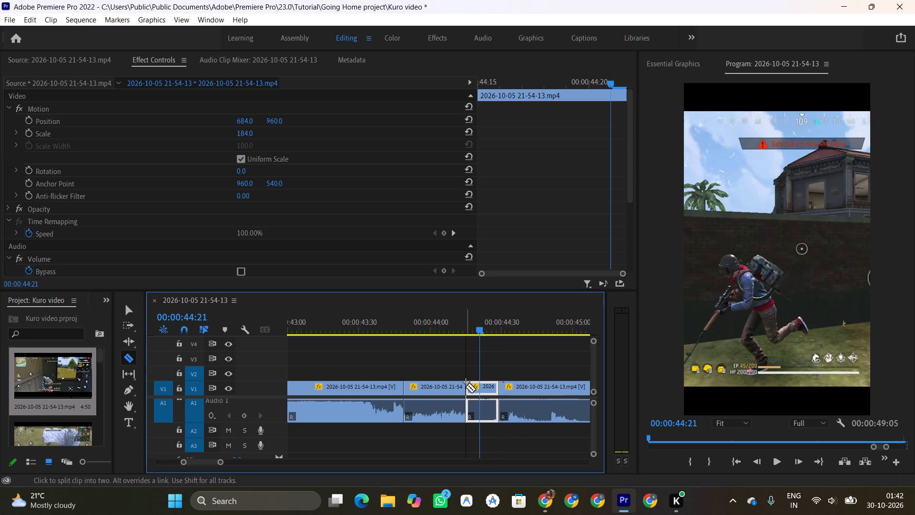
type("v")
Enlarge the short clip between 00:00:44:15 and 00:00:44:29 to scale 400 and set its horizontal position to 656.
key("space")
key("space")
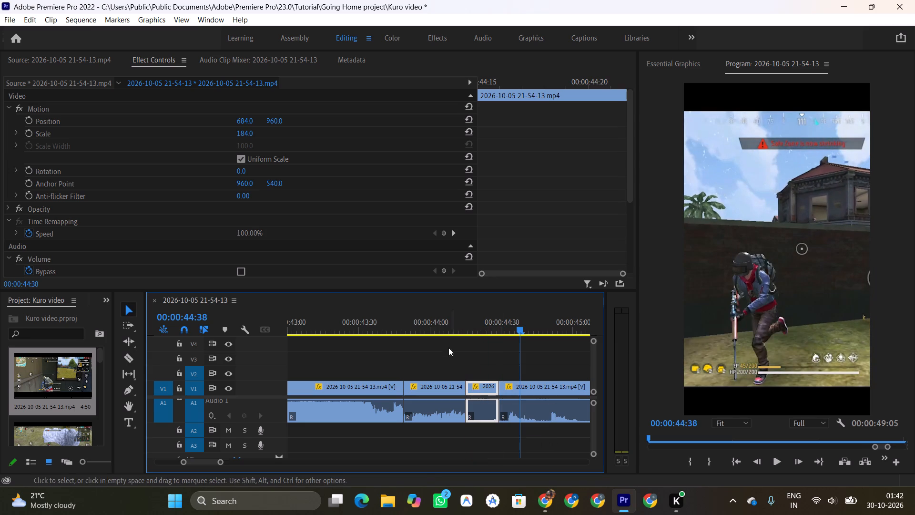
left_click(445, 329)
key("space")
key("space")
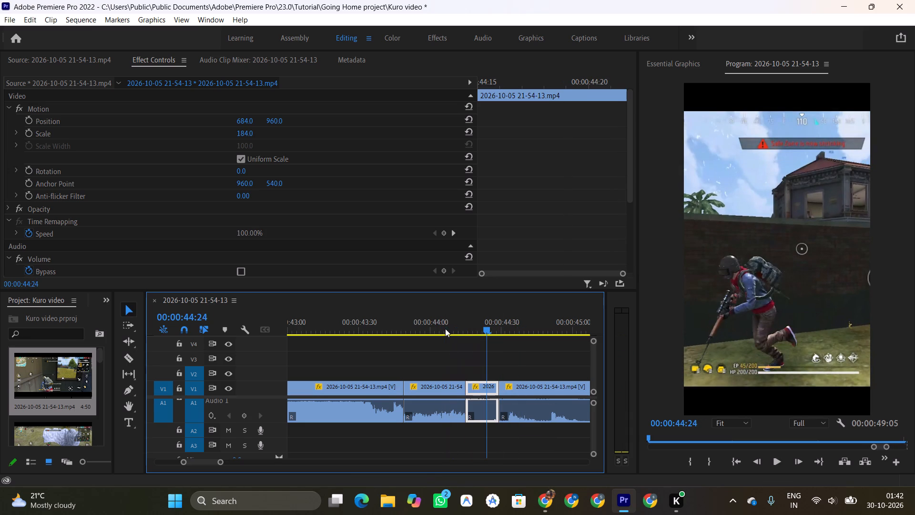
left_click(485, 390)
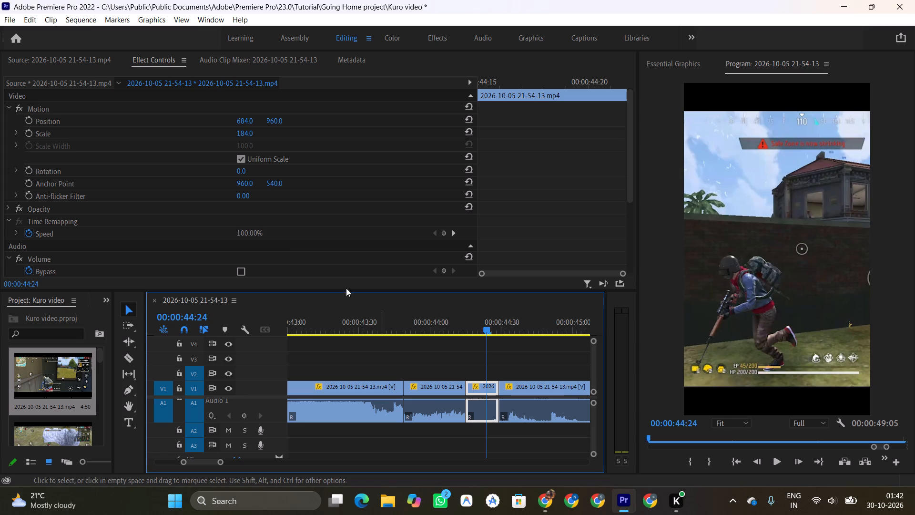
left_click_drag(243, 135, 268, 137)
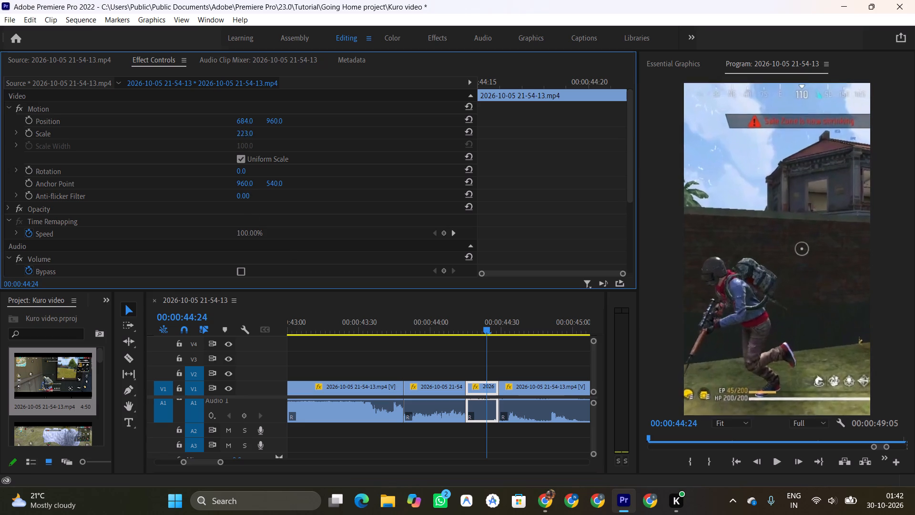
left_click_drag(268, 137, 374, 135)
left_click_drag(240, 119, 245, 119)
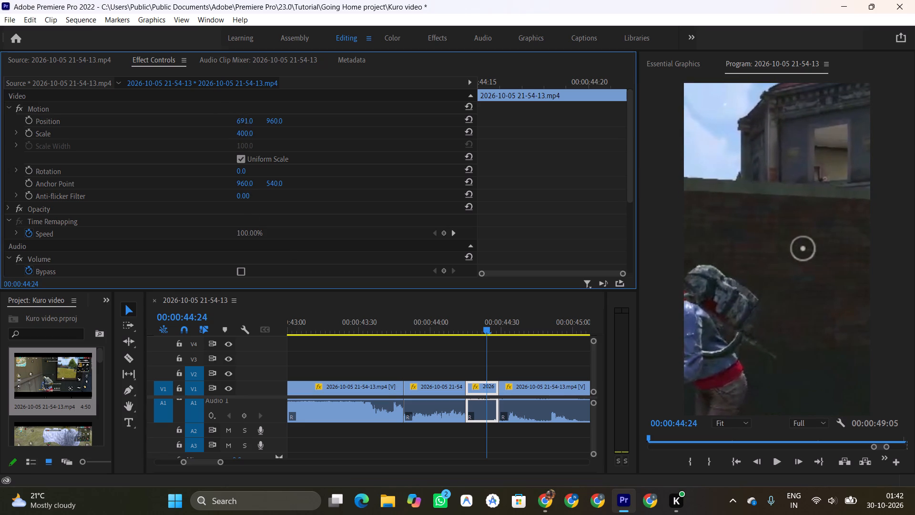
left_click_drag(245, 119, 225, 119)
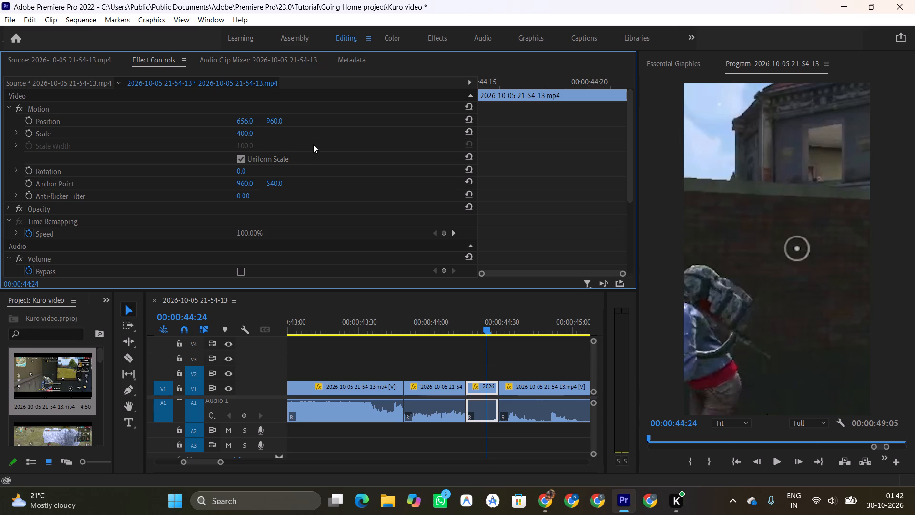
Play back the enlarged clip from before the 00:00:44:15 cut through to the scope view at 00:00:45:10.
left_click(418, 322)
key("space")
key("space")
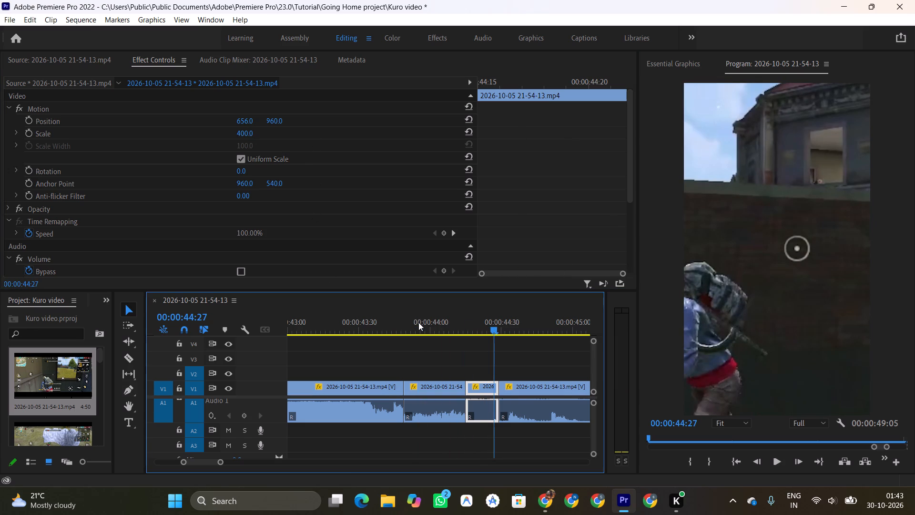
key("space")
key("space")
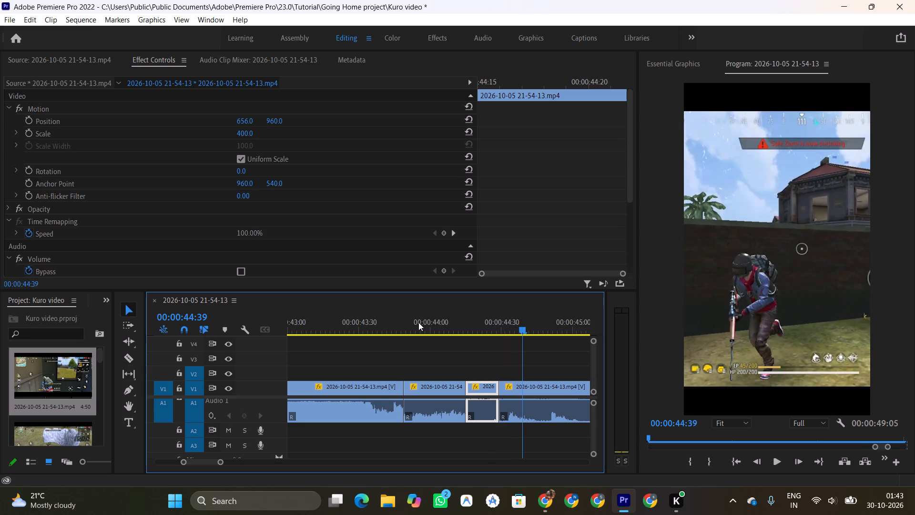
key("space")
key("space")
key("space")
key("space")
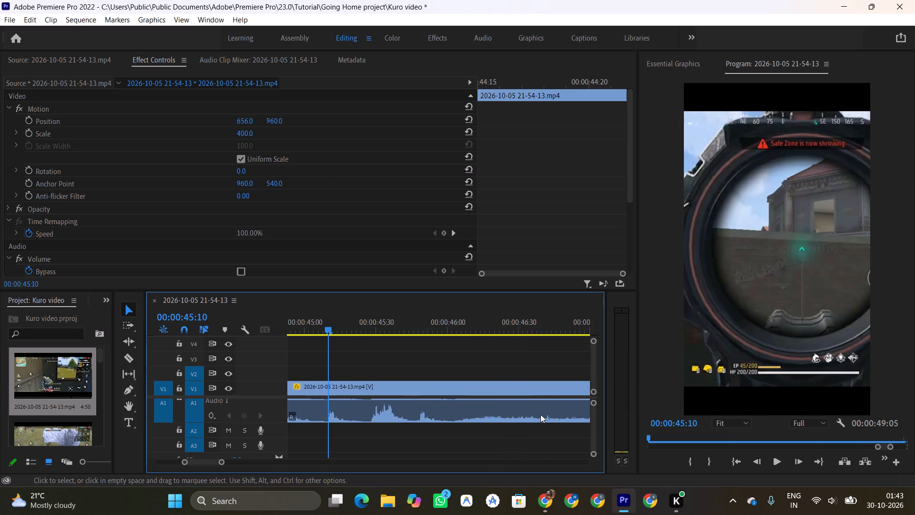
Split the closing clip at 00:00:44:59, just before the scope view.
scroll(419, 402, "up", 5)
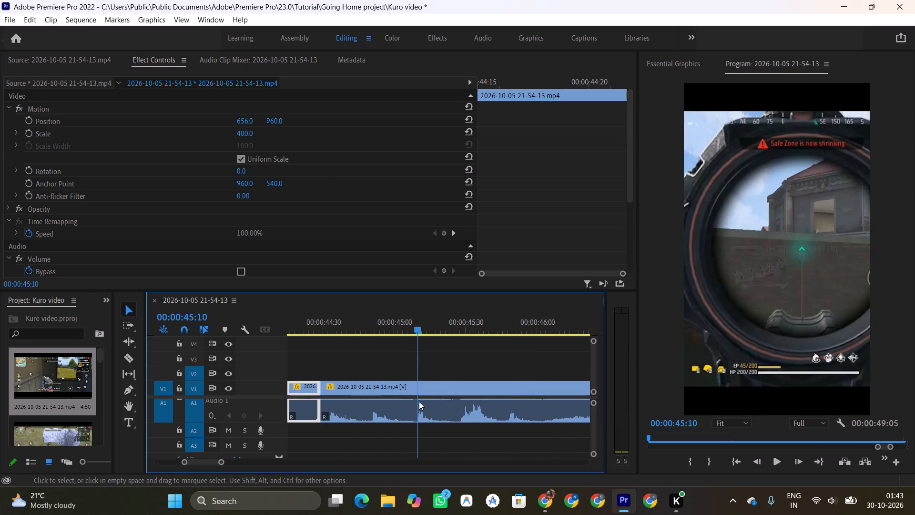
scroll(419, 402, "up", 1)
left_click(385, 325)
key("space")
key("space")
key("space")
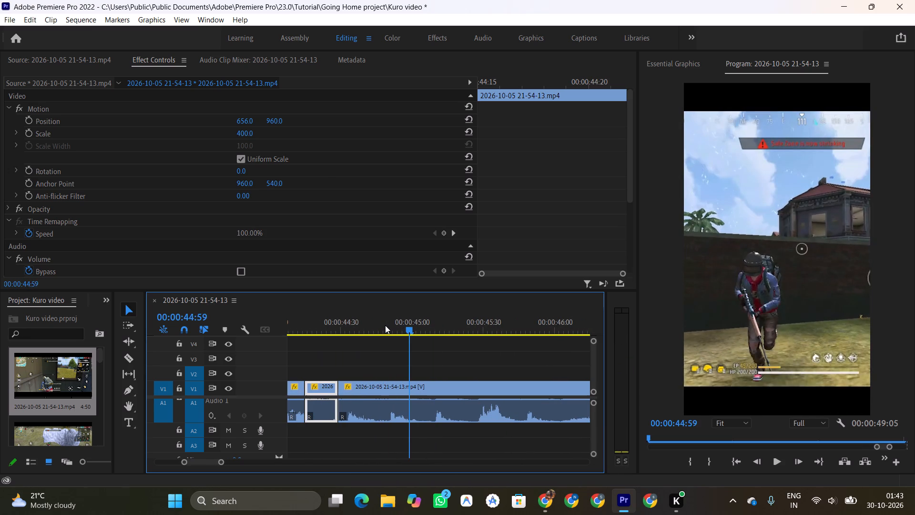
key("space")
left_click(405, 329)
left_click_drag(405, 329, 408, 329)
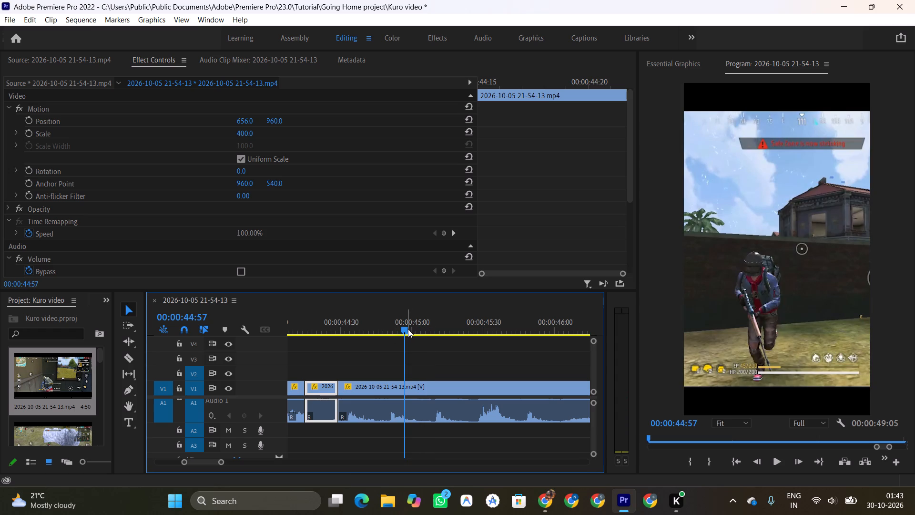
left_click_drag(408, 329, 440, 338)
left_click_drag(405, 329, 415, 330)
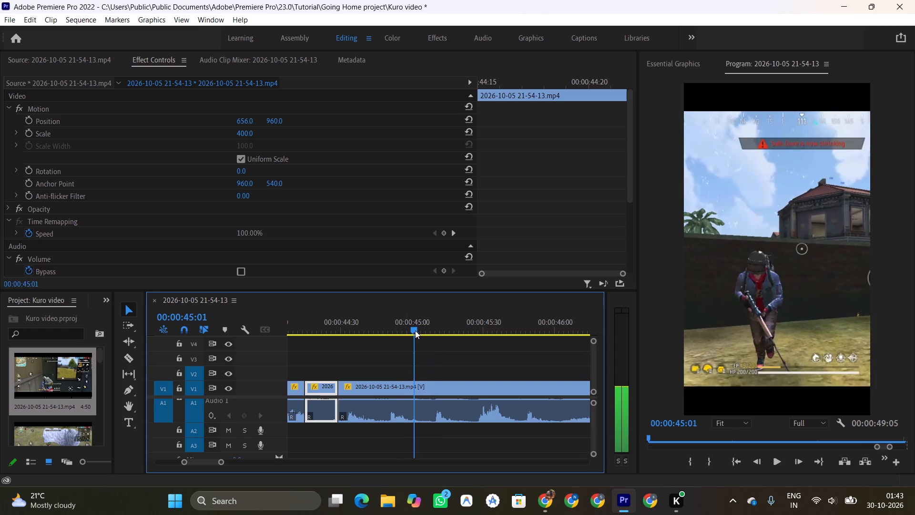
left_click_drag(415, 330, 411, 330)
key("c")
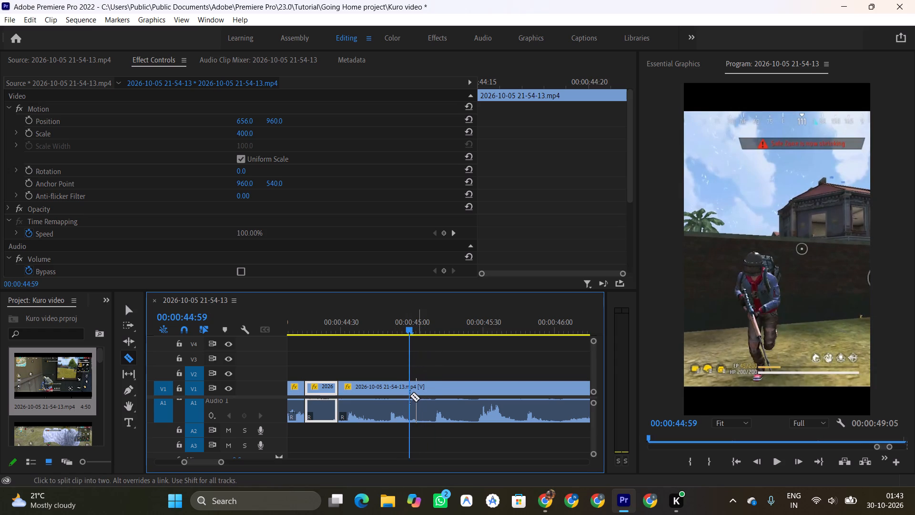
left_click(408, 396)
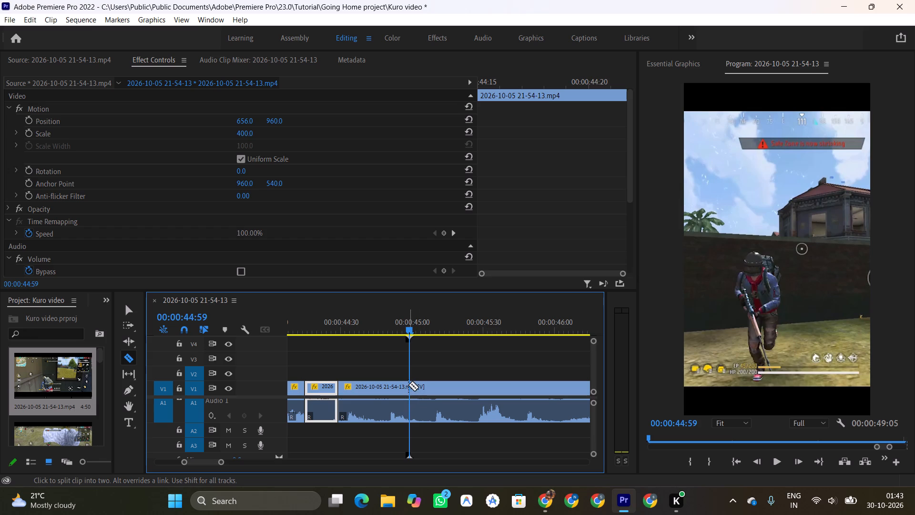
left_click(409, 385)
key("v")
Ripple-delete the running segment between 00:00:44:29 and 00:00:44:59.
left_click(387, 394)
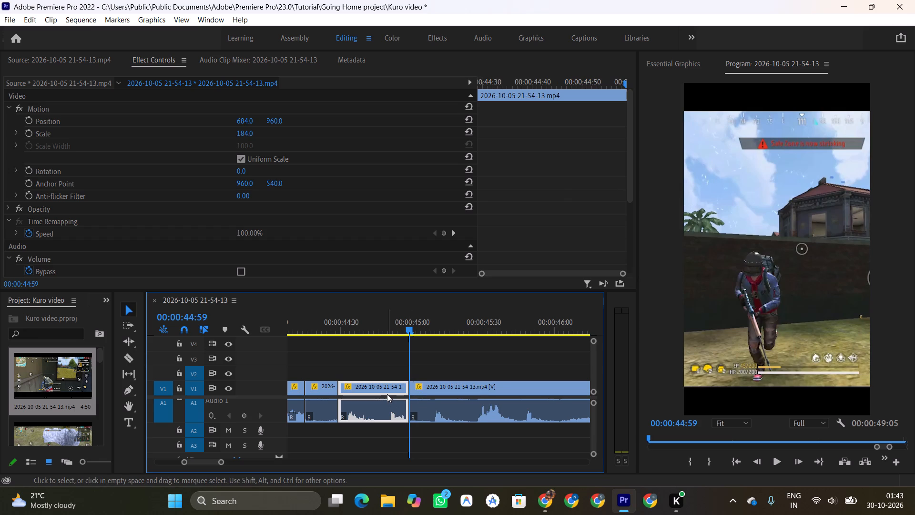
key("shift+Delete")
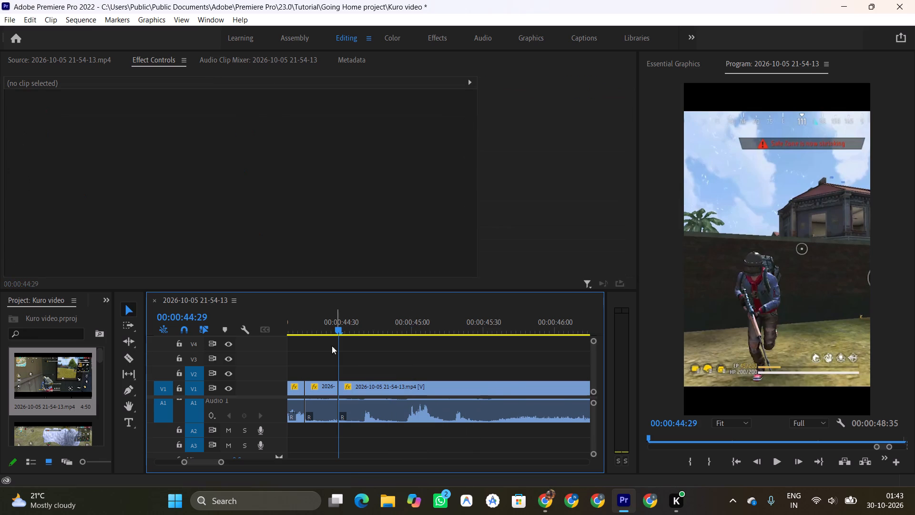
Play back the shortened ending twice, checking the cut from the enlarged clip into the scope view.
left_click(304, 322)
key("space")
key("space")
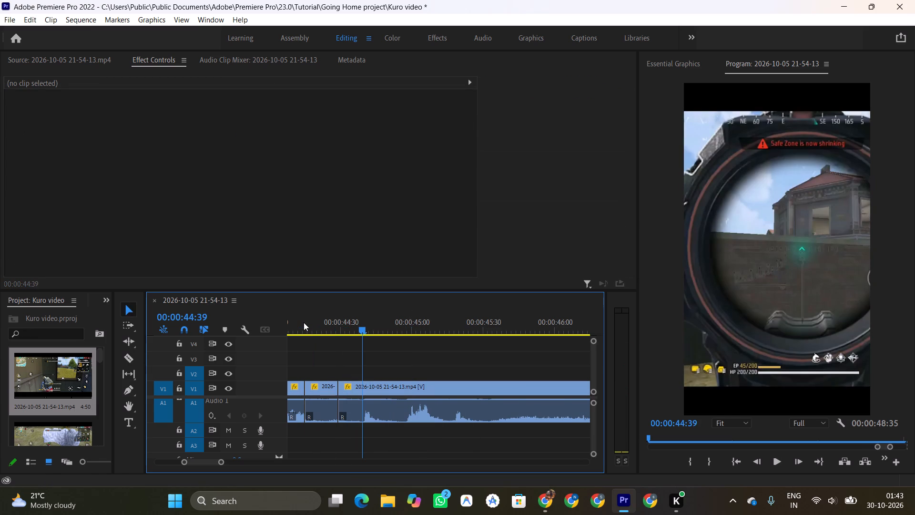
scroll(413, 381, "up", 6)
left_click(373, 326)
key("space")
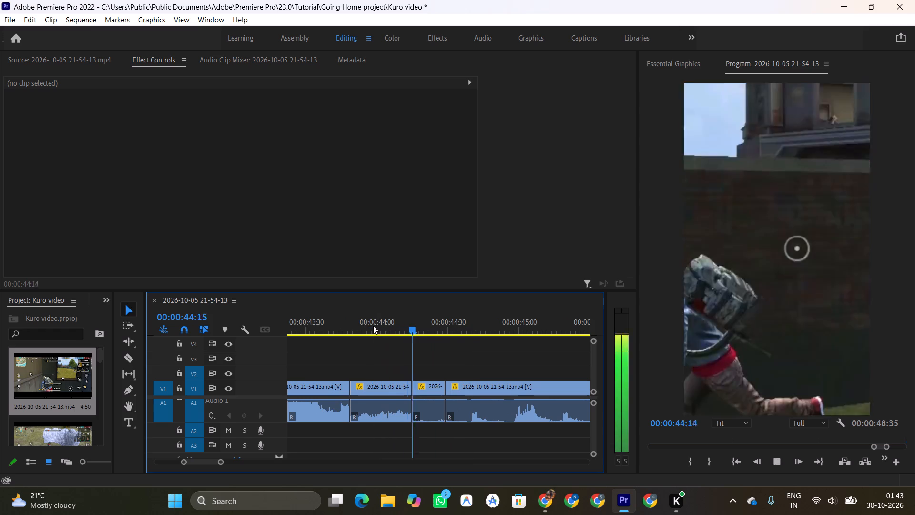
key("space")
Shift the closing scope clip about 12 frames later and extend the enlarged clip's end to about 00:00:44:37.
left_click_drag(462, 389, 477, 390)
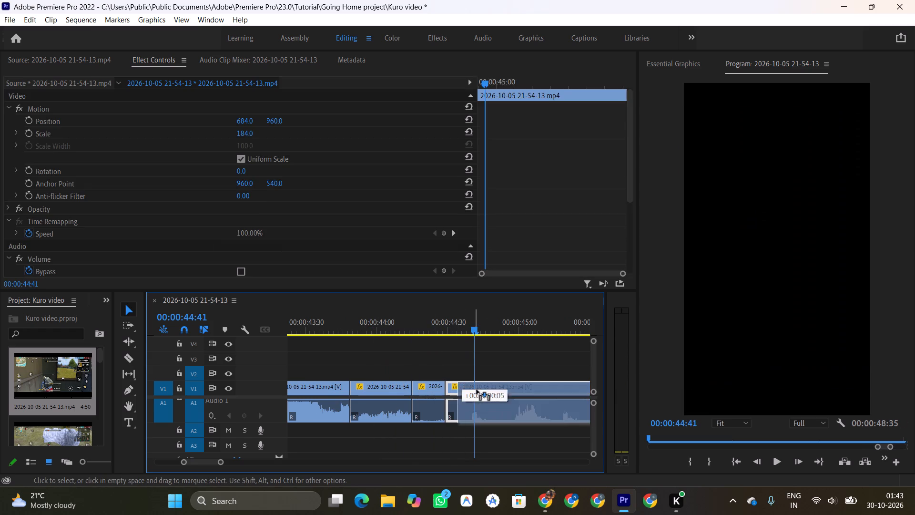
left_click_drag(477, 390, 497, 392)
left_click_drag(445, 391, 463, 391)
Play back the extended clip and move the closing scope clip back against its end, closing the gap.
left_click(371, 317)
key("space")
key("space")
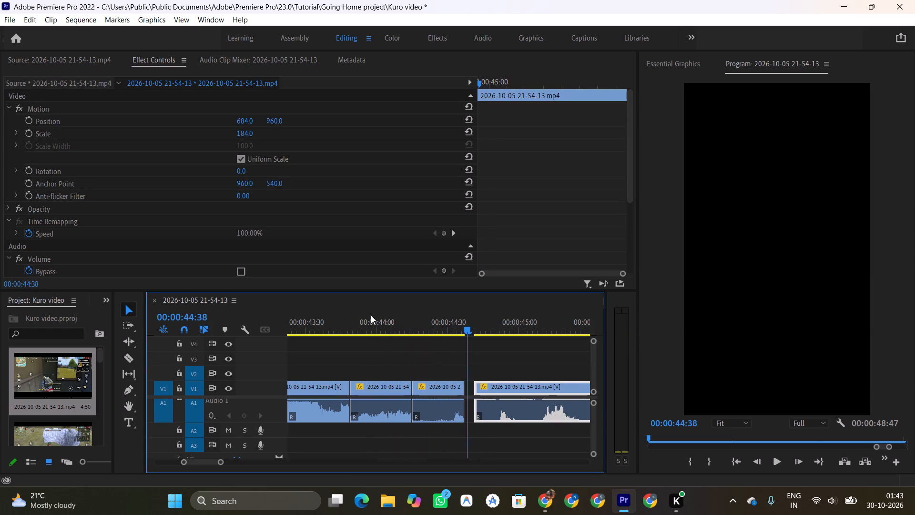
left_click_drag(500, 386, 490, 386)
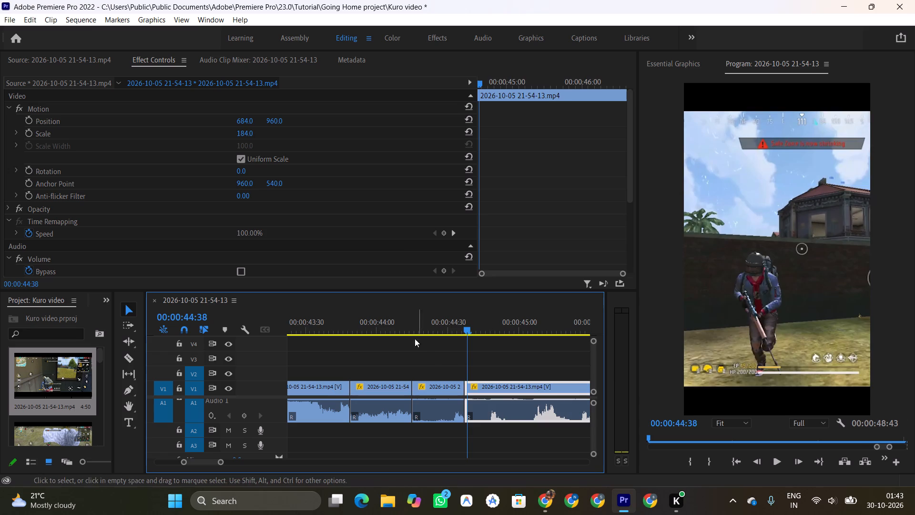
Play back the ending repeatedly from around 00:00:43:23, checking the cut from the enlarged clip into the closing scope clip.
left_click(402, 326)
key("space")
key("space")
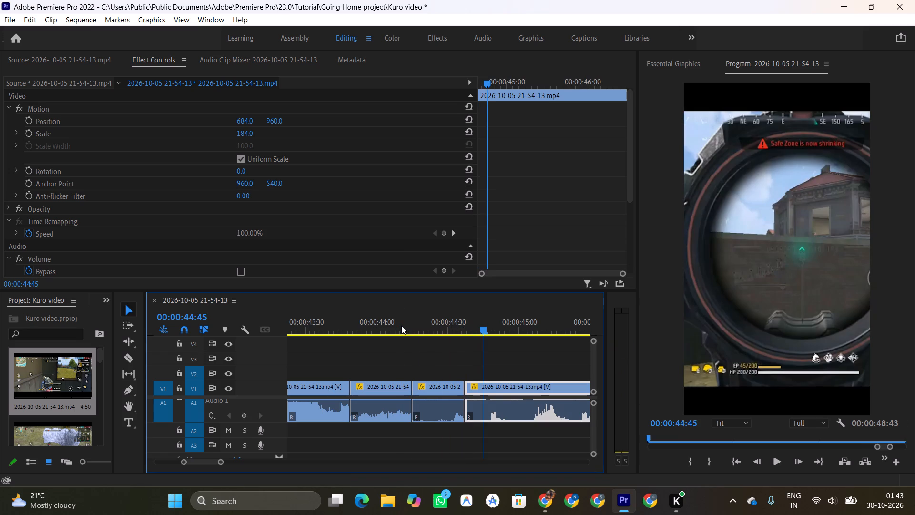
left_click(327, 321)
key("space")
key("space")
key("space")
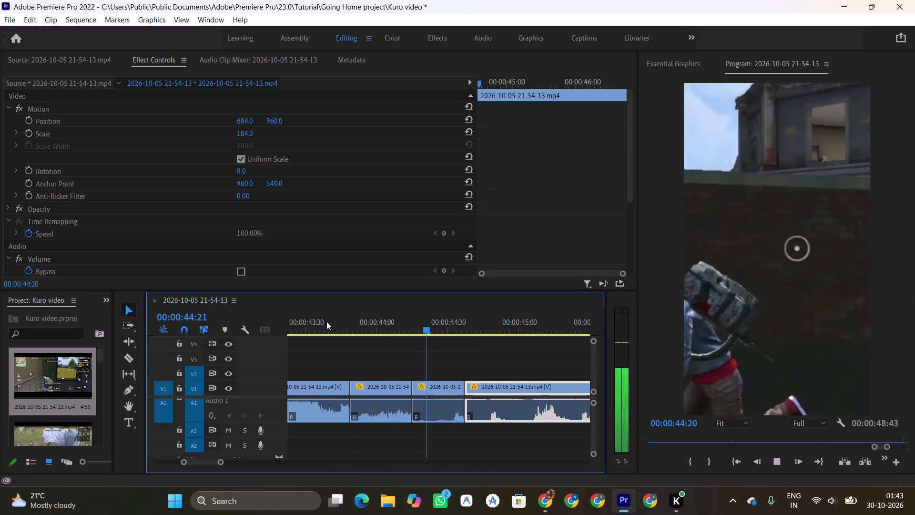
key("space")
left_click(290, 317)
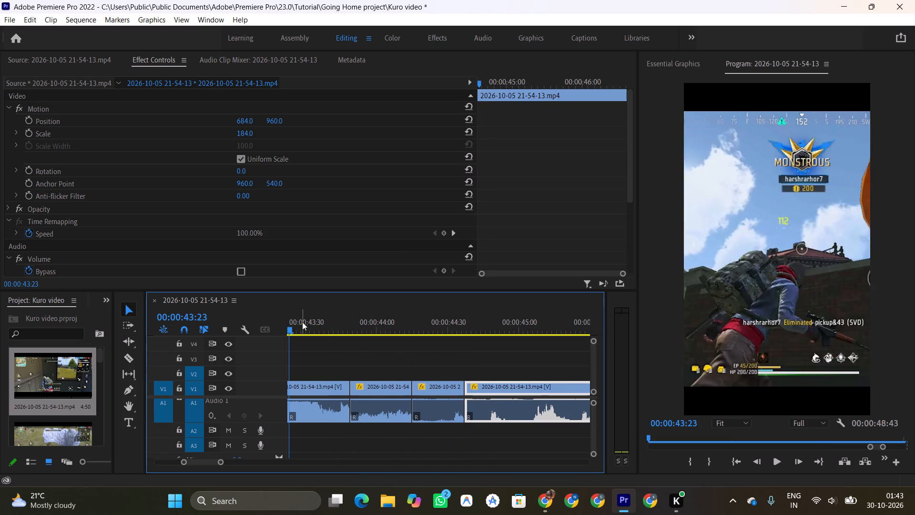
key("space")
key("space")
key("space")
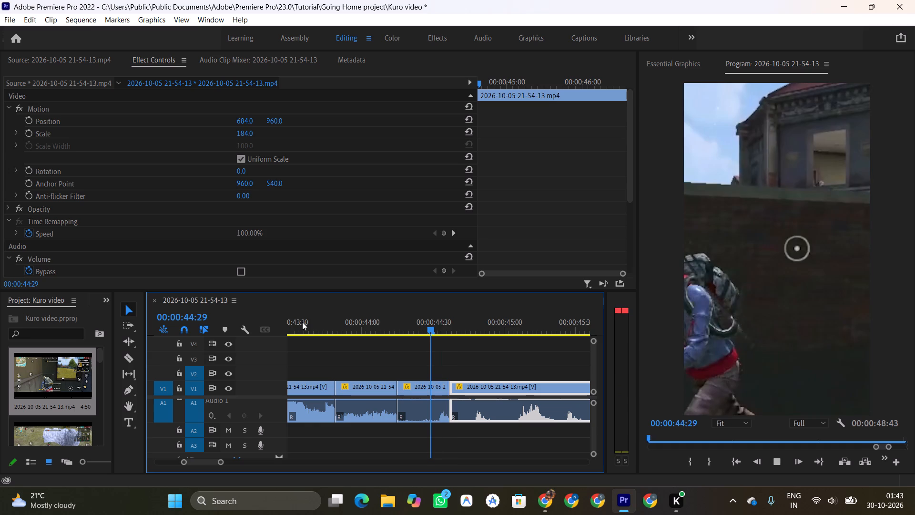
key("space")
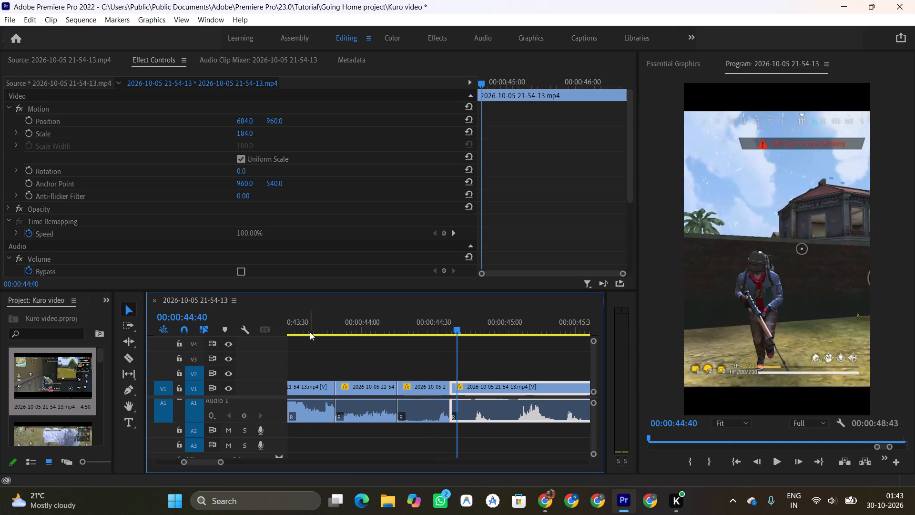
left_click(304, 327)
key("space")
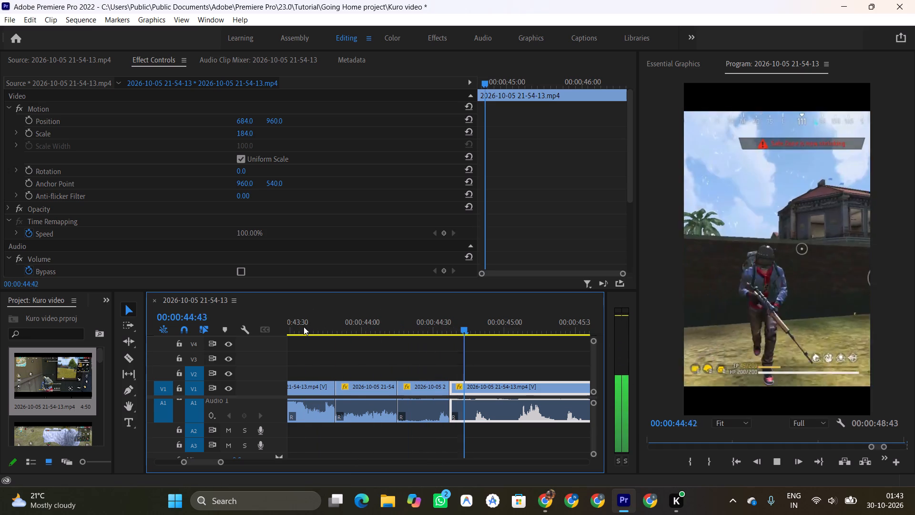
key("space")
Play back a longer stretch of the ending from about 00:00:41:39 into the closing scope clip.
left_click(301, 322)
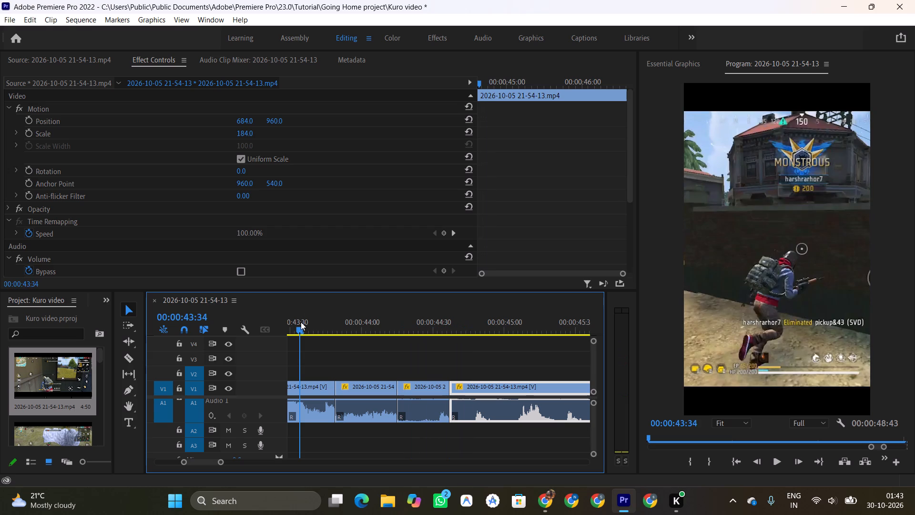
scroll(382, 350, "down", 17, "alt")
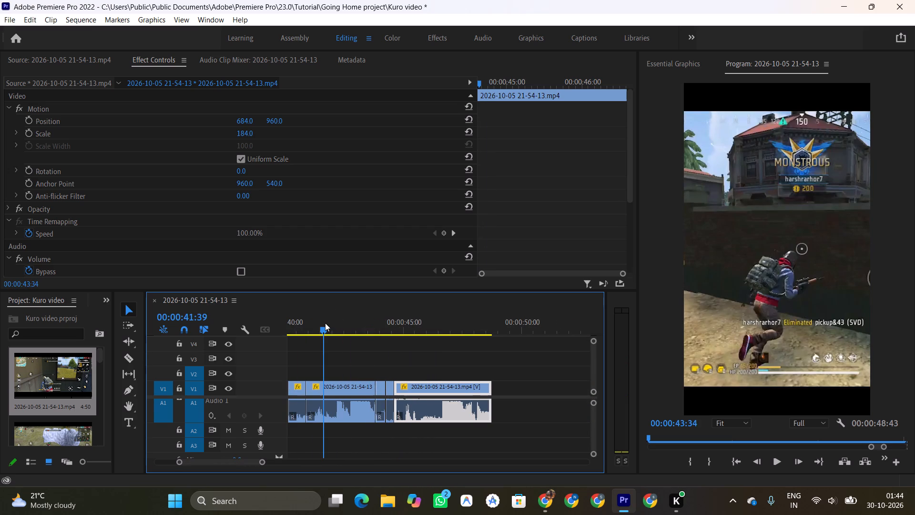
left_click(325, 323)
key("space")
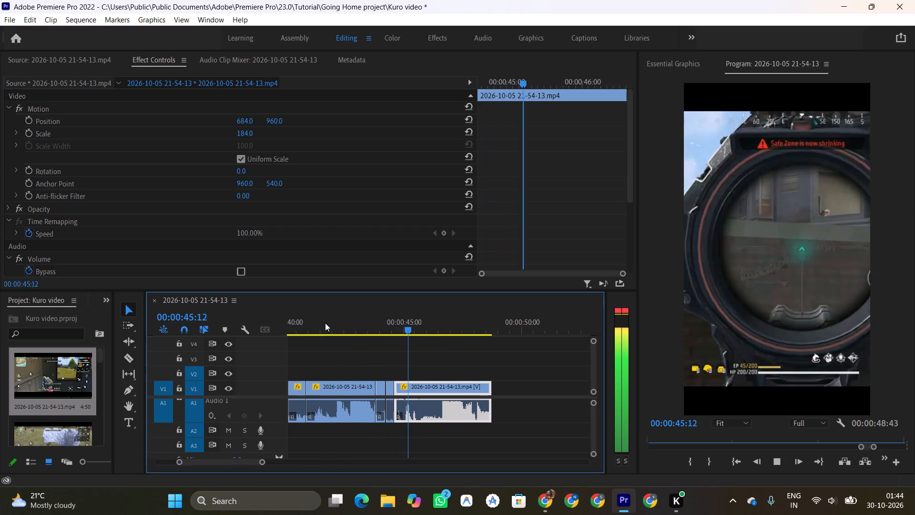
key("space")
Select the enlarged clip and play back from about 00:00:43:49 to review the transition into it.
scroll(389, 394, "up", 8, "alt")
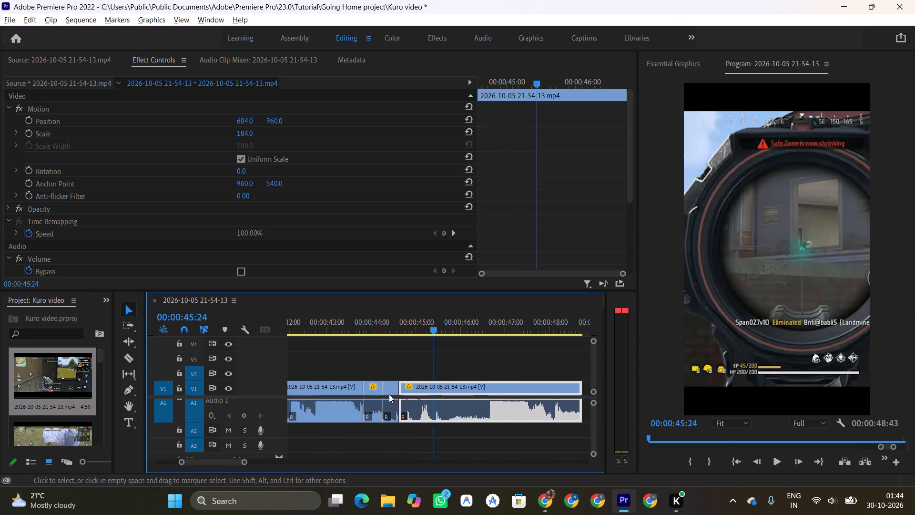
scroll(389, 394, "up", 9, "alt")
left_click(391, 386)
left_click(307, 319)
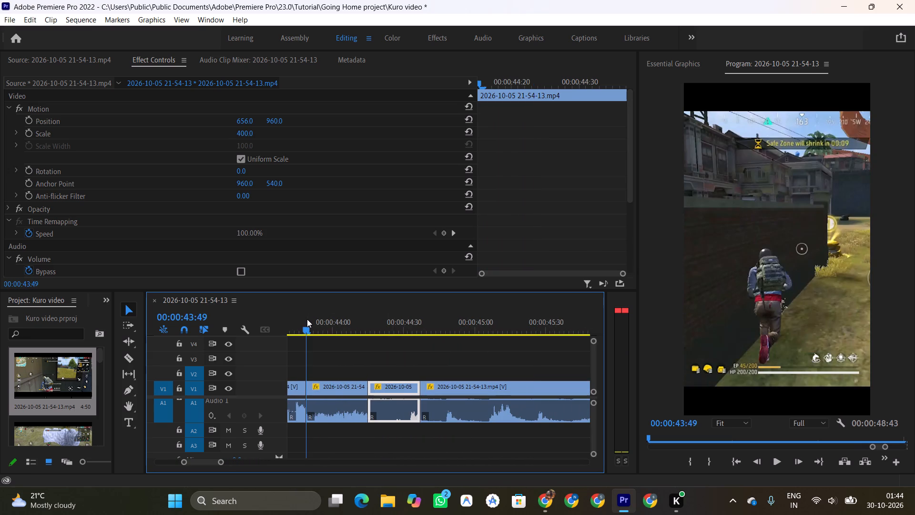
key("space")
key("space")
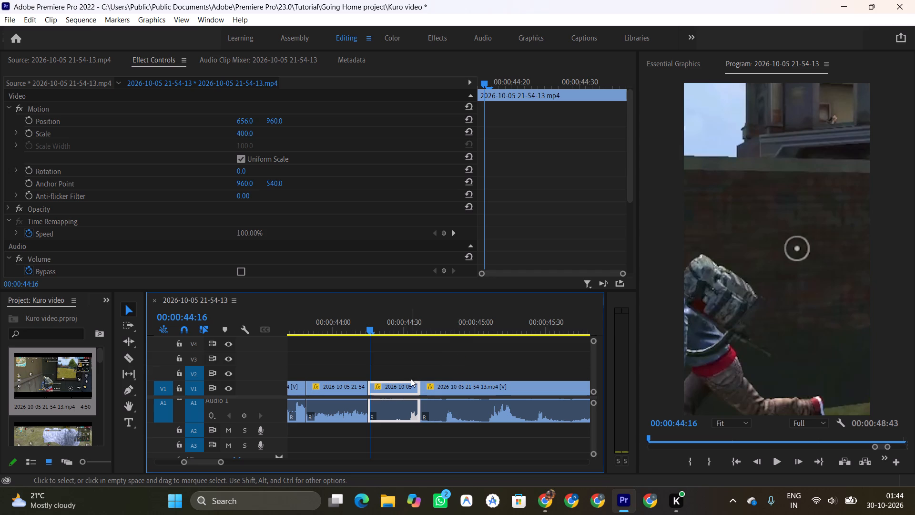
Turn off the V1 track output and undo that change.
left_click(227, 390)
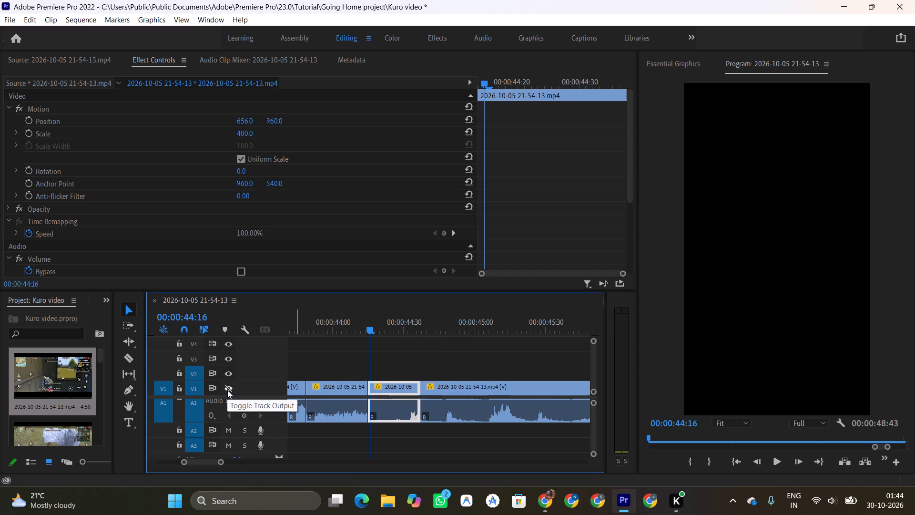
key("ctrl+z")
Set the enlarged clip's keyframe display in the timeline to the Motion property Anchor Point.
right_click(380, 388)
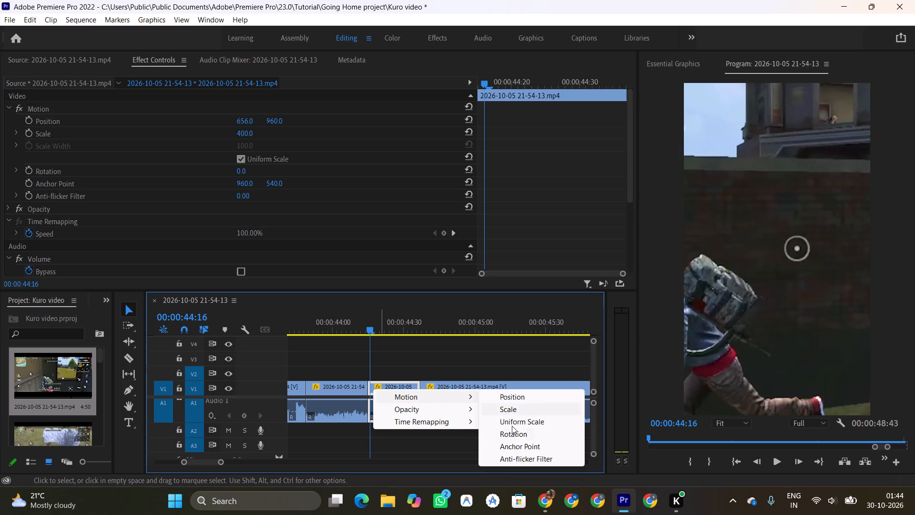
left_click(536, 447)
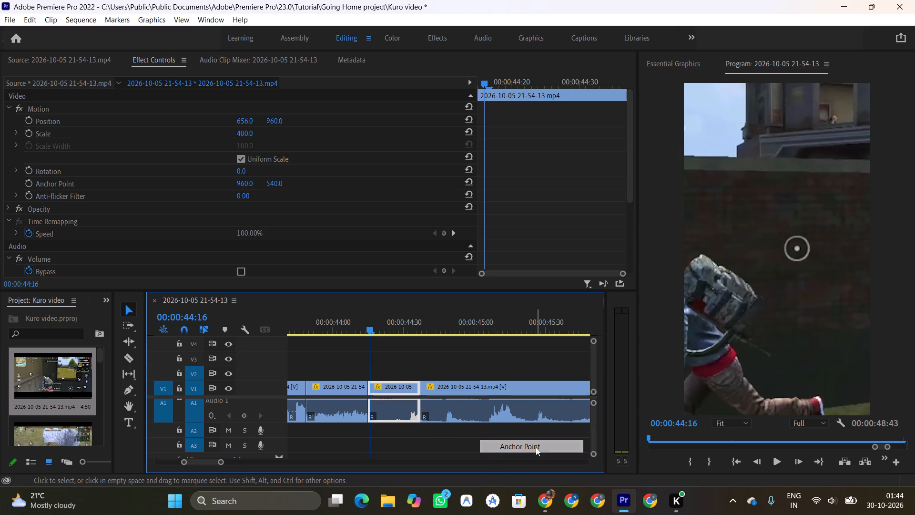
Deselect the enlarged clip and play it back from 00:00:44:16 towards its end.
left_click(340, 338)
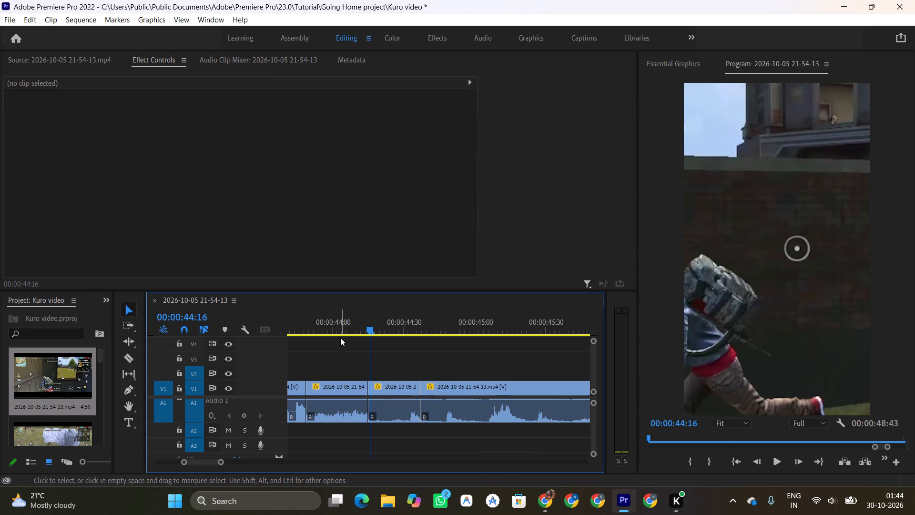
key("space")
key("space")
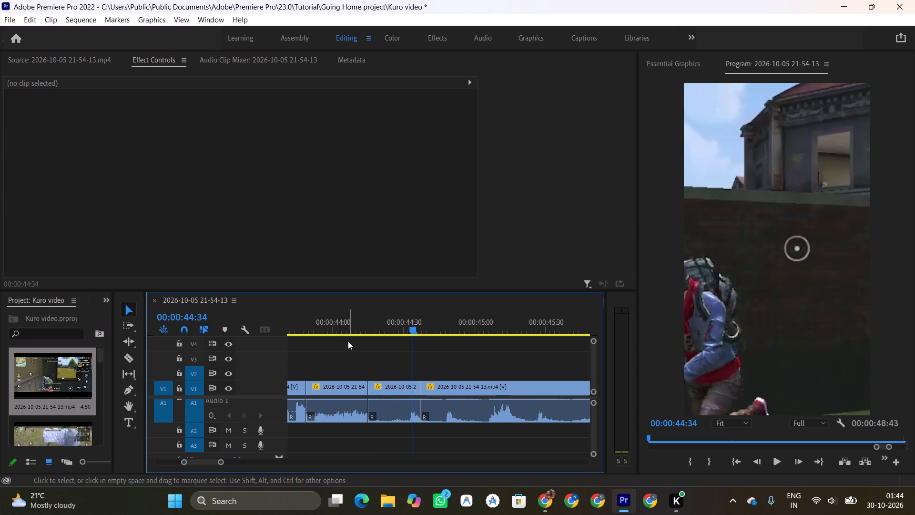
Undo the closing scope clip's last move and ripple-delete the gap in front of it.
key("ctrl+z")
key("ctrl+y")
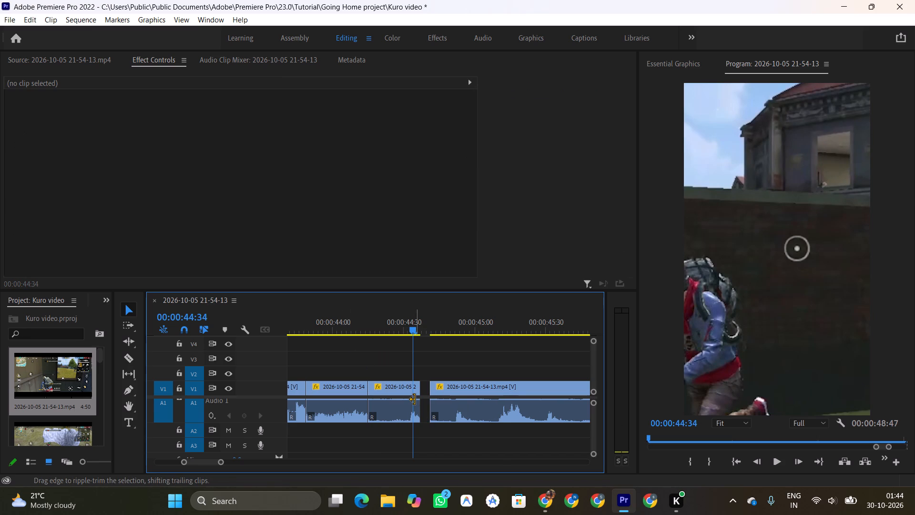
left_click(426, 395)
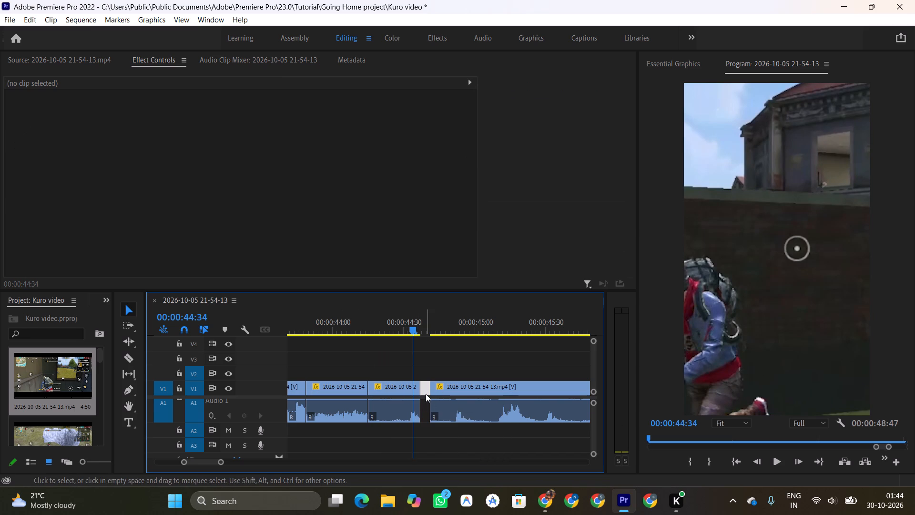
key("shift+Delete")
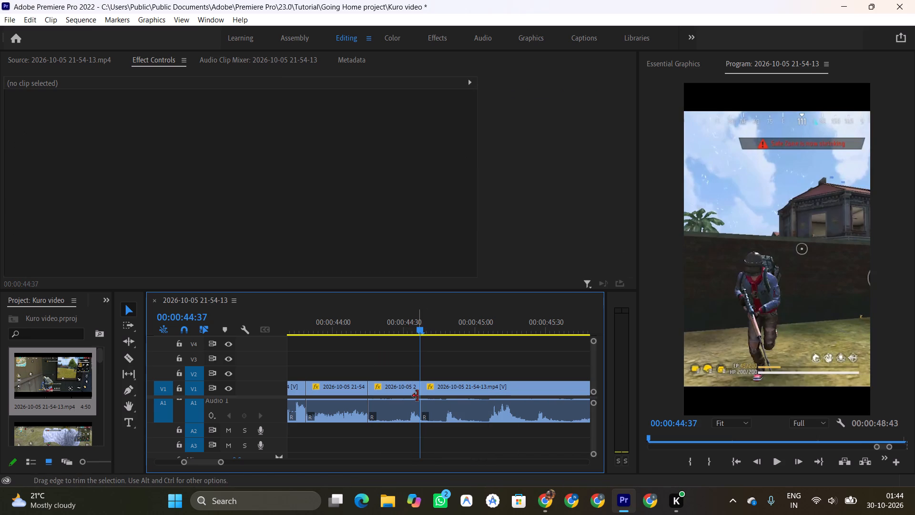
Play back the enlarged clip from about 00:00:44:09, stopping just before the cut to the scope clip.
left_click(354, 308)
left_click(354, 329)
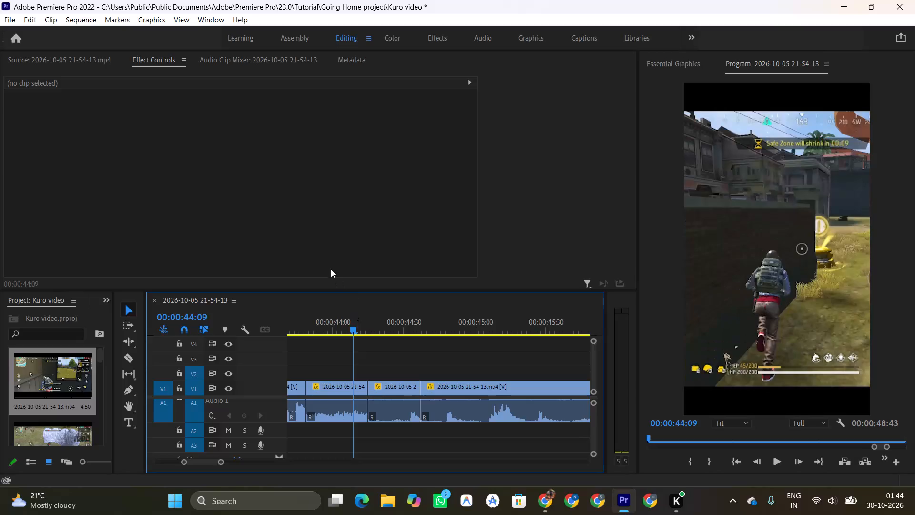
key("space")
key("space")
key("space")
key("space")
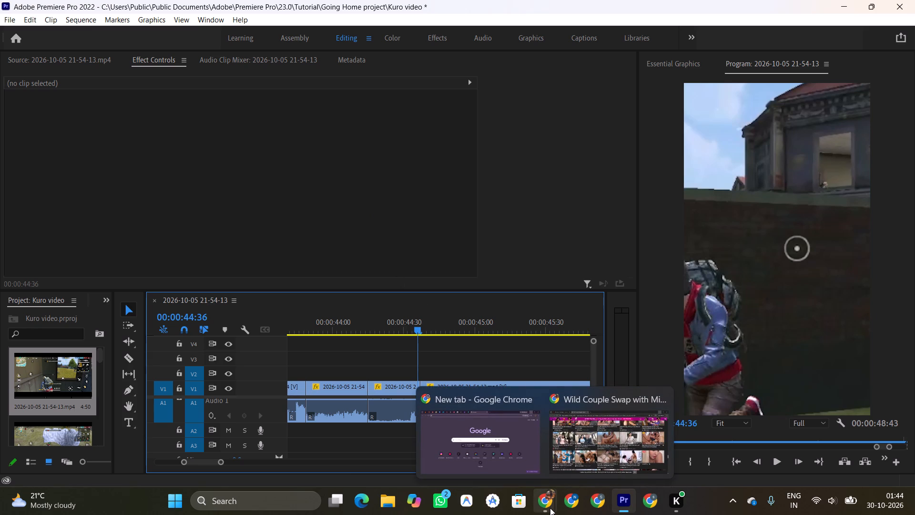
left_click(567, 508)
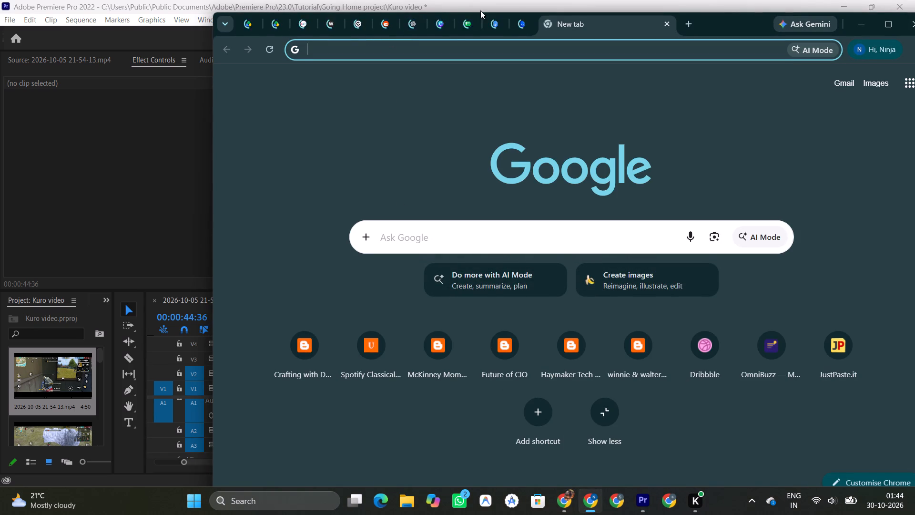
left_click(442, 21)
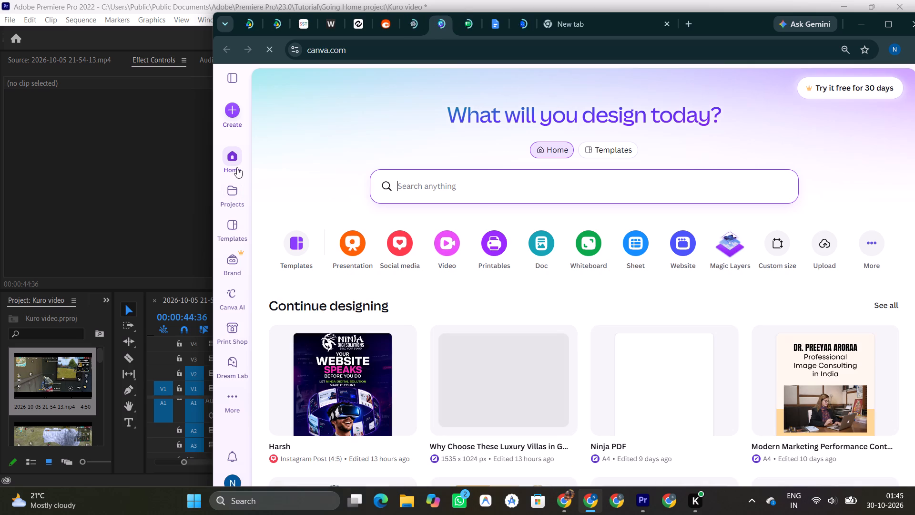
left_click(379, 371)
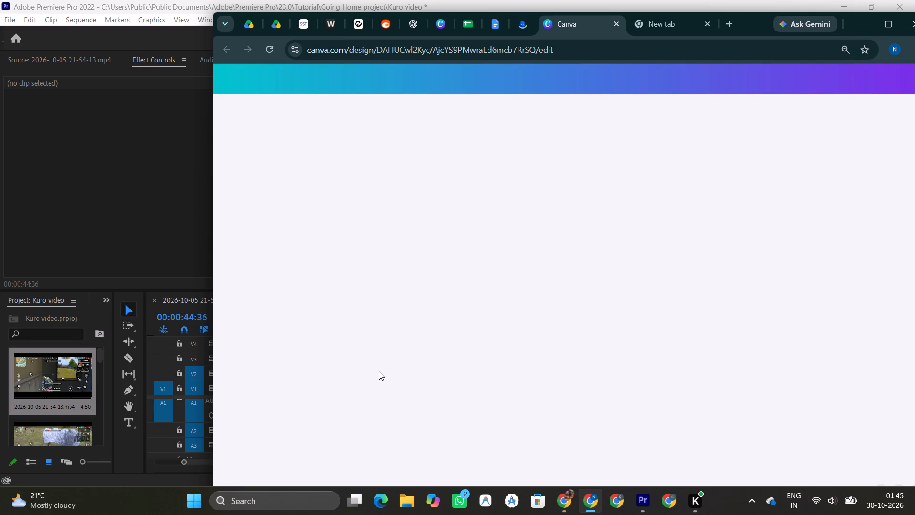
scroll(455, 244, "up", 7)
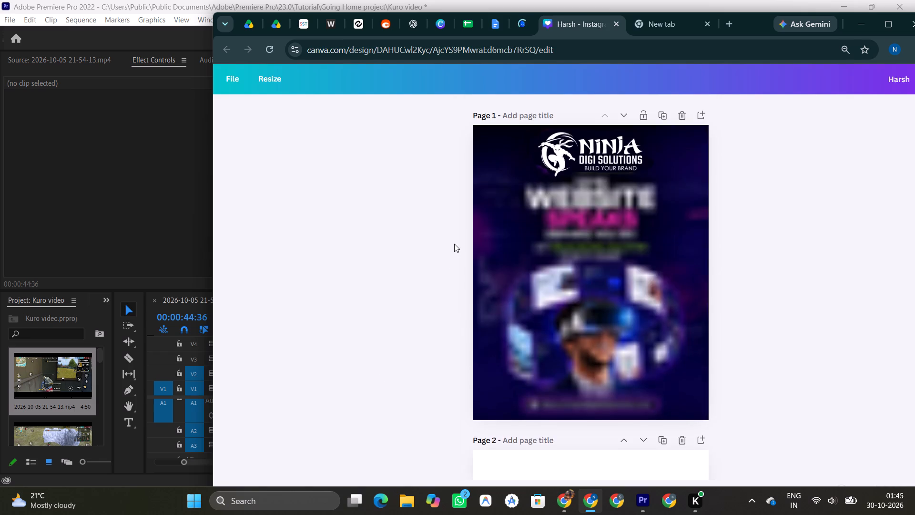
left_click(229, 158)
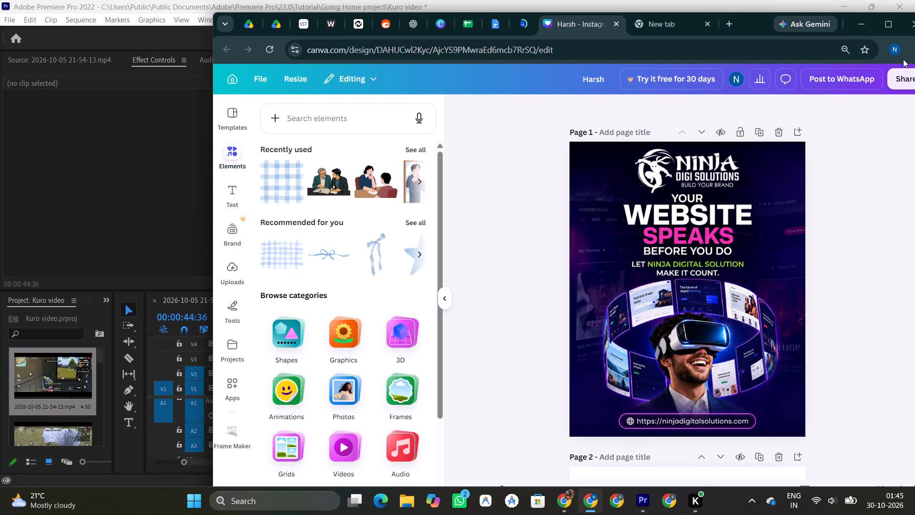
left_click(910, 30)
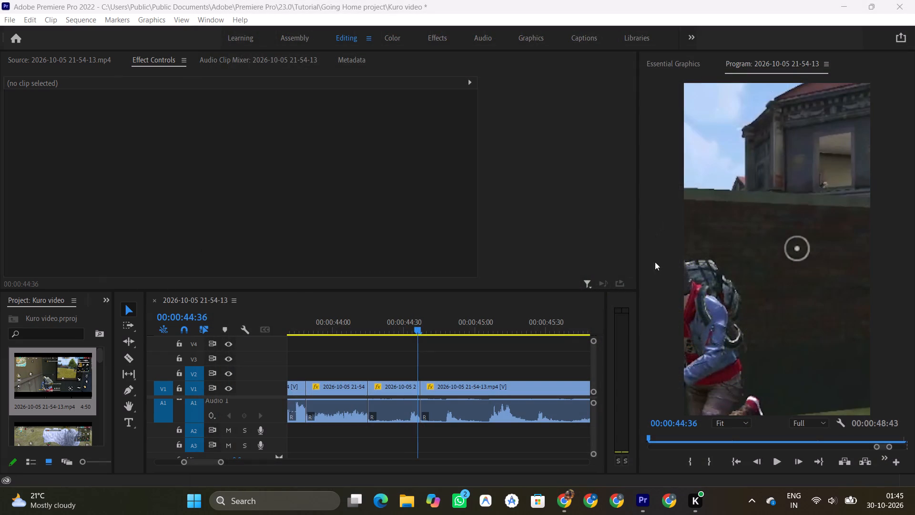
Switch to the other Chrome window and search Google Images for "red points".
left_click(508, 459)
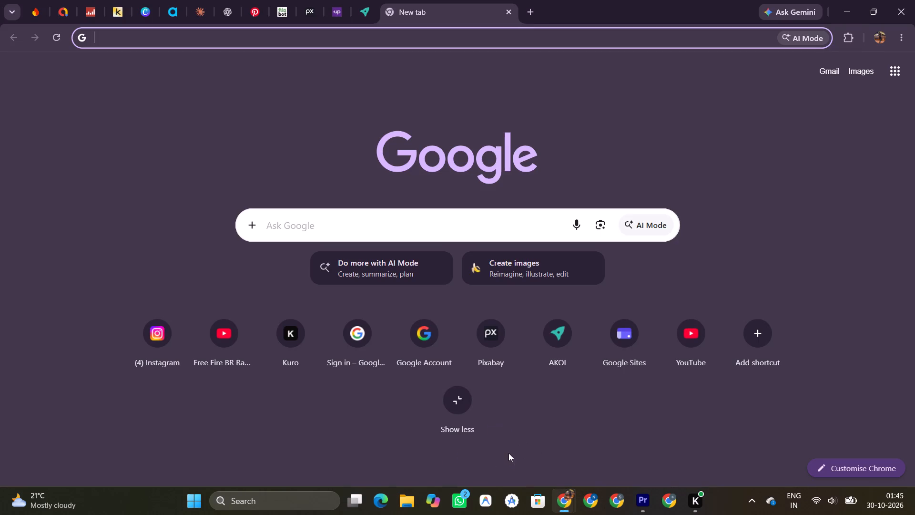
left_click(407, 224)
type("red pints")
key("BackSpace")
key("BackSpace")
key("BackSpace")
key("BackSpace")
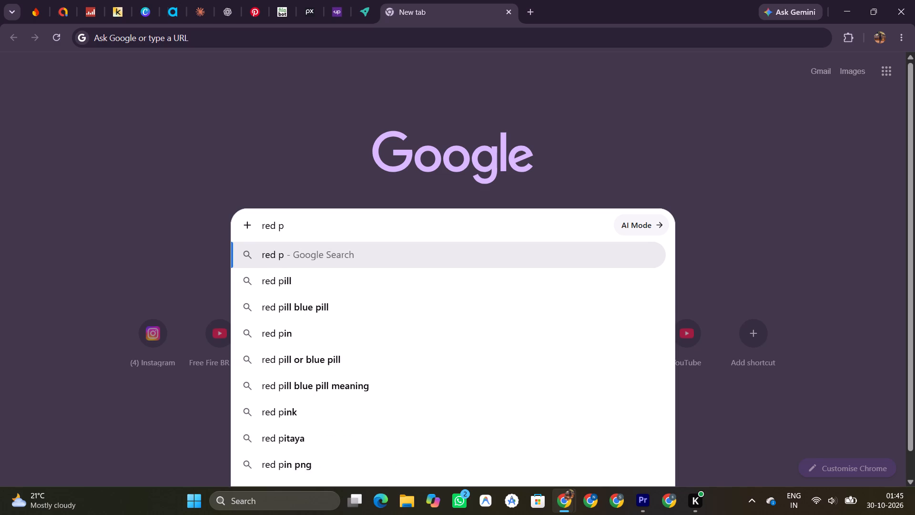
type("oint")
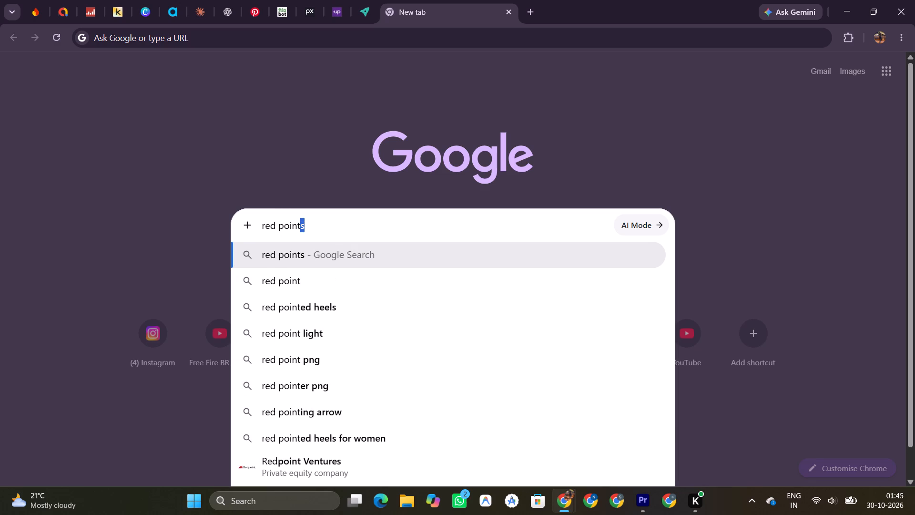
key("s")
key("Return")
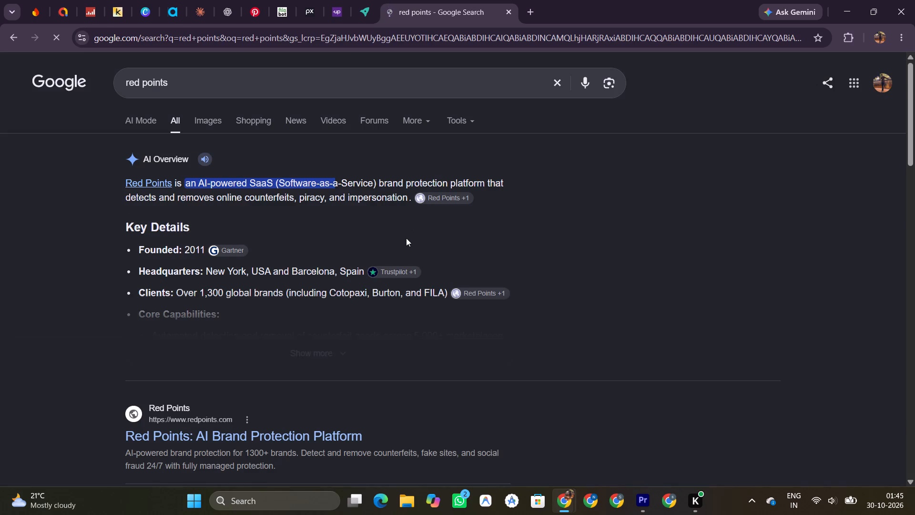
left_click(220, 122)
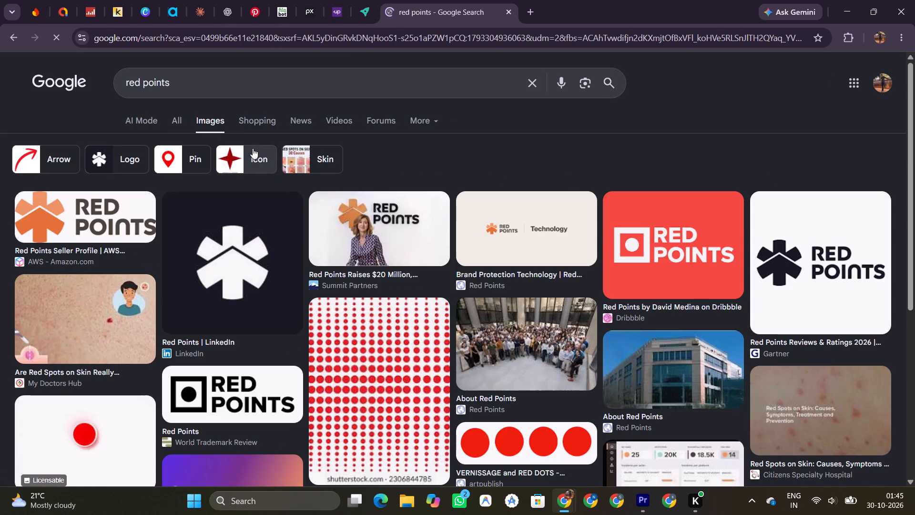
Refine the image search to "red point green screen".
left_click(225, 76)
key("space")
key("BackSpace")
key("BackSpace")
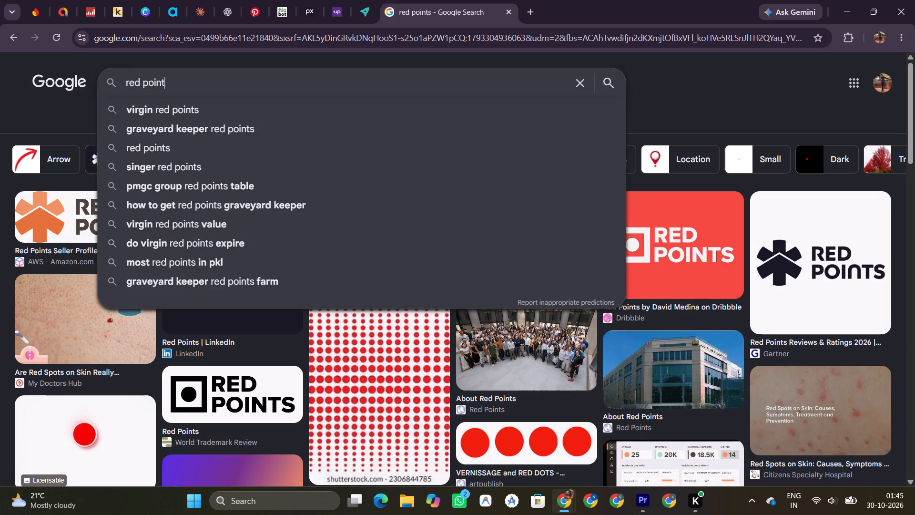
key("BackSpace")
type("t")
key("space")
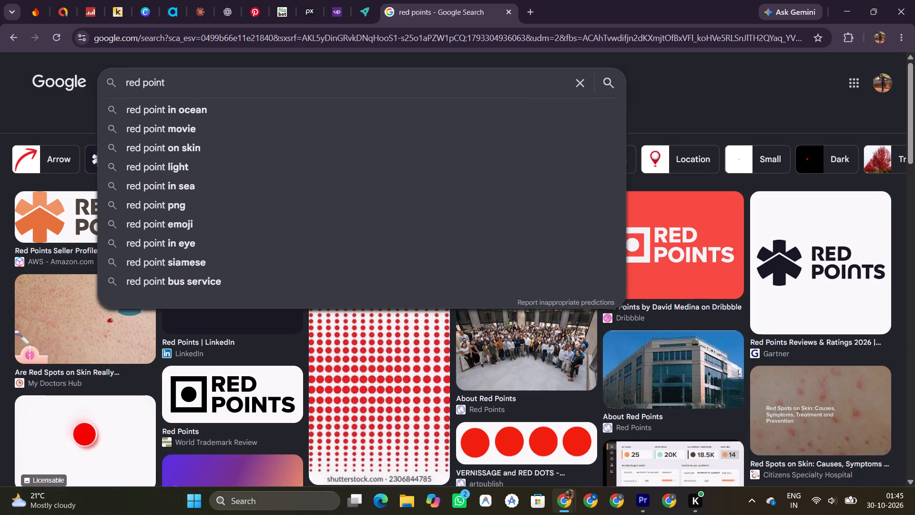
type("gree")
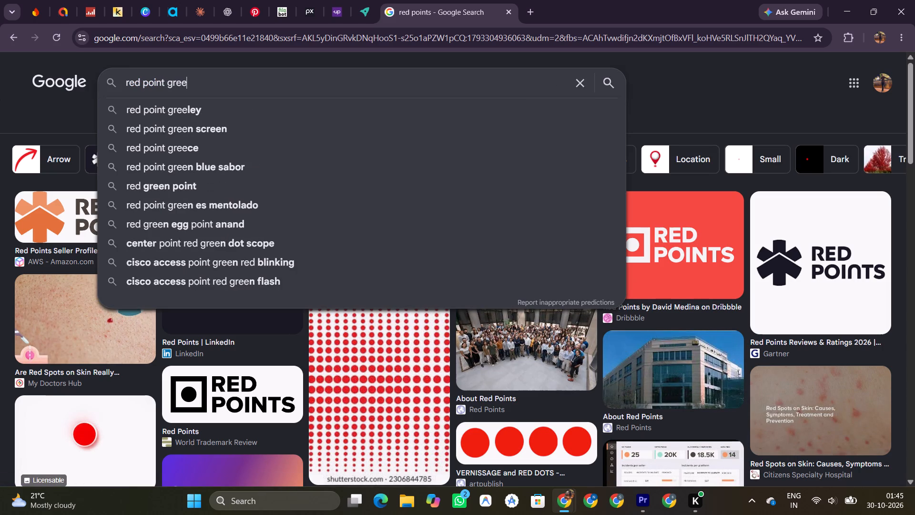
type("n")
key("space")
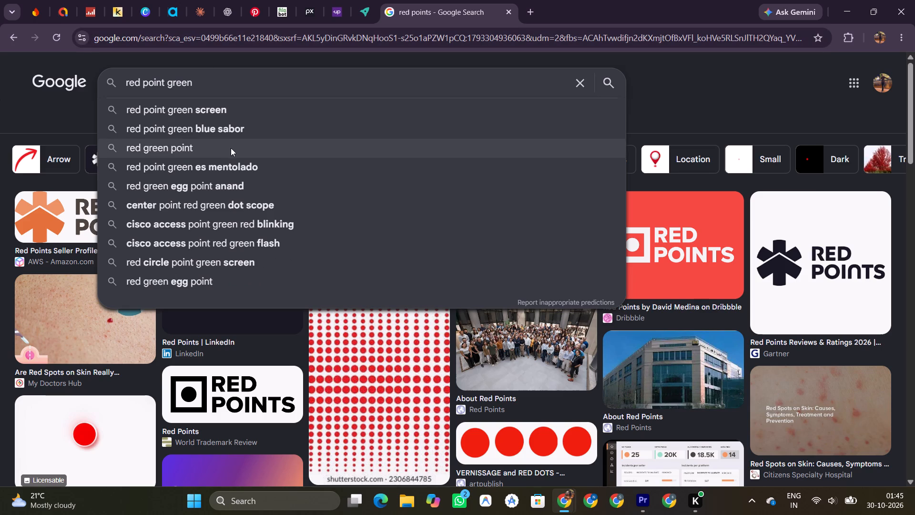
left_click(210, 110)
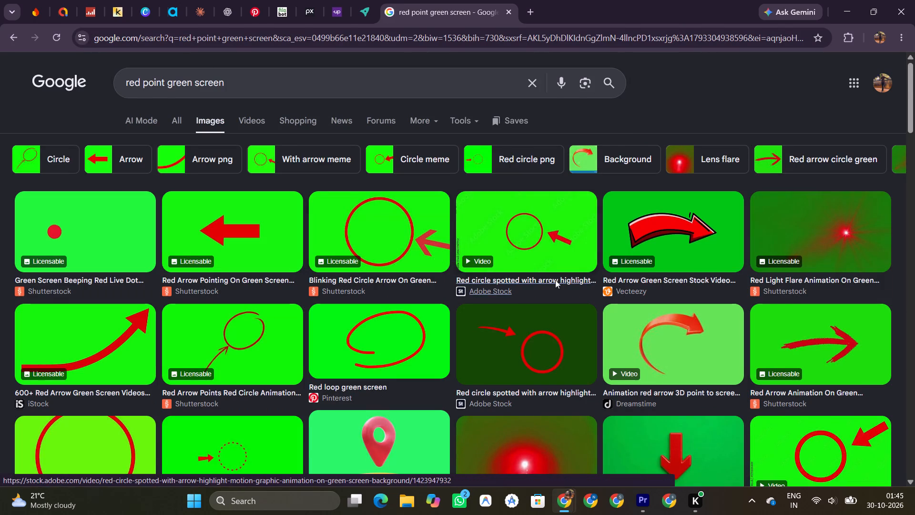
Browse the "red point green screen" image results for a suitable red pointer overlay.
scroll(555, 281, "down", 3)
scroll(555, 281, "up", 2)
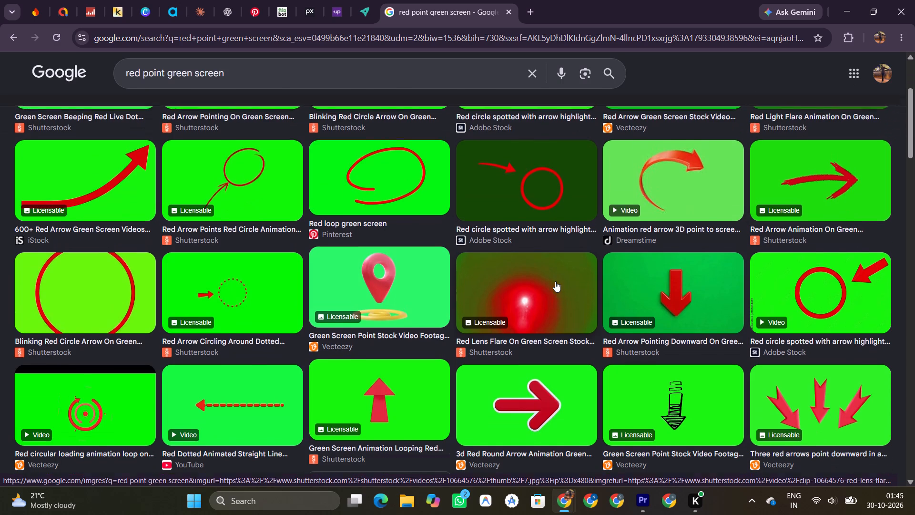
scroll(555, 281, "up", 2)
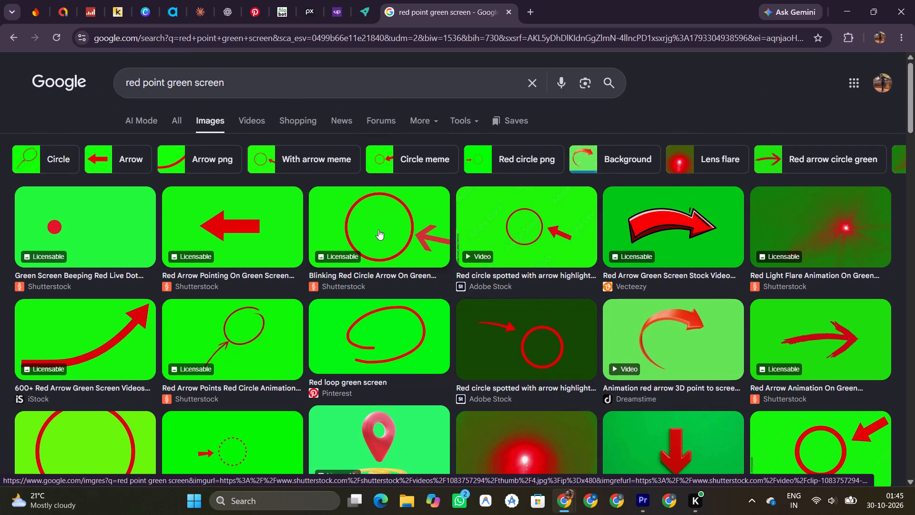
scroll(388, 233, "down", 11)
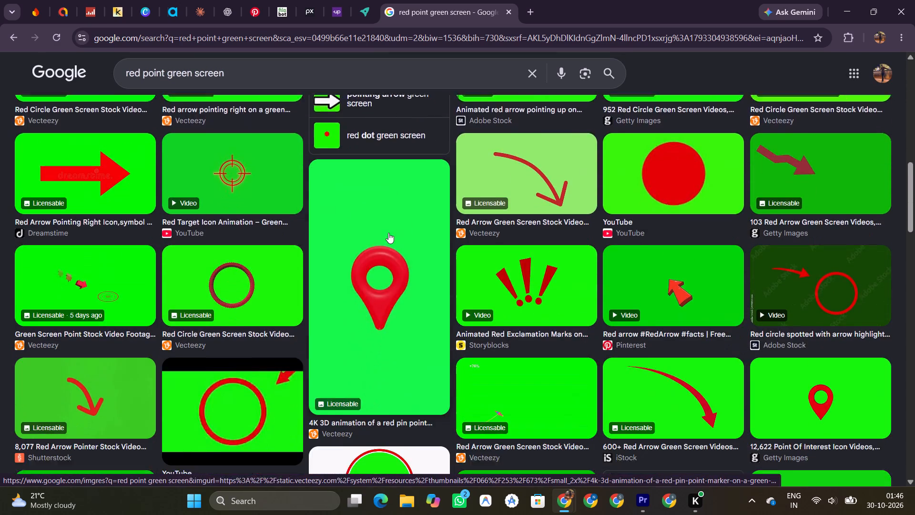
scroll(388, 233, "down", 9)
scroll(388, 233, "up", 10)
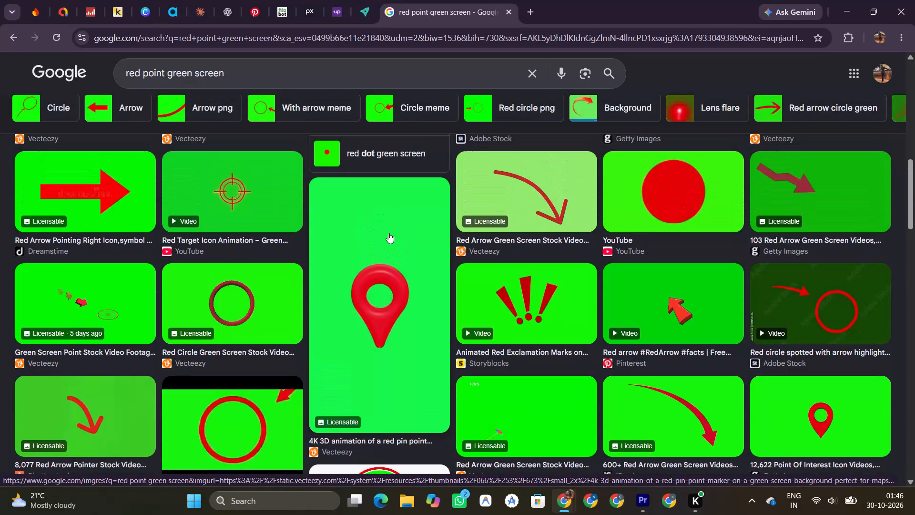
scroll(388, 233, "up", 4)
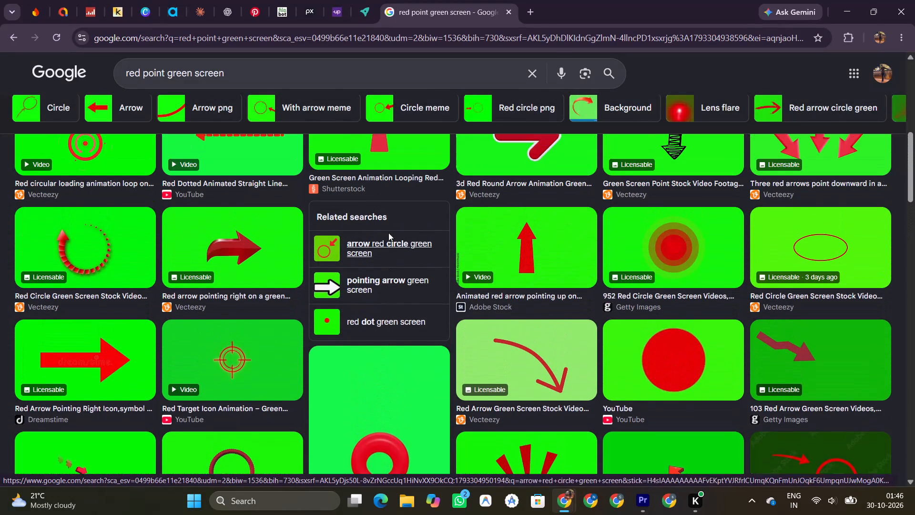
scroll(388, 233, "up", 6)
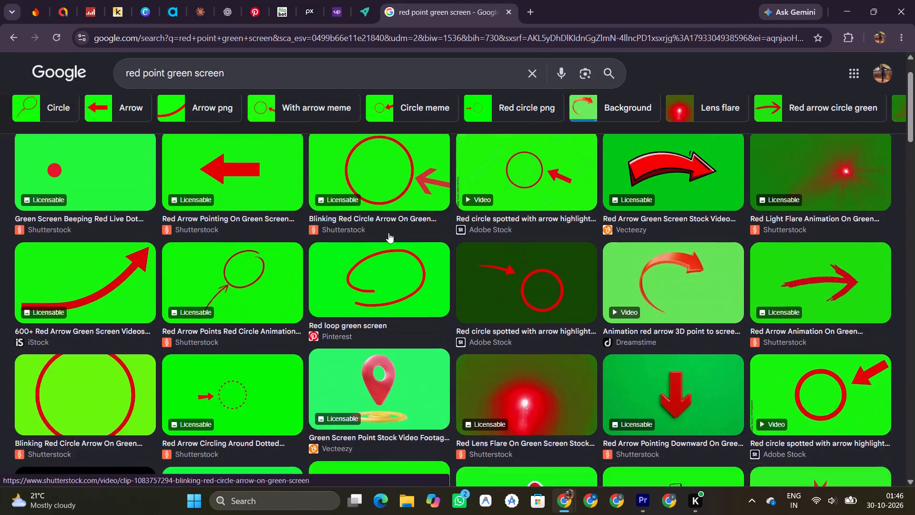
scroll(388, 233, "up", 1)
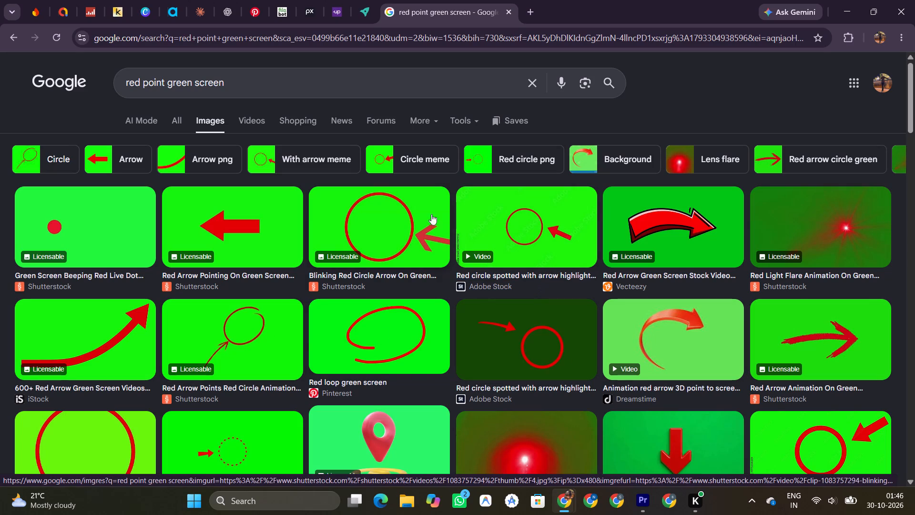
Filter the image results by "Red circle png" and save the green-screen image of a red arrow pointing at a circle to Downloads.
left_click(477, 156)
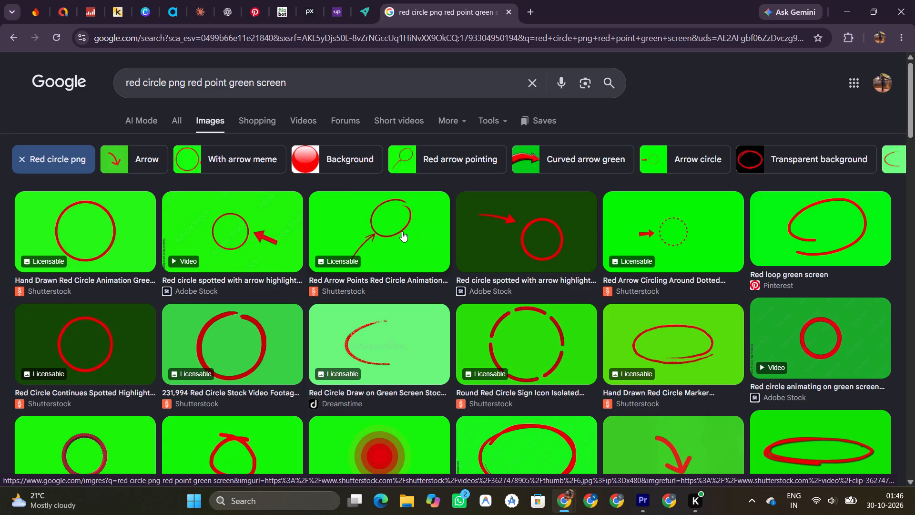
left_click(402, 231)
right_click(689, 269)
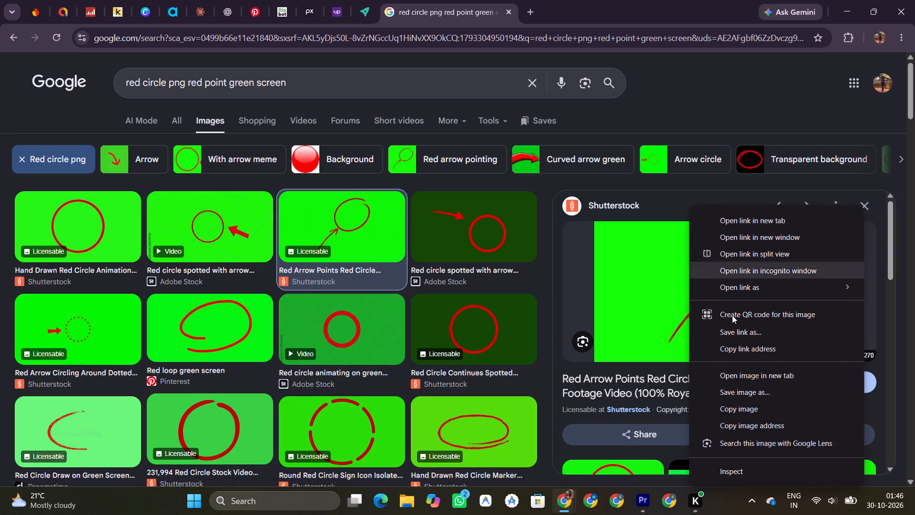
left_click(731, 395)
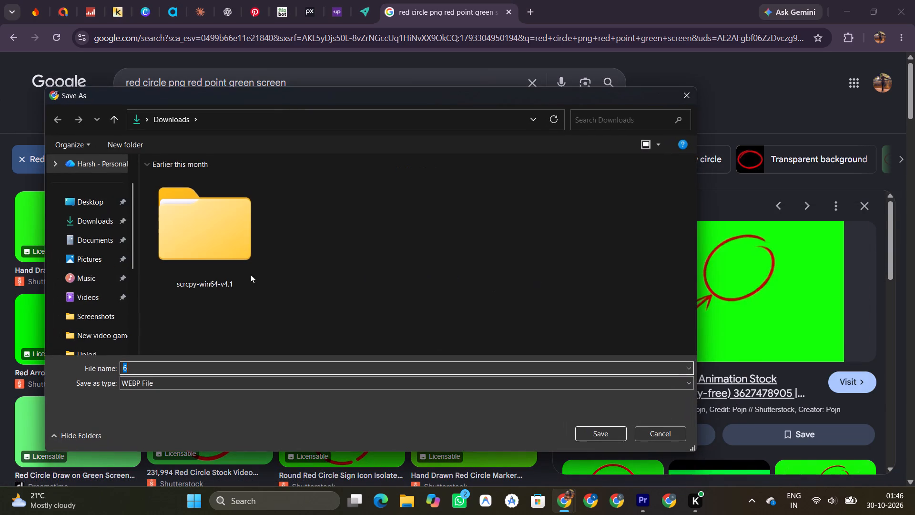
left_click(90, 219)
left_click(603, 432)
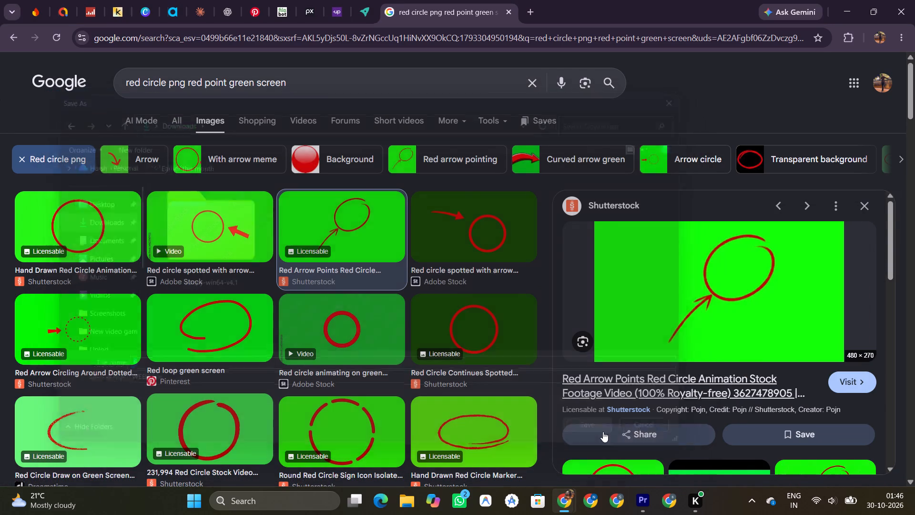
Open the downloaded 6.webp image to view it.
double_click(723, 54)
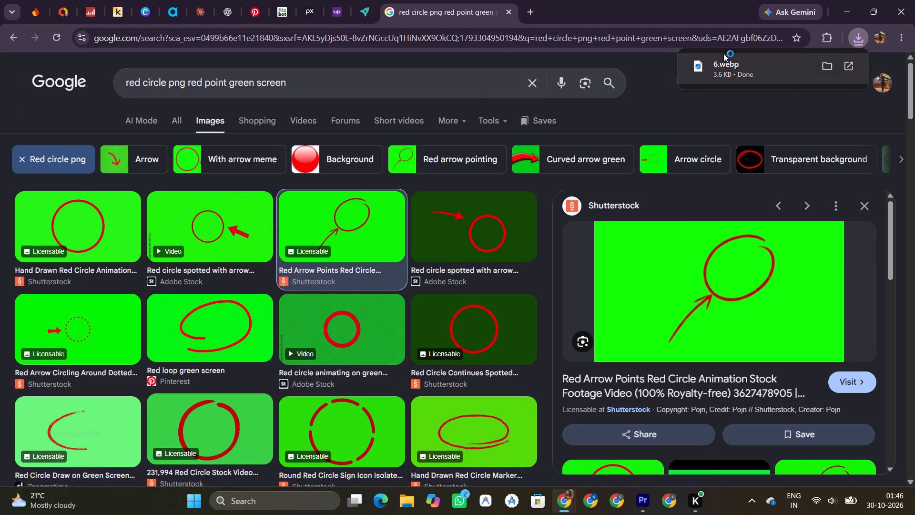
left_click(738, 93)
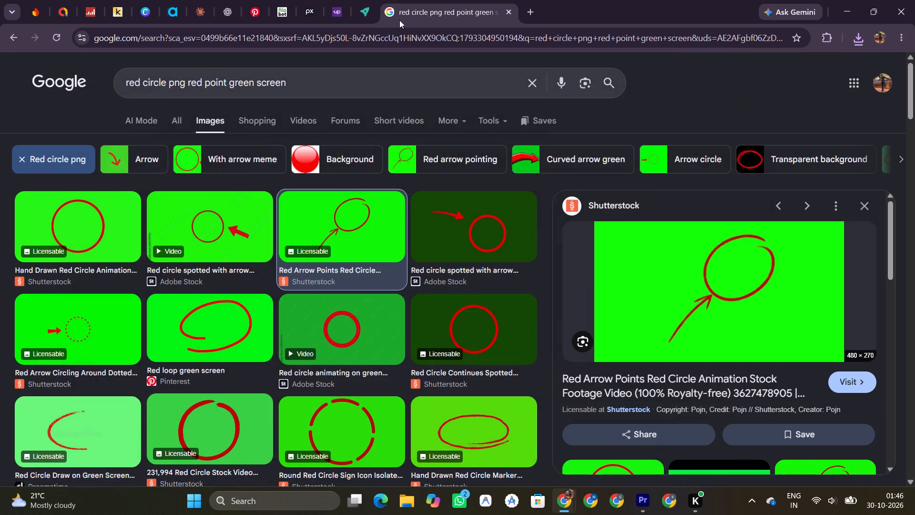
Switch to Adobe Premiere Pro and import 6.webp into the Kuro video project.
left_click(647, 498)
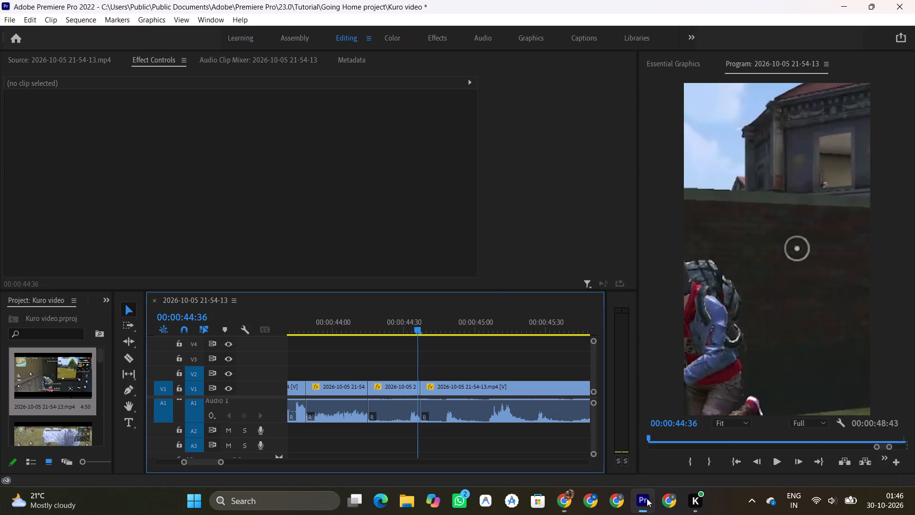
left_click(93, 335)
left_click(586, 194)
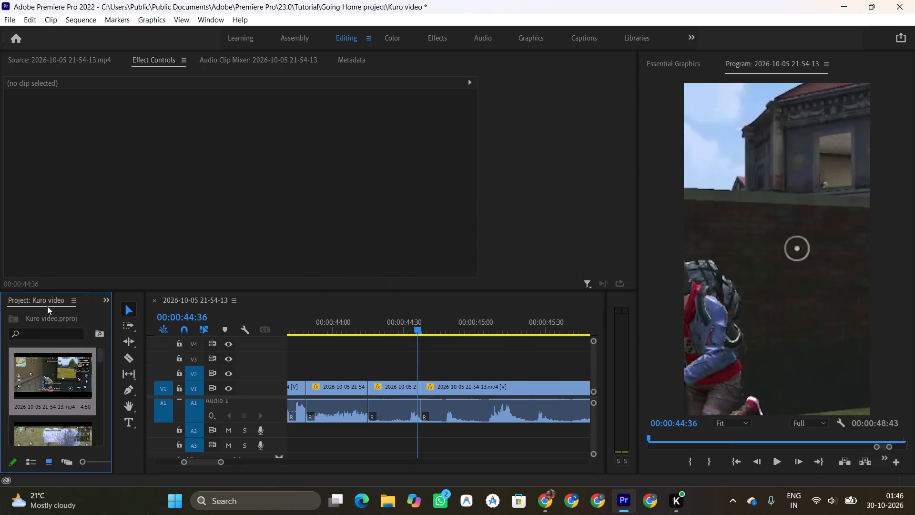
left_click_drag(112, 321, 132, 325)
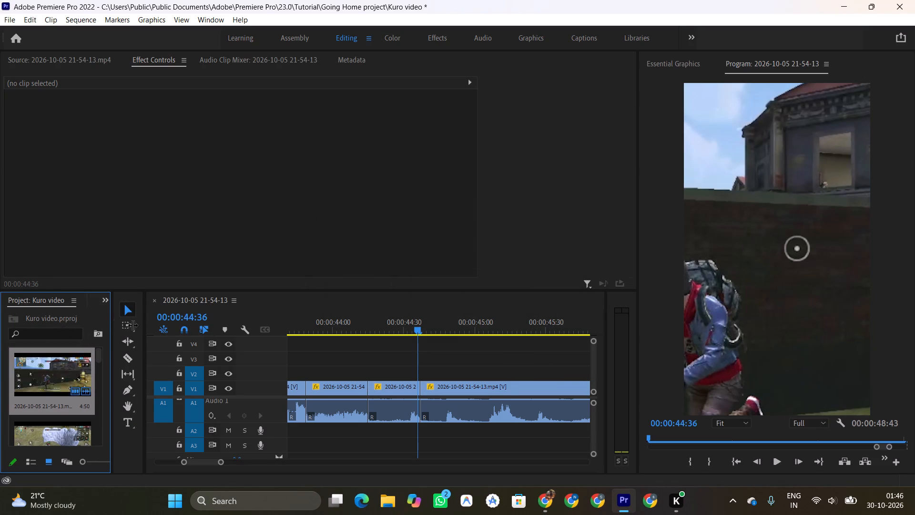
left_click_drag(132, 325, 187, 326)
double_click(167, 417)
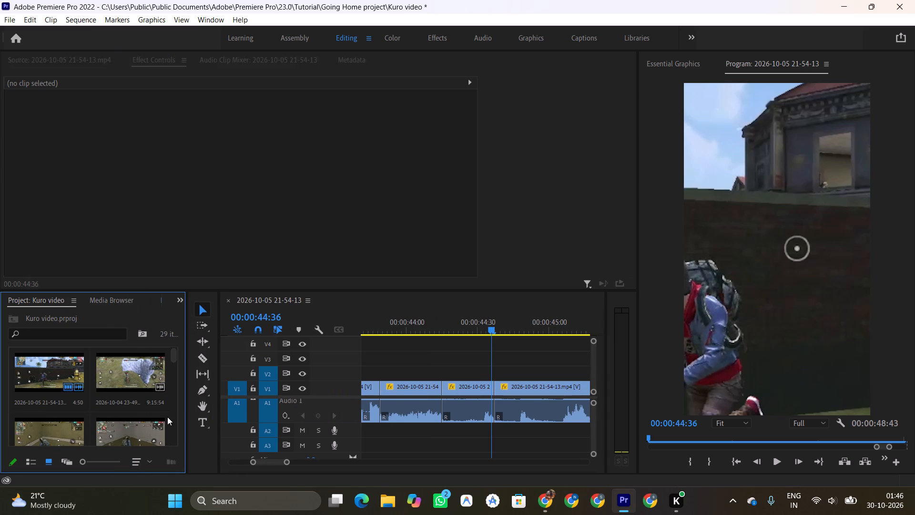
left_click(142, 210)
left_click(342, 303)
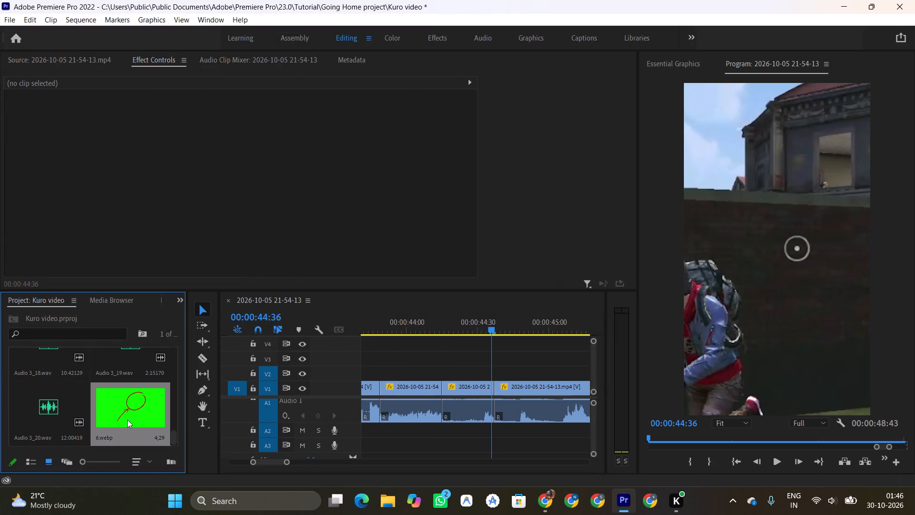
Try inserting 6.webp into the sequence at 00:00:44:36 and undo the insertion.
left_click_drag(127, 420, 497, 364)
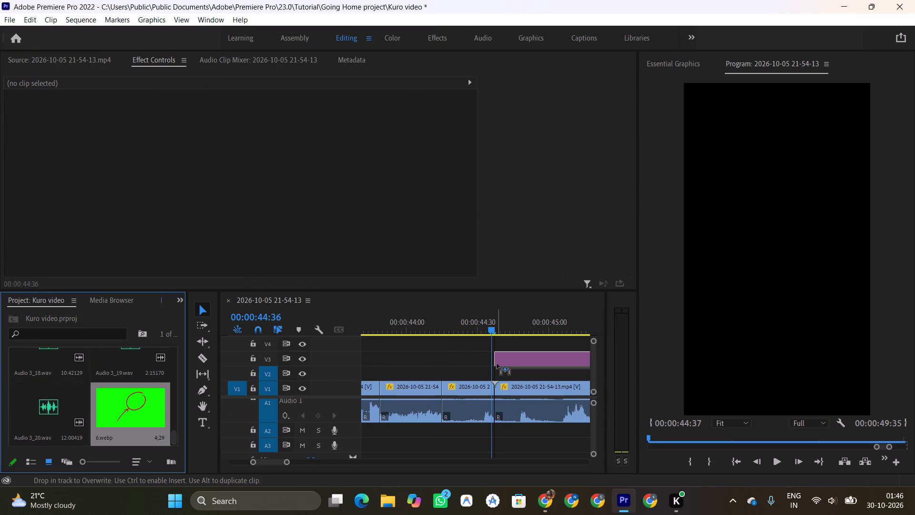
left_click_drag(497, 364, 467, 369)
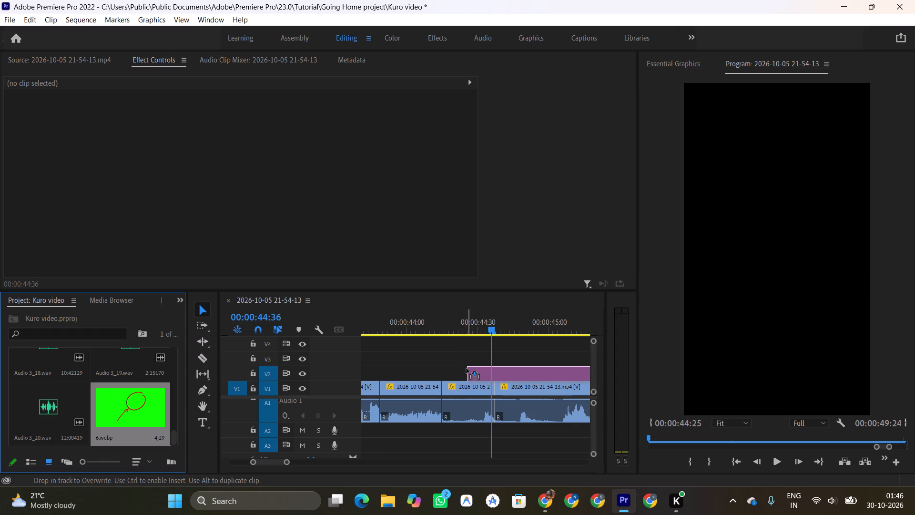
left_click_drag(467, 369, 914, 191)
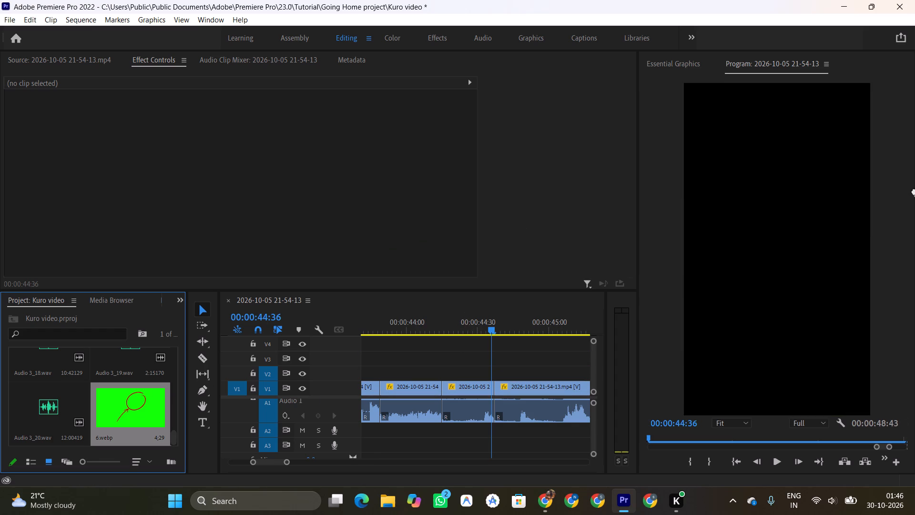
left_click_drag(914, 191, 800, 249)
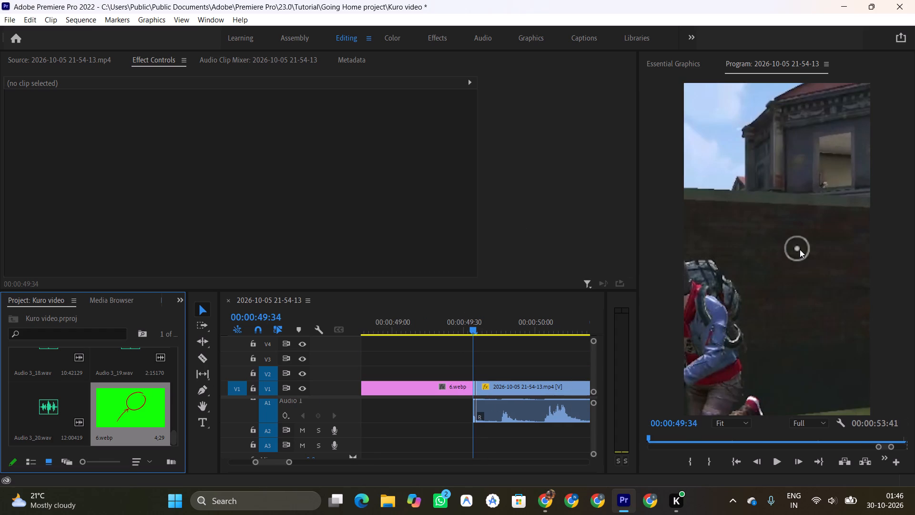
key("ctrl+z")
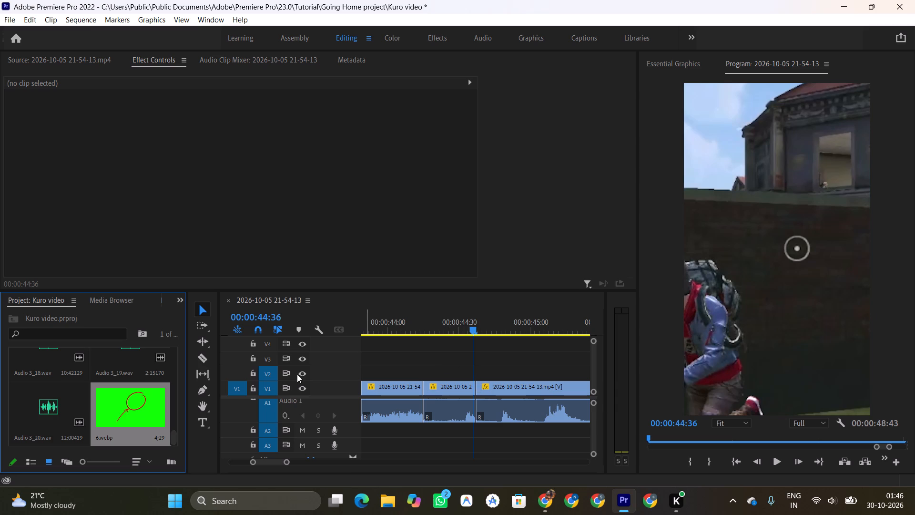
Add 6.webp as an overlay on track V2 at 00:00:44:36, above the closing scope clip.
left_click_drag(217, 365, 145, 356)
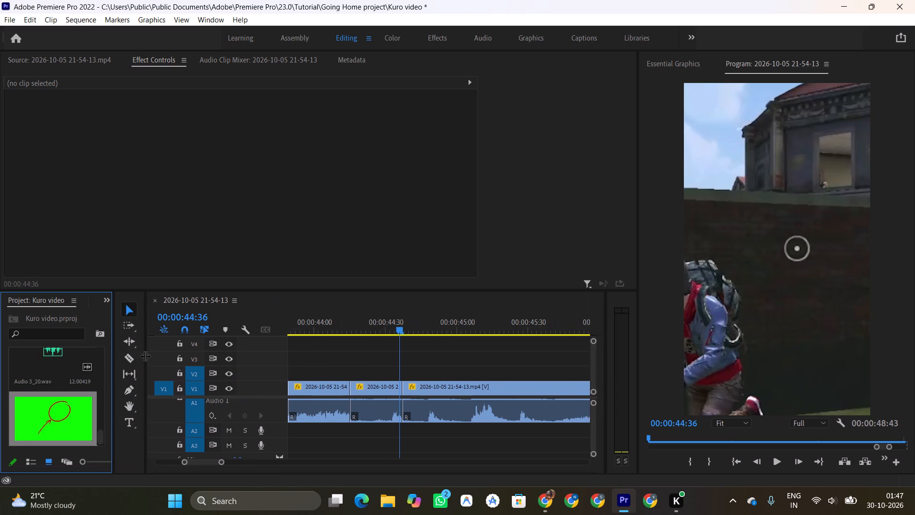
left_click_drag(145, 356, 136, 357)
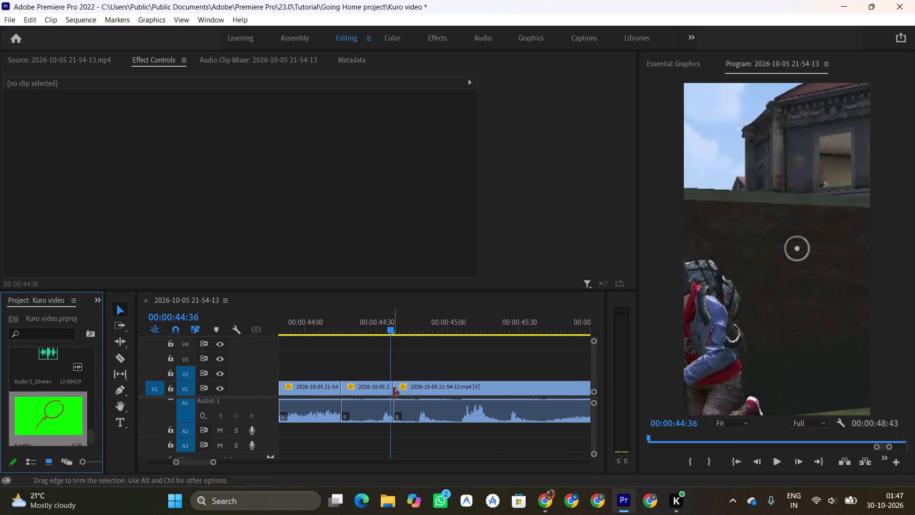
scroll(394, 393, "down", 20, "alt")
scroll(394, 393, "down", 7, "alt")
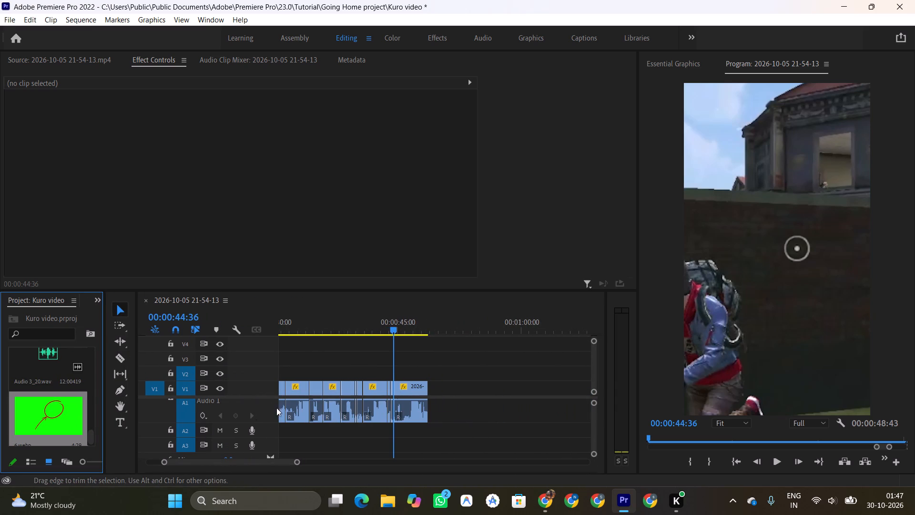
left_click_drag(28, 408, 383, 367)
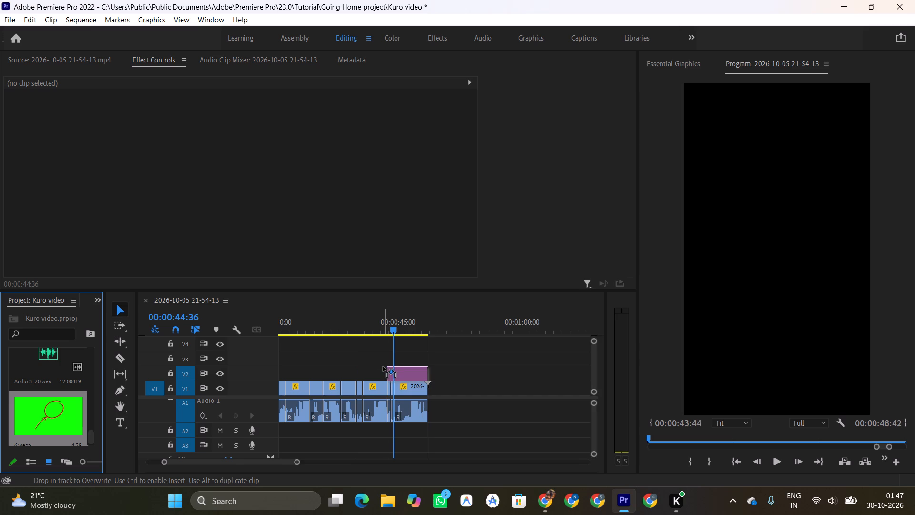
left_click_drag(383, 367, 782, 230)
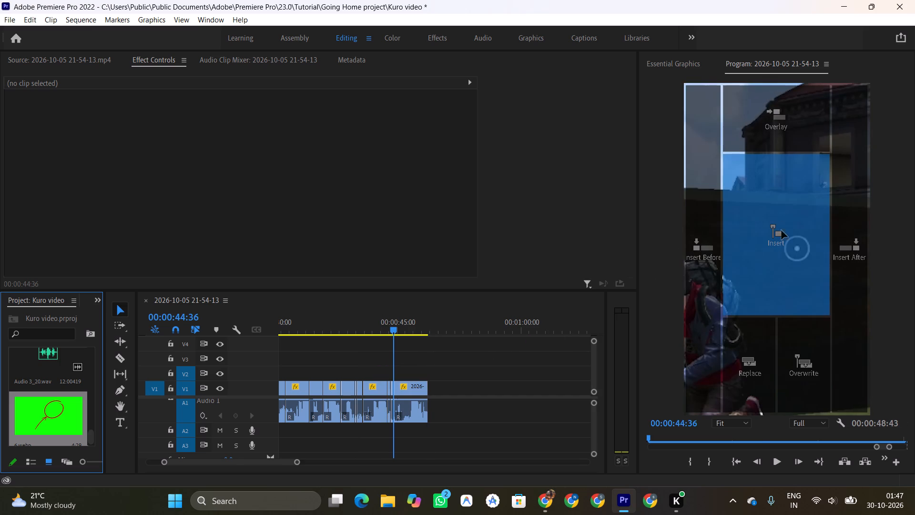
left_click_drag(782, 230, 779, 107)
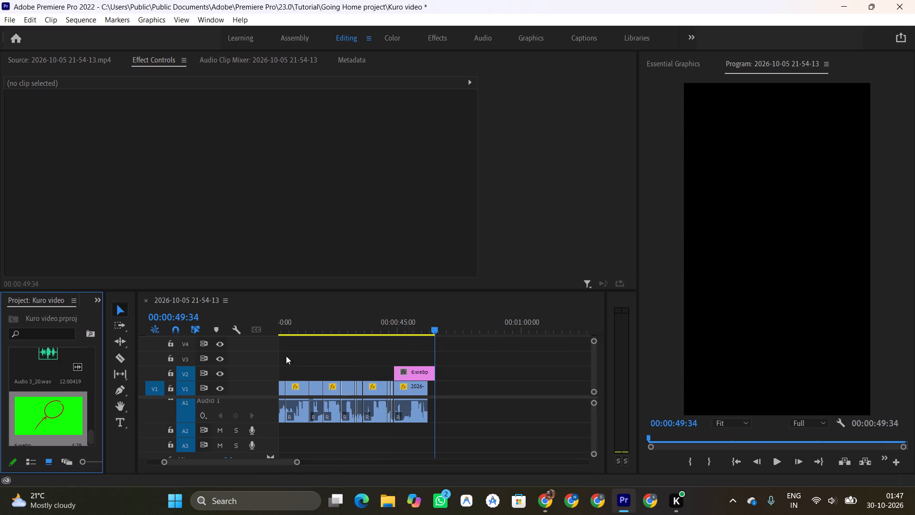
Play back the ending from about 00:00:43:07, stopping once the green-screen overlay is on screen over the scope clip.
left_click(383, 321)
key("space")
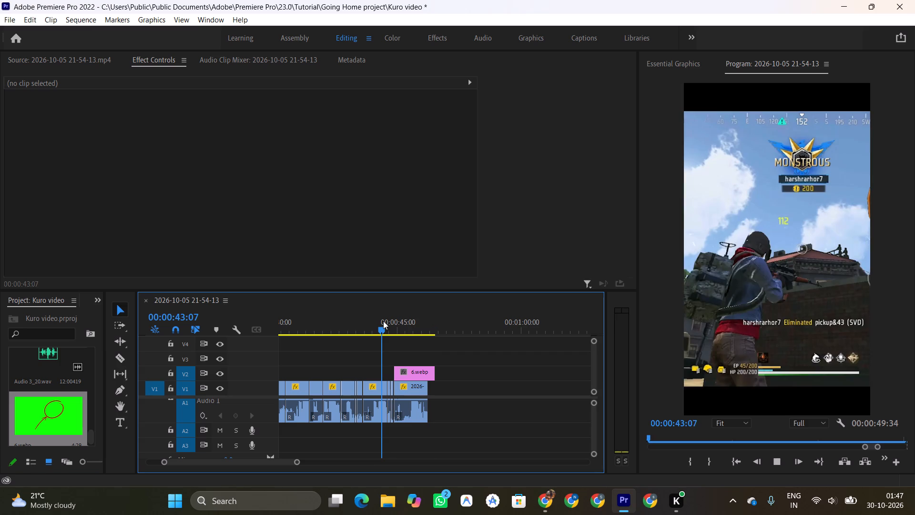
key("space")
key("space")
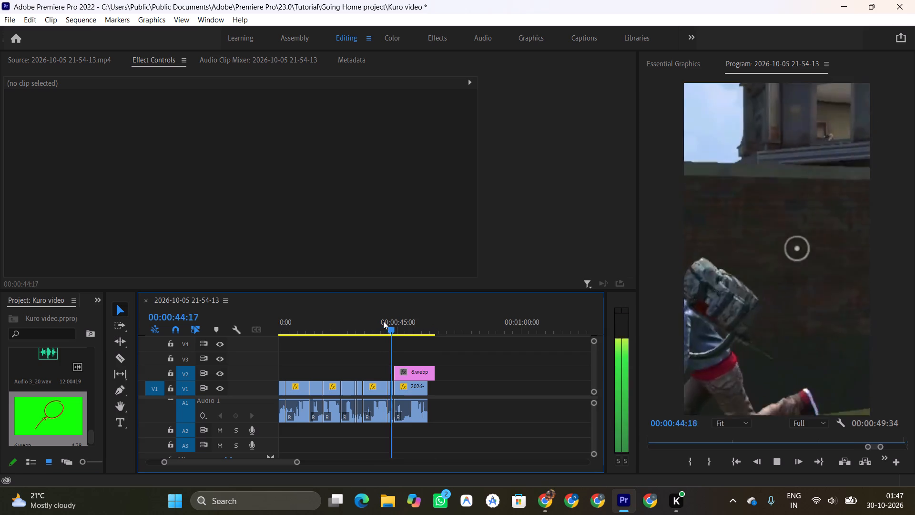
key("space")
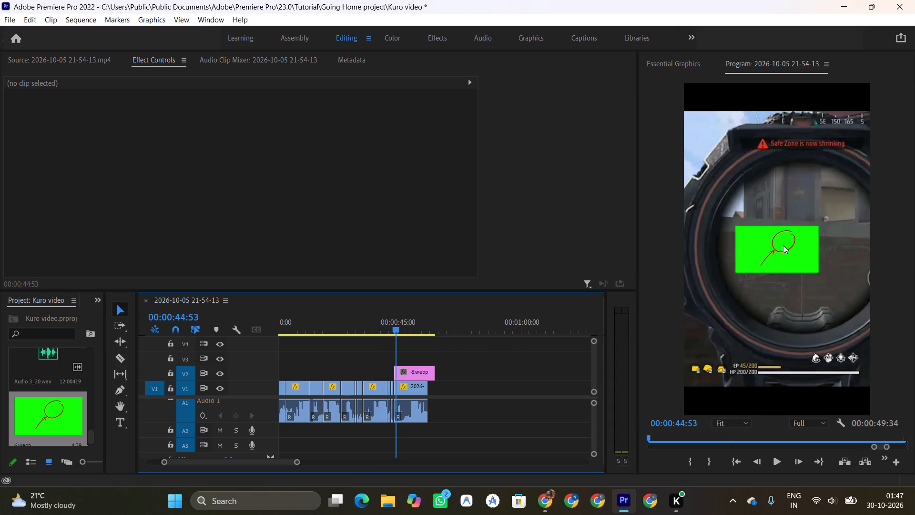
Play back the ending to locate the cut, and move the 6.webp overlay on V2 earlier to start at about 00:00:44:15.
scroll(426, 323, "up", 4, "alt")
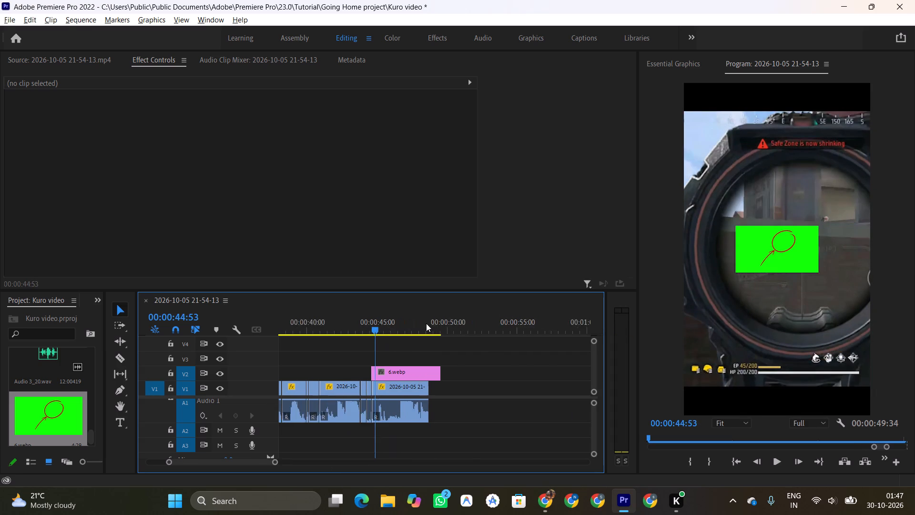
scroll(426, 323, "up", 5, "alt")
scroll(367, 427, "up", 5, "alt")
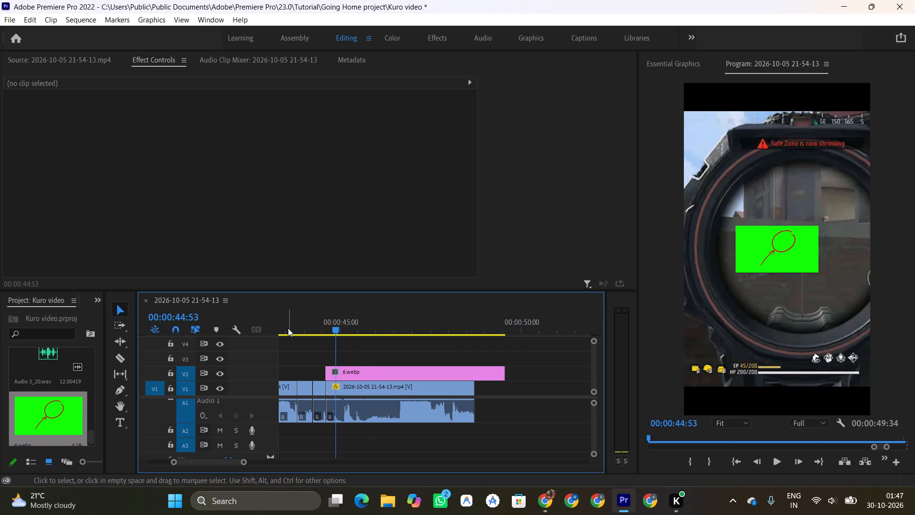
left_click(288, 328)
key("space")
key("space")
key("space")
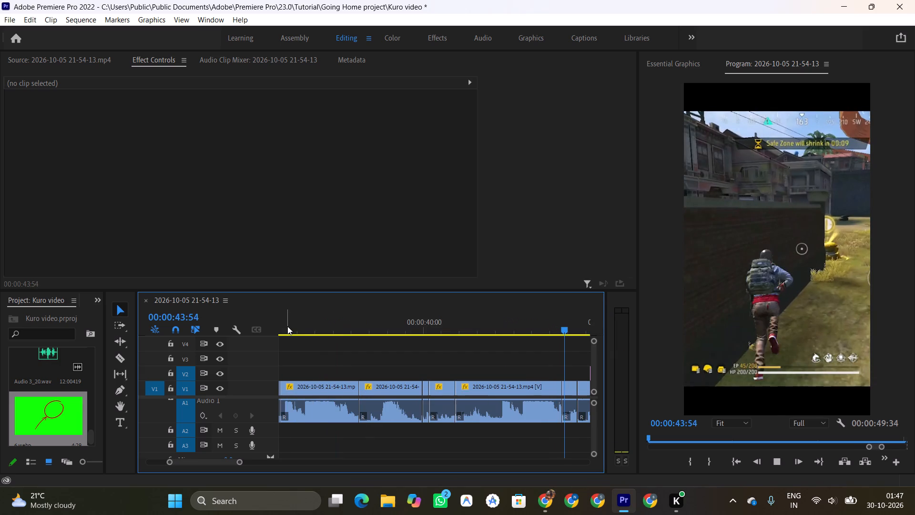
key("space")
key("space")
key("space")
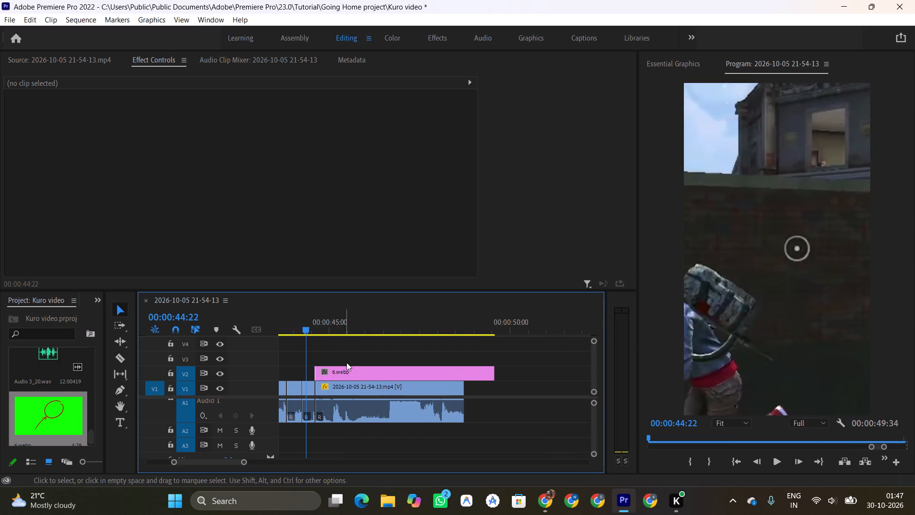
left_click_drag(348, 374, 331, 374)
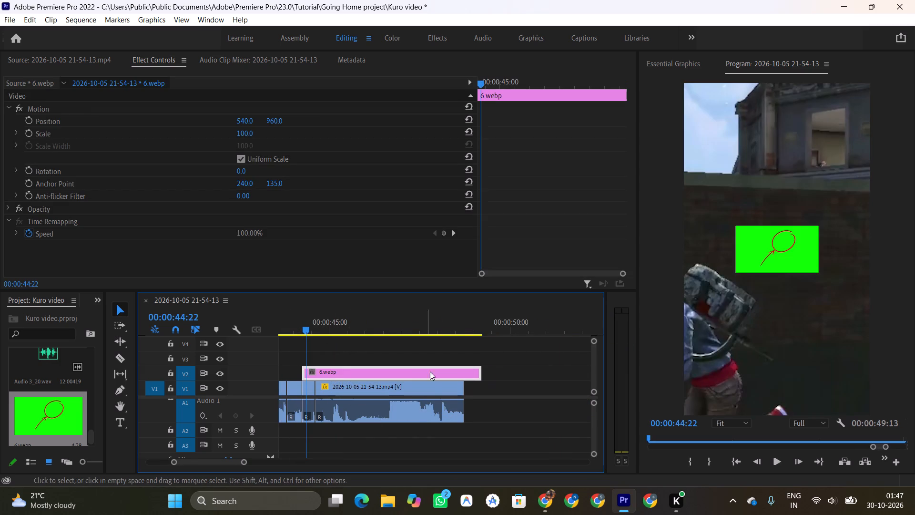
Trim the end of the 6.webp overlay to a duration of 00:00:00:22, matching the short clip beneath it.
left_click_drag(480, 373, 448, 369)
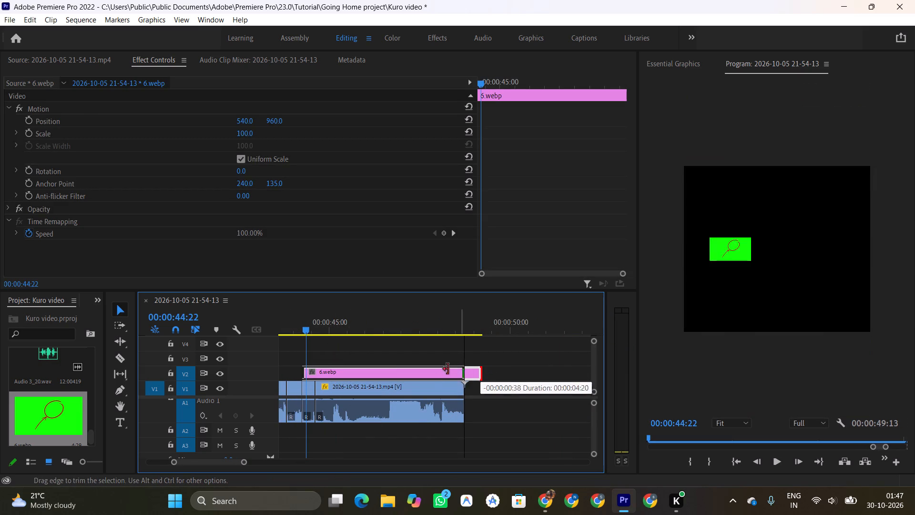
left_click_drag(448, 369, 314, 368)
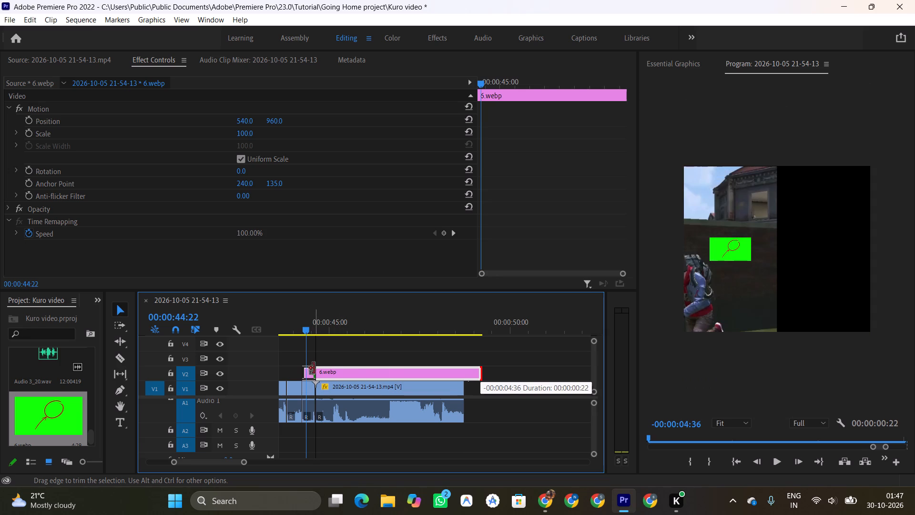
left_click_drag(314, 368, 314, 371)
Review the trimmed overlay from about 00:00:44:05, stopping at 00:00:44:23, and select the green-screen image in the preview.
key("space")
key("space")
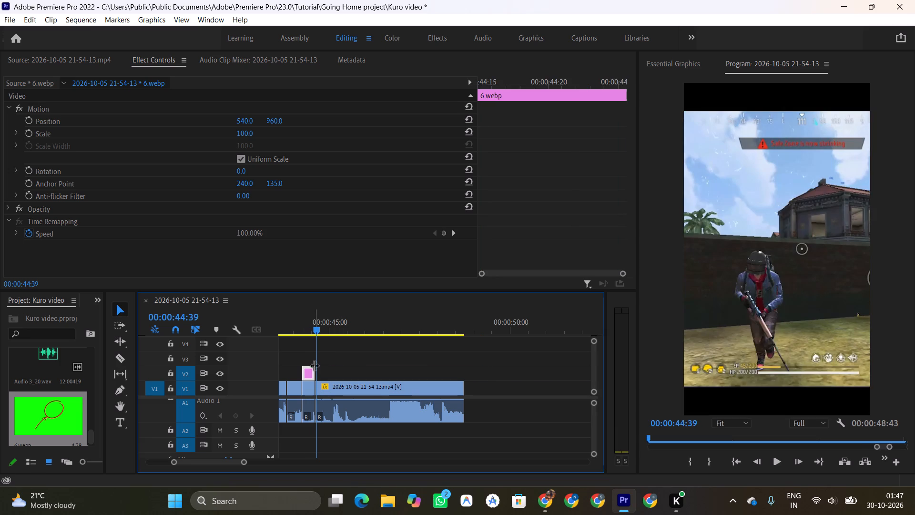
left_click(298, 319)
scroll(337, 393, "up", 4, "alt")
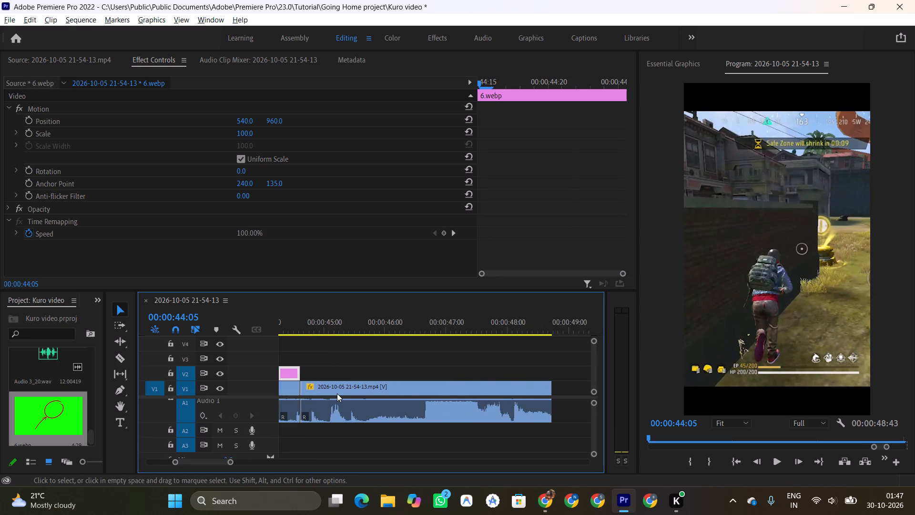
scroll(337, 393, "up", 8, "alt")
scroll(337, 393, "up", 6)
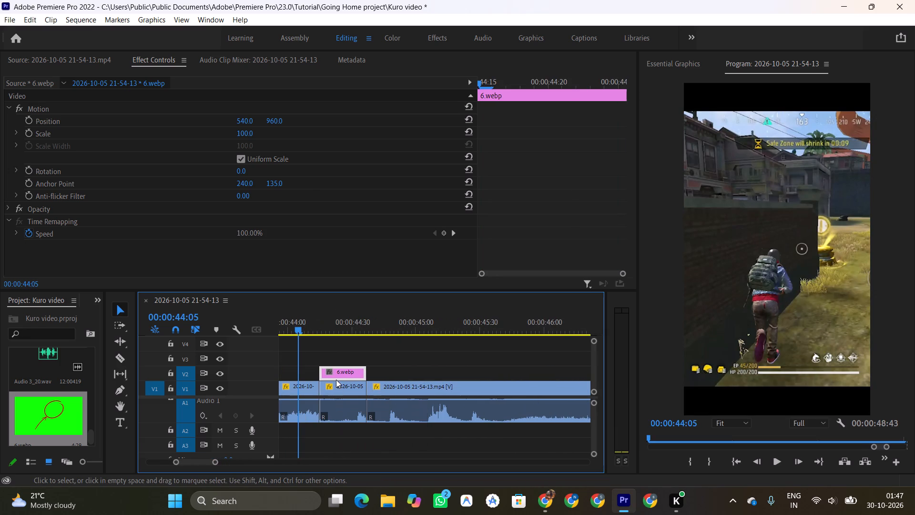
key("space")
key("space")
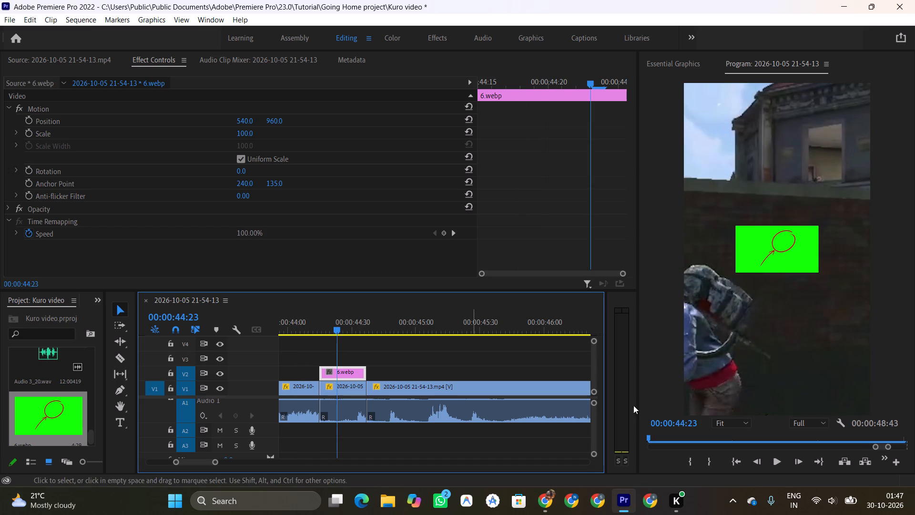
double_click(778, 267)
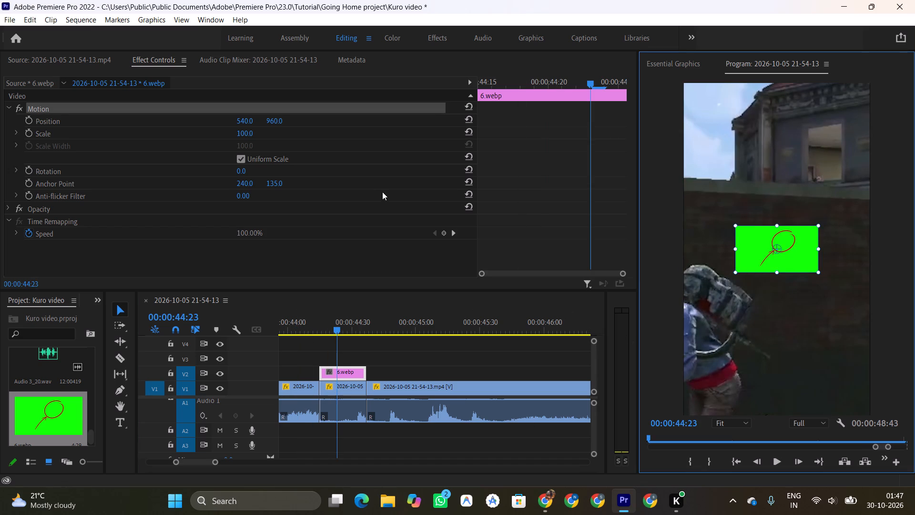
scroll(81, 172, "down", 5)
scroll(81, 172, "up", 5)
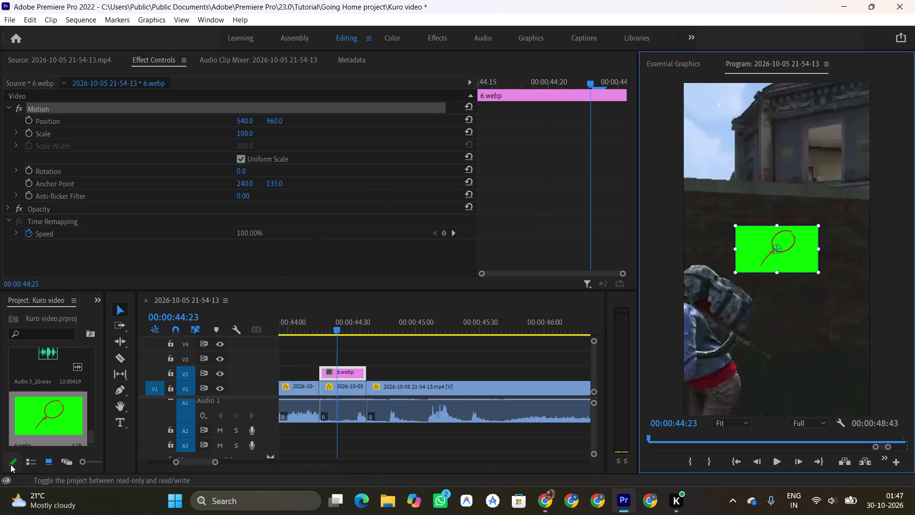
Switch the Kuro video project to read-only mode without saving its changes.
left_click(10, 464)
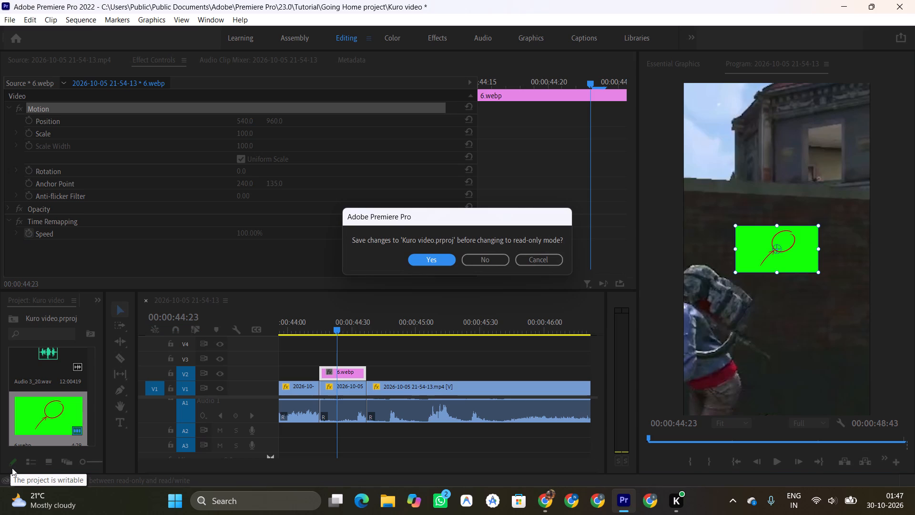
left_click(485, 256)
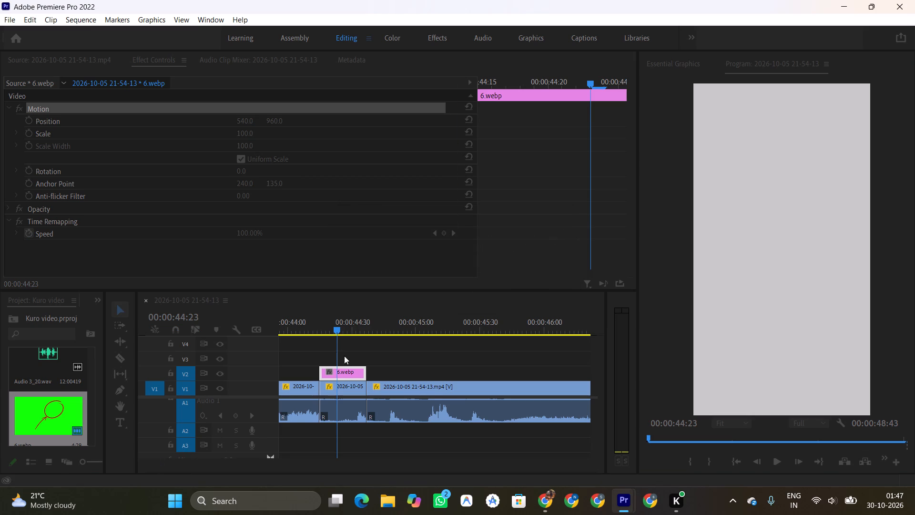
left_click(303, 329)
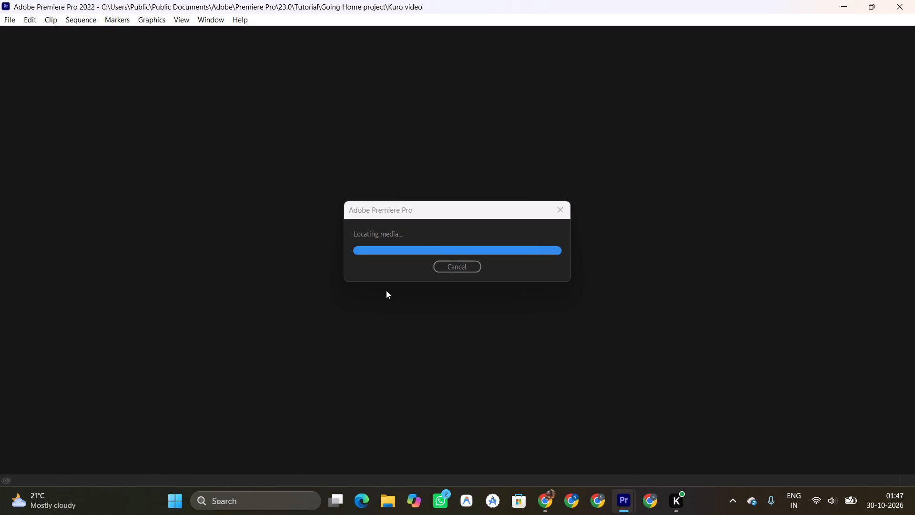
left_click(634, 368)
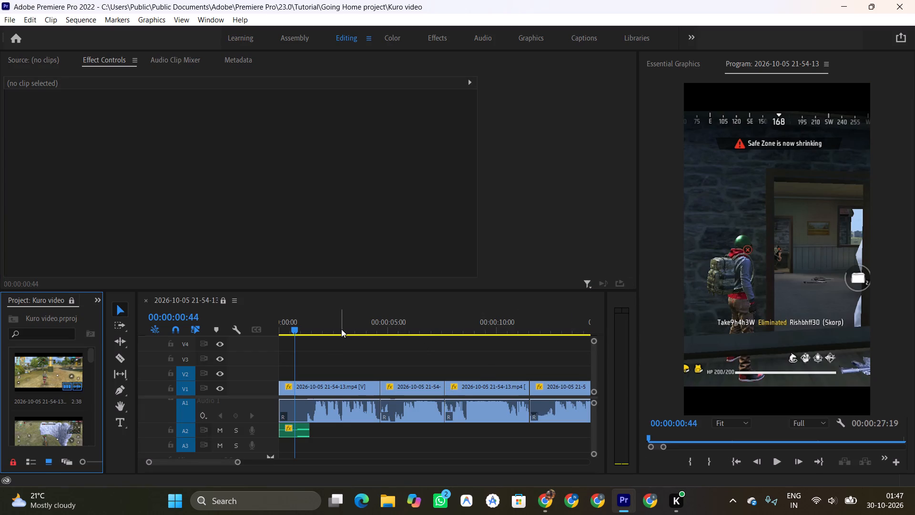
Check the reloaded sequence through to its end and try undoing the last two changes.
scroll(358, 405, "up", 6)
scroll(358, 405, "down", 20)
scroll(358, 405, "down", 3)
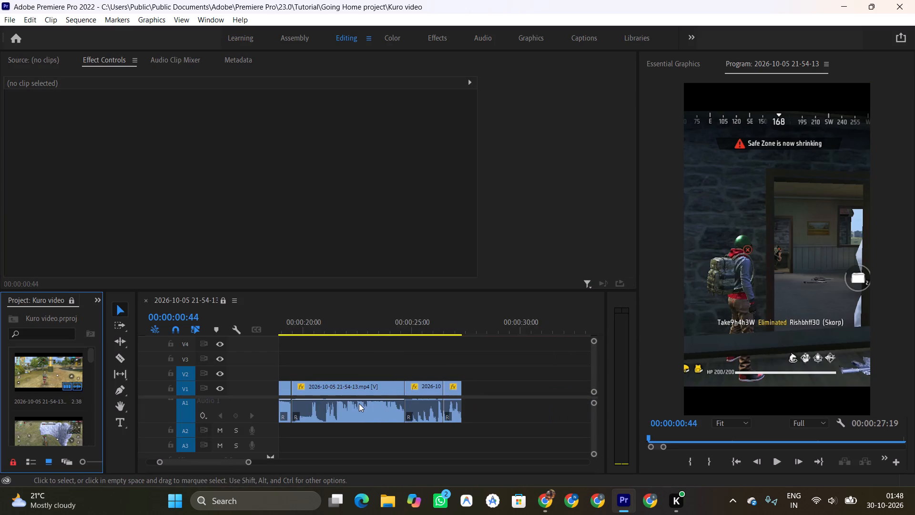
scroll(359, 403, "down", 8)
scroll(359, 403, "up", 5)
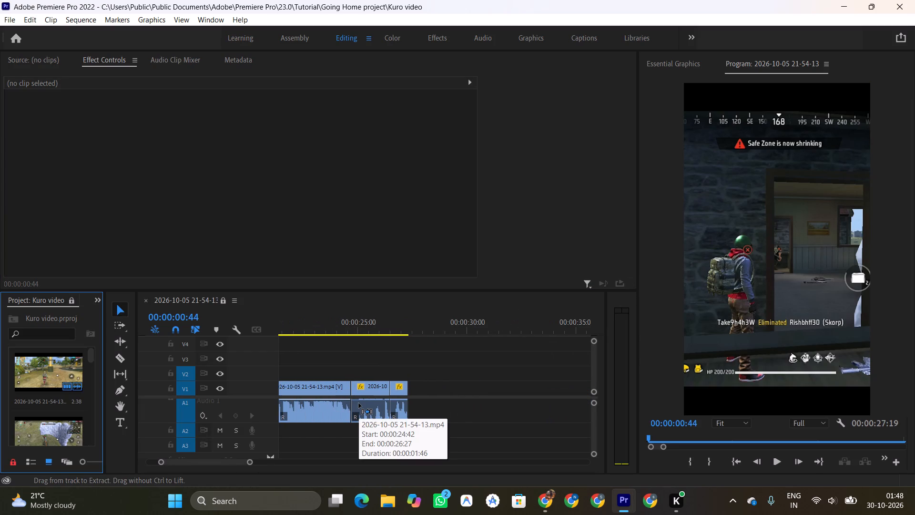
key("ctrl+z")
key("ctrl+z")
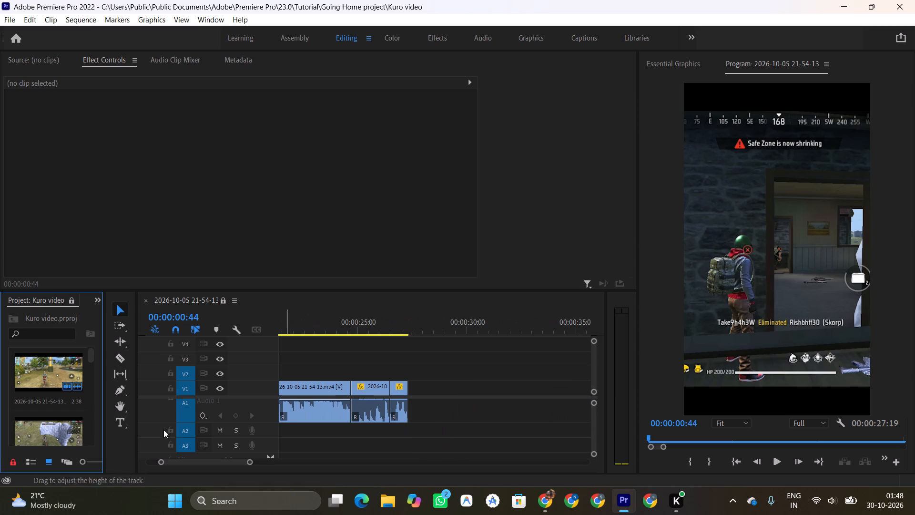
Switch the Kuro video project back to read/write mode.
left_click(10, 461)
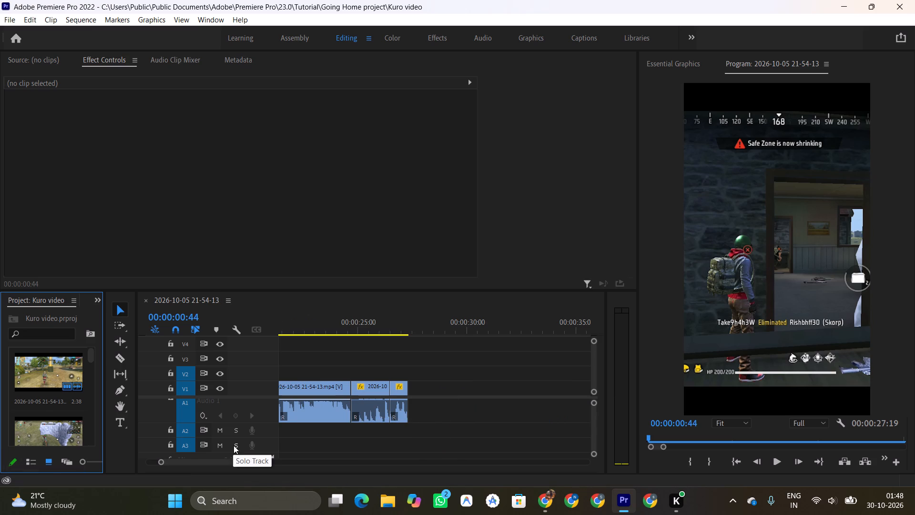
Look back over the sequence's earlier clips and browse the project's media thumbnails in a wider view.
scroll(341, 377, "up", 12)
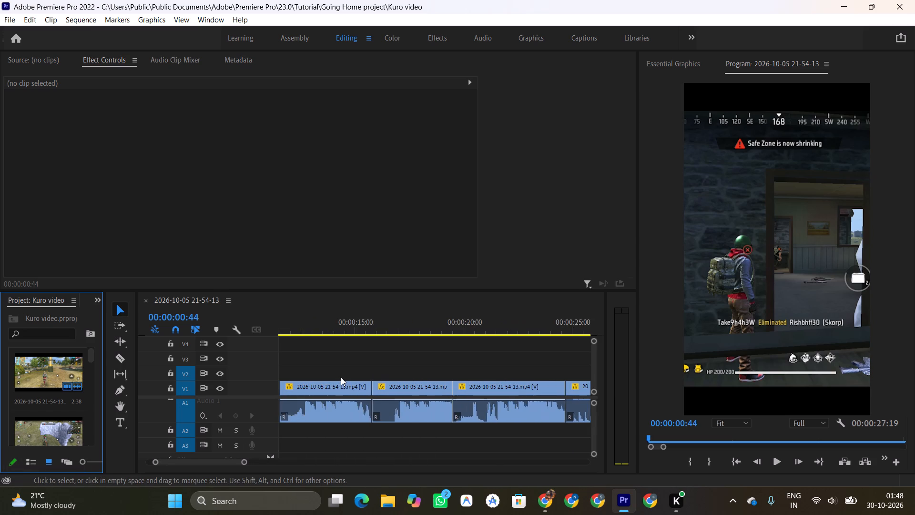
scroll(341, 377, "up", 12)
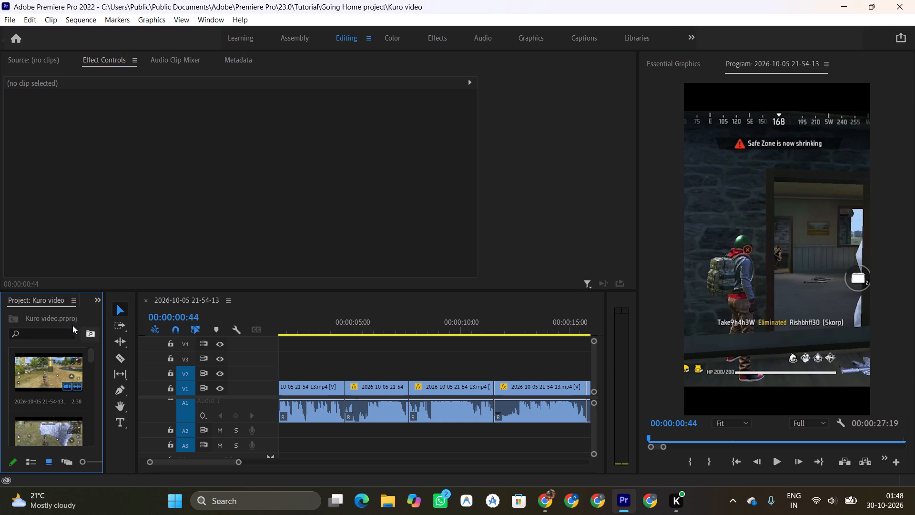
left_click_drag(105, 352, 201, 366)
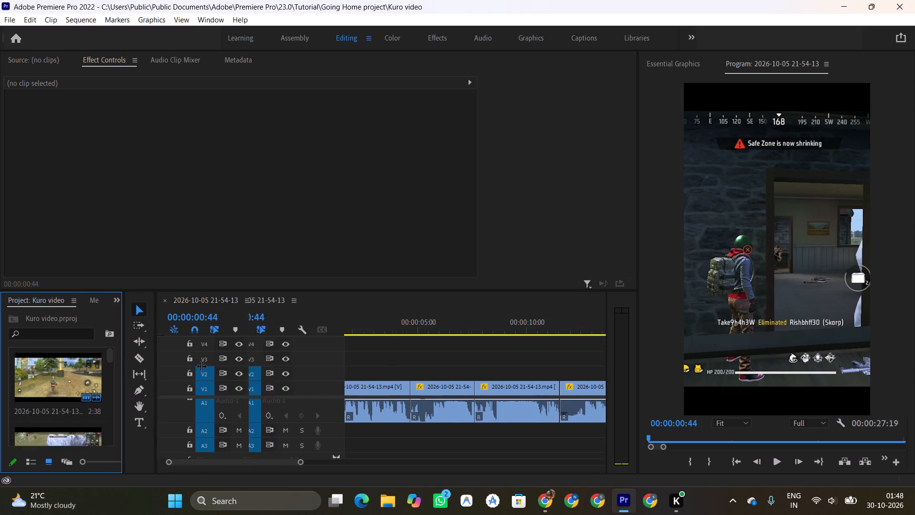
left_click_drag(201, 366, 286, 377)
scroll(190, 364, "down", 5)
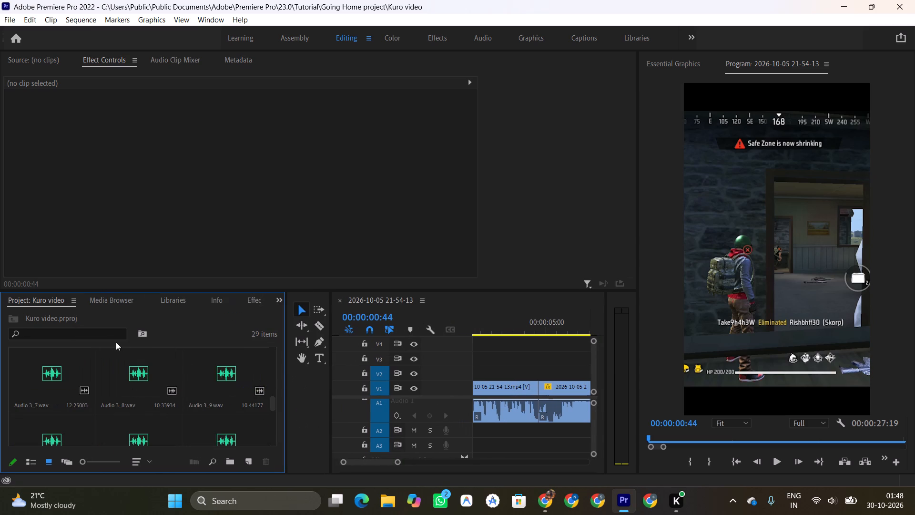
scroll(113, 342, "down", 6)
scroll(134, 381, "up", 10)
scroll(134, 381, "down", 6)
scroll(134, 381, "up", 2)
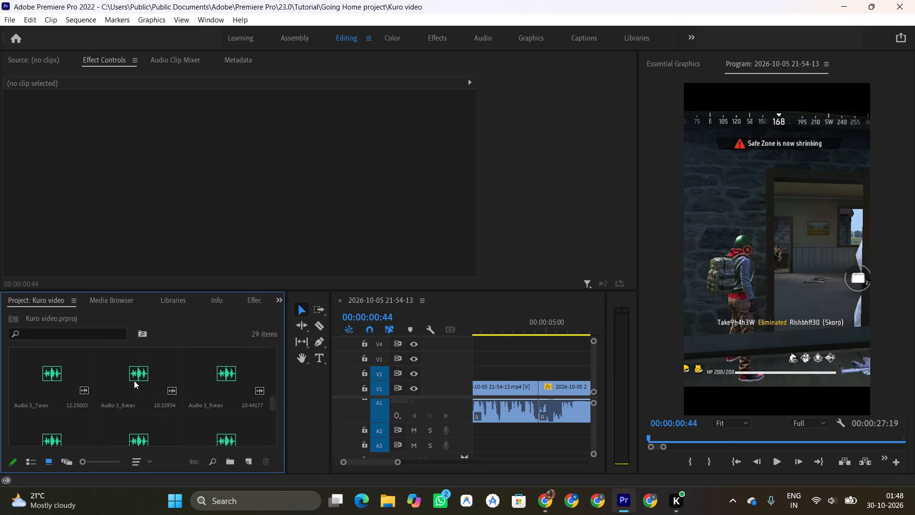
scroll(134, 381, "up", 4)
left_click(134, 380)
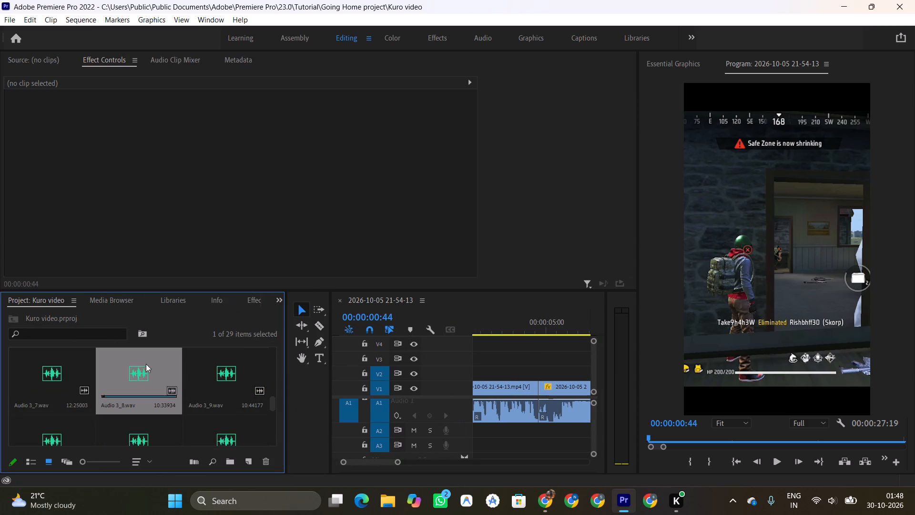
scroll(146, 362, "up", 16)
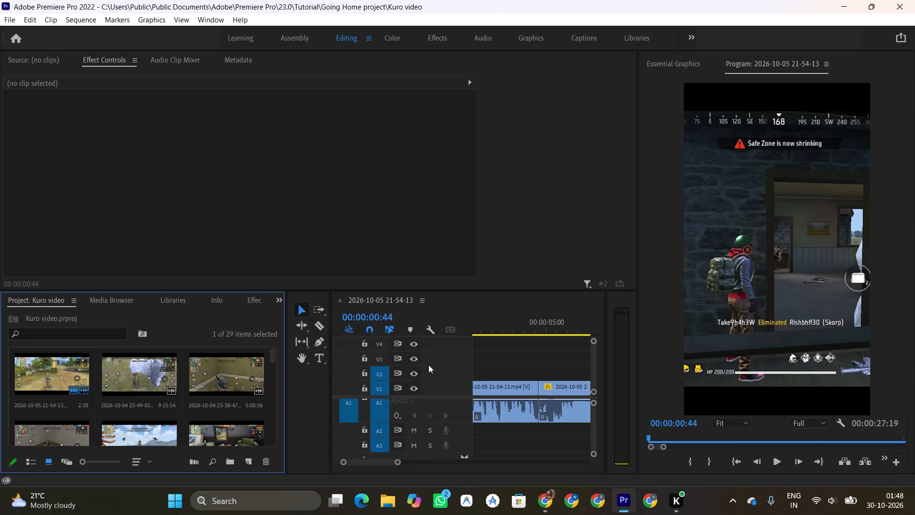
Show the project items as a list and look through the sequences and media files.
left_click(42, 465)
left_click(28, 462)
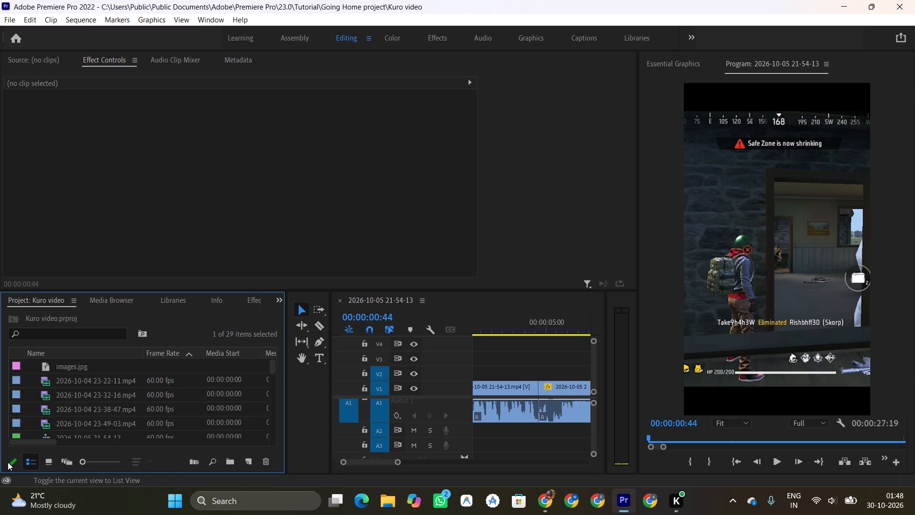
scroll(59, 403, "down", 6)
scroll(41, 432, "up", 1)
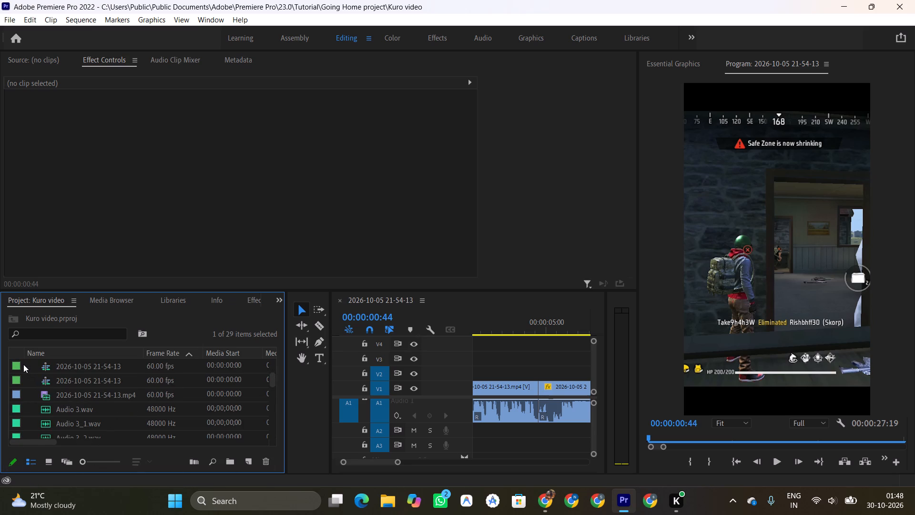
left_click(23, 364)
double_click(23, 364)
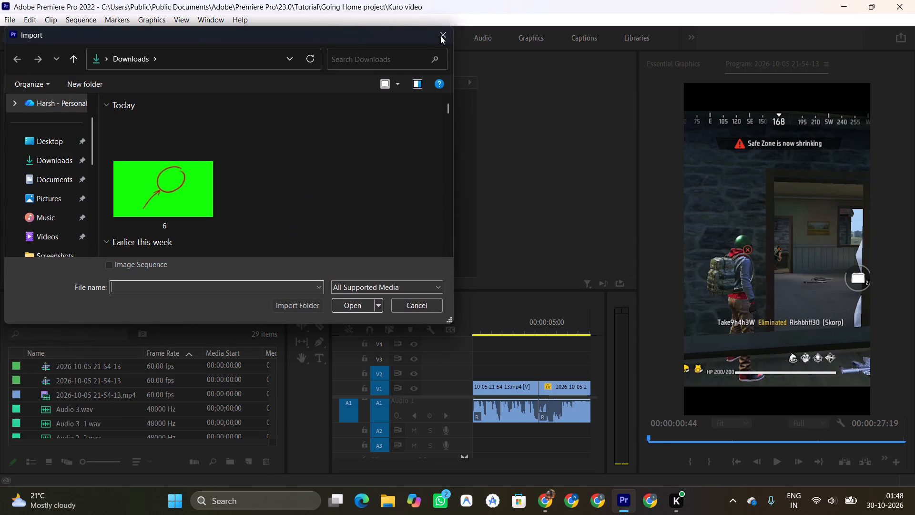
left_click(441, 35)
Look through the listed project items again and give the timeline back its wider space.
scroll(170, 376, "down", 5)
scroll(168, 379, "up", 15)
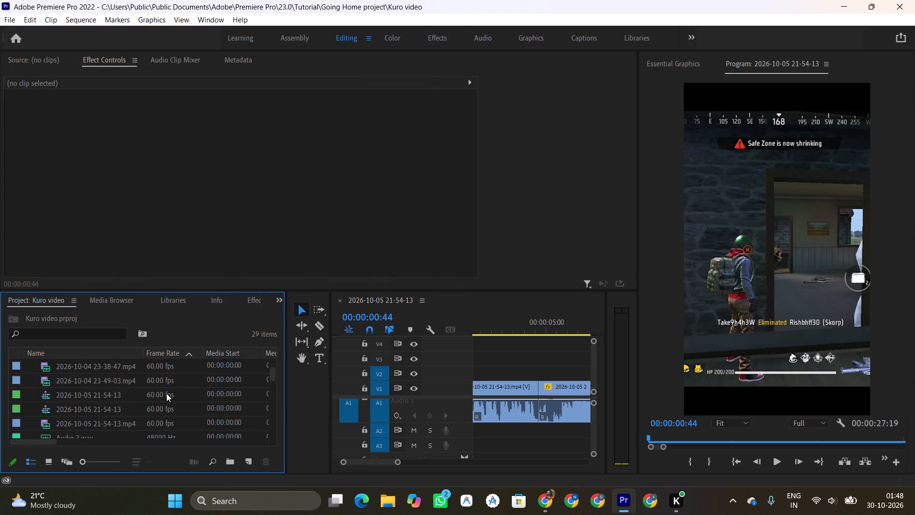
scroll(166, 393, "up", 3)
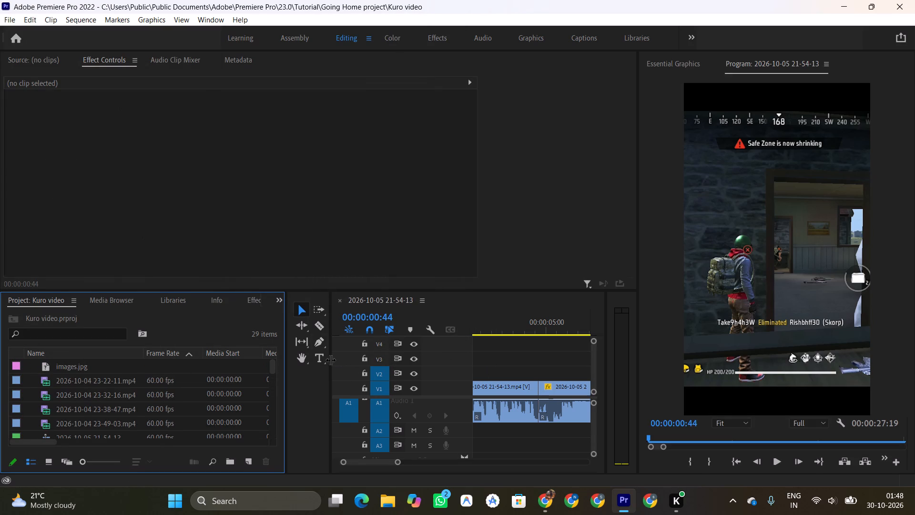
left_click_drag(330, 360, 148, 367)
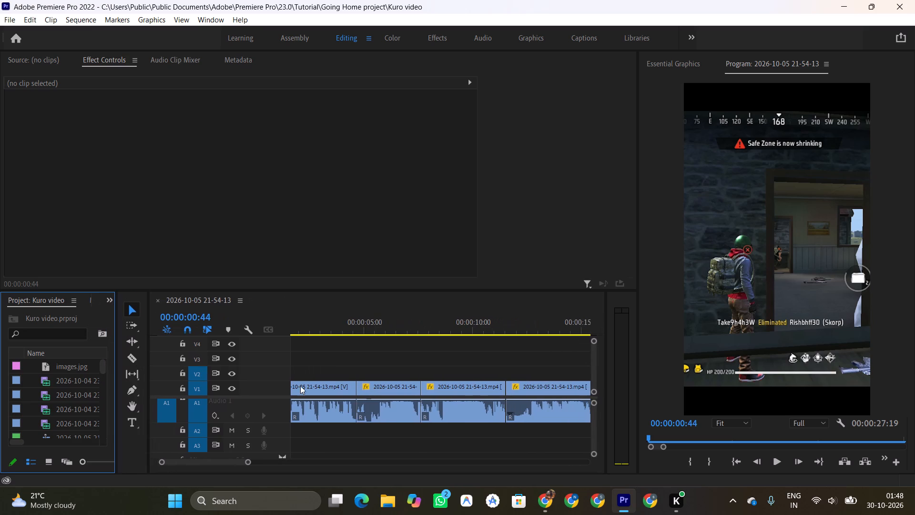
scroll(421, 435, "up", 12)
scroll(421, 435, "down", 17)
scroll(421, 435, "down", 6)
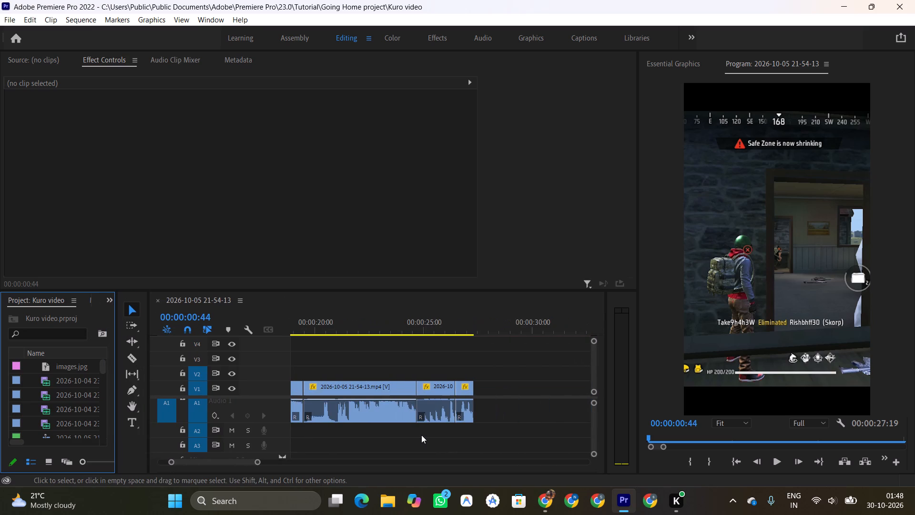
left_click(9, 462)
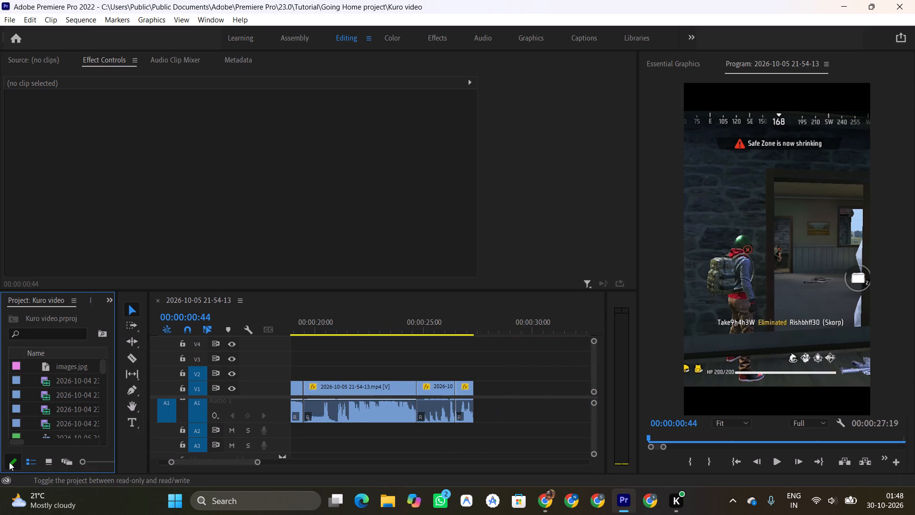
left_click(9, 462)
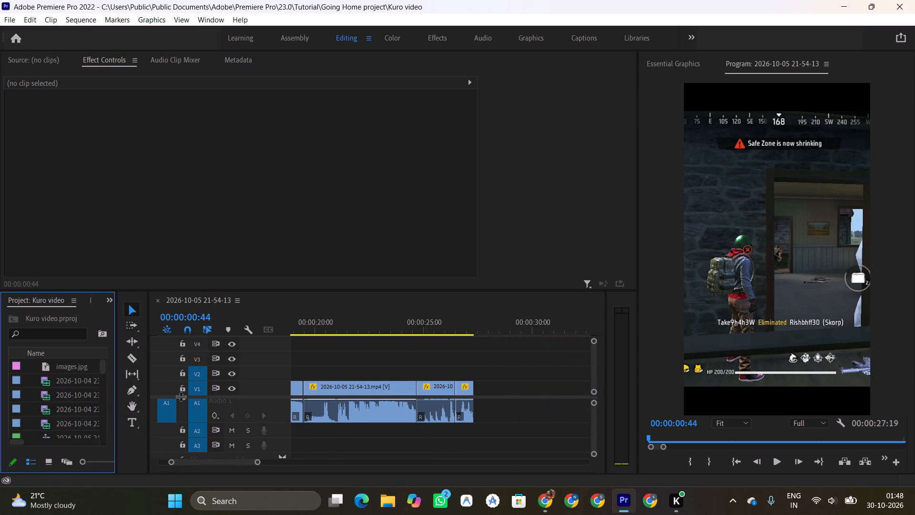
Switch to Chrome and replace the red circle green-screen image search with a new blank tab.
left_click(840, 0)
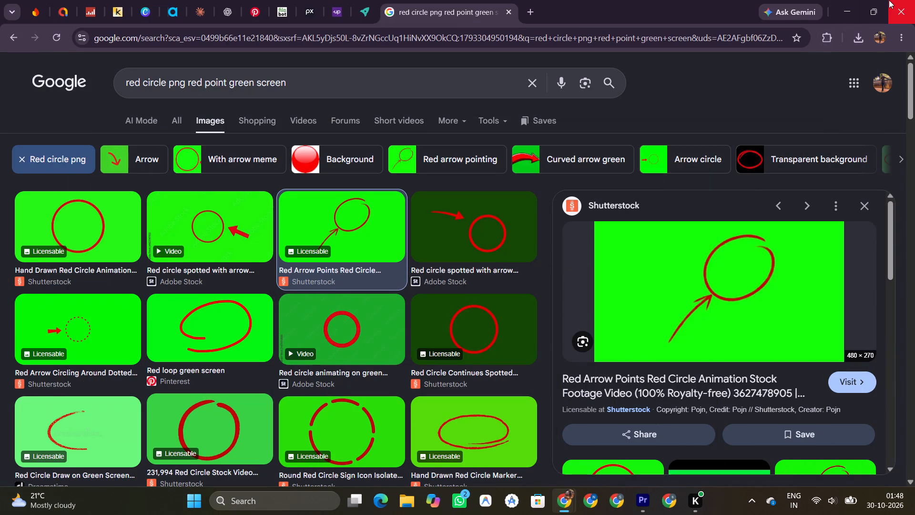
left_click(531, 20)
left_click(430, 0)
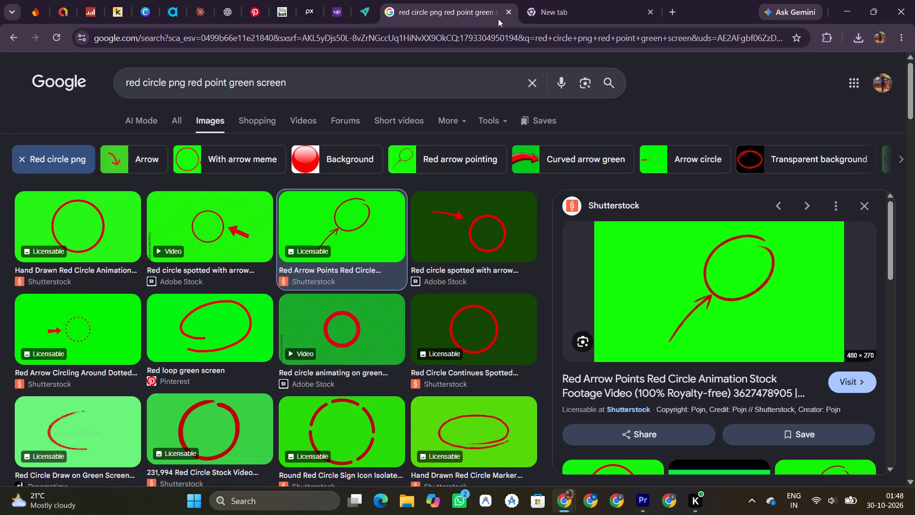
left_click(505, 12)
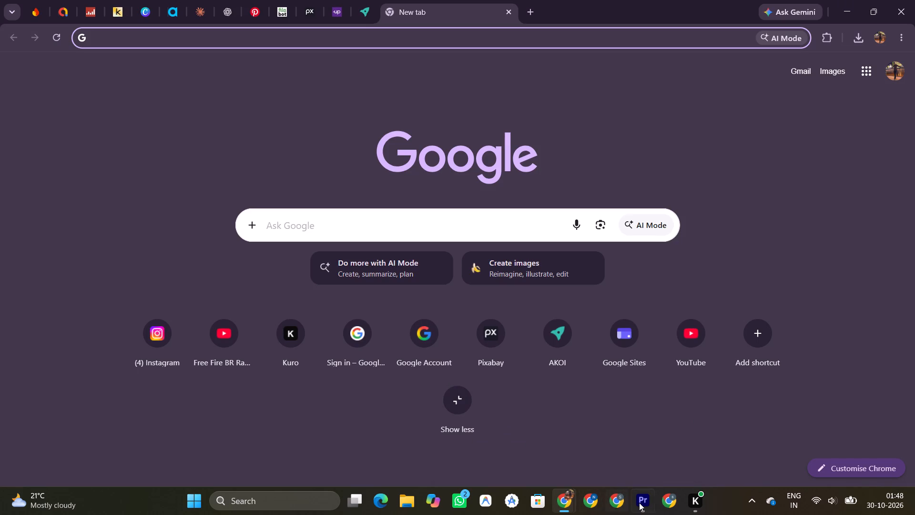
Return to Premiere Pro and play the sequence's ending from 00:00:26:19.
left_click(639, 503)
left_click(453, 332)
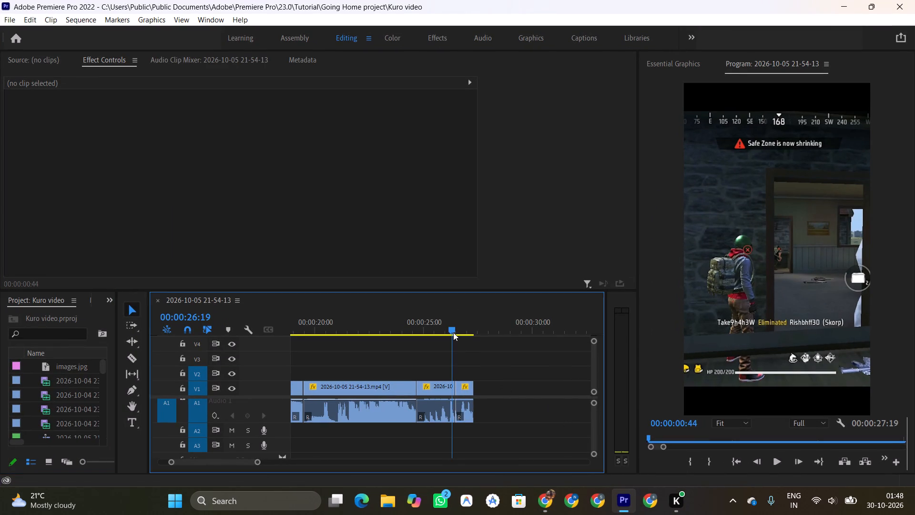
key("space")
key("space")
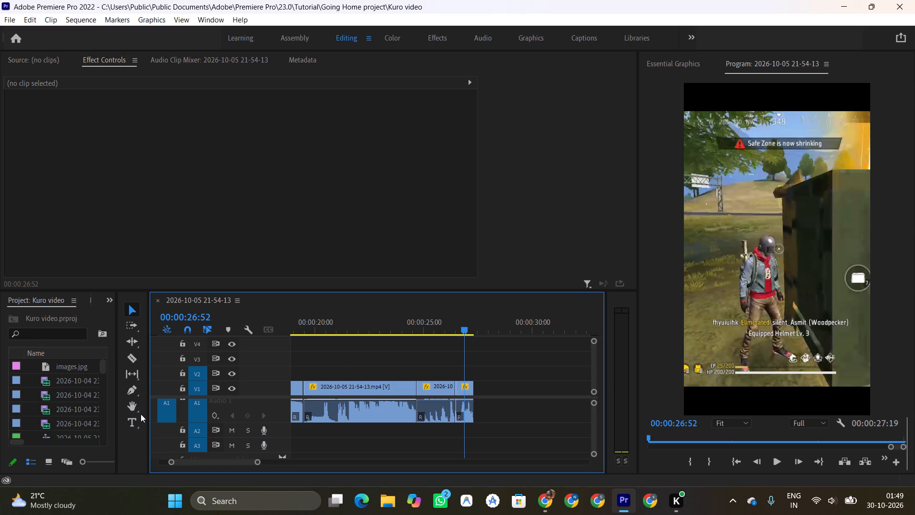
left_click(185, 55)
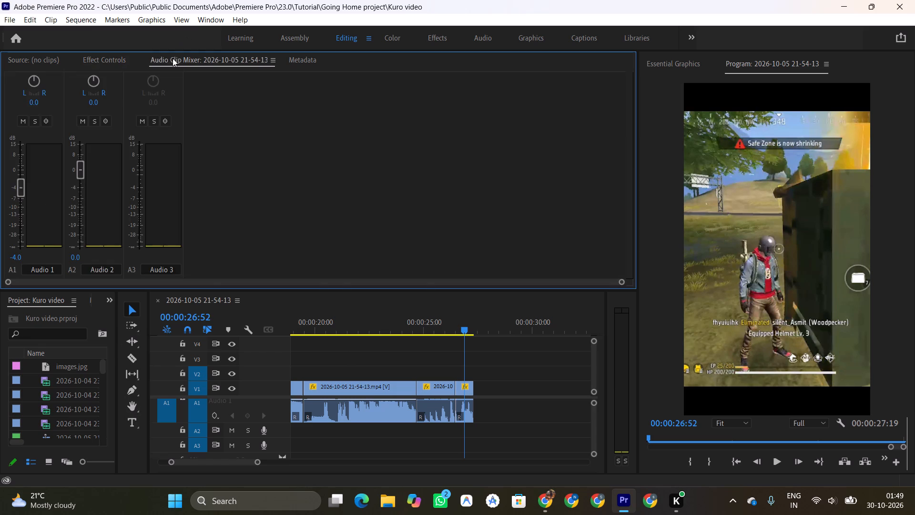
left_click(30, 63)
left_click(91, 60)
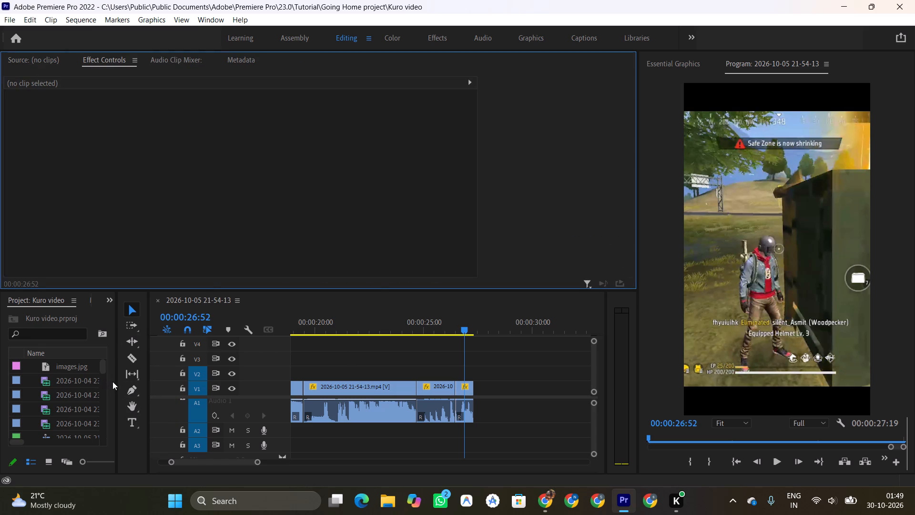
Look through the listed project items in a wider view and inspect the offline reverse-whoosh audio file's details.
left_click_drag(115, 386, 251, 402)
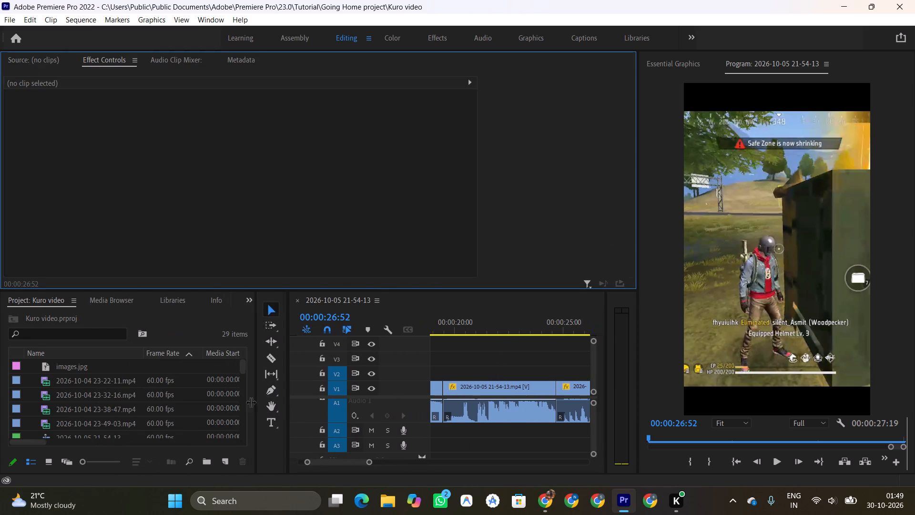
left_click_drag(251, 402, 214, 409)
scroll(68, 423, "up", 12)
scroll(68, 423, "down", 9)
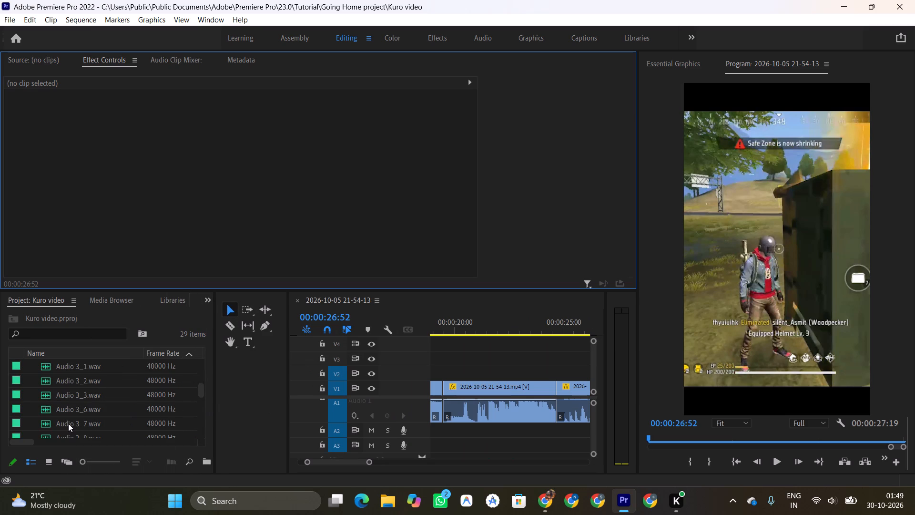
scroll(68, 423, "down", 8)
scroll(68, 423, "down", 14)
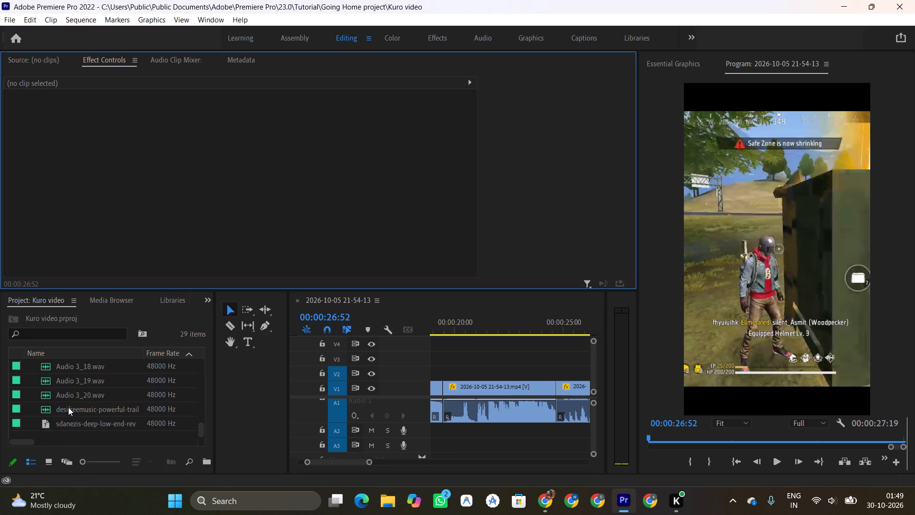
left_click(68, 407)
double_click(73, 425)
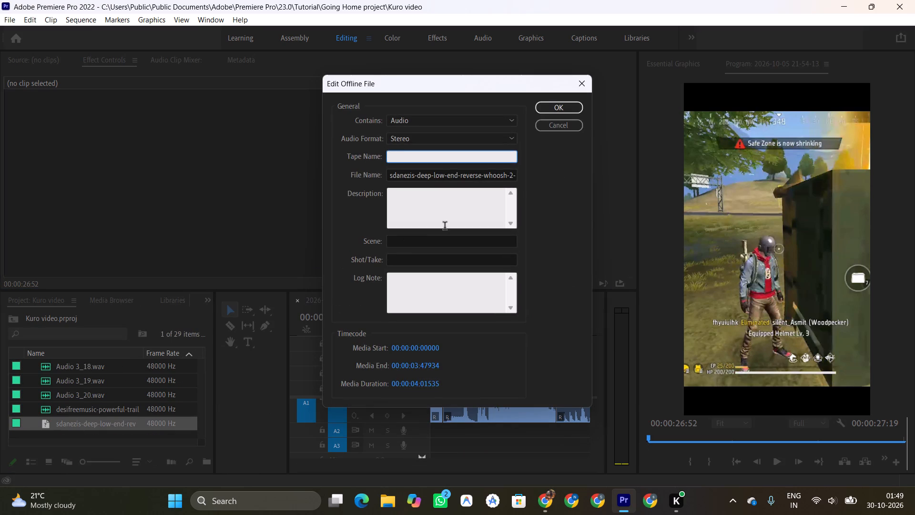
left_click(587, 81)
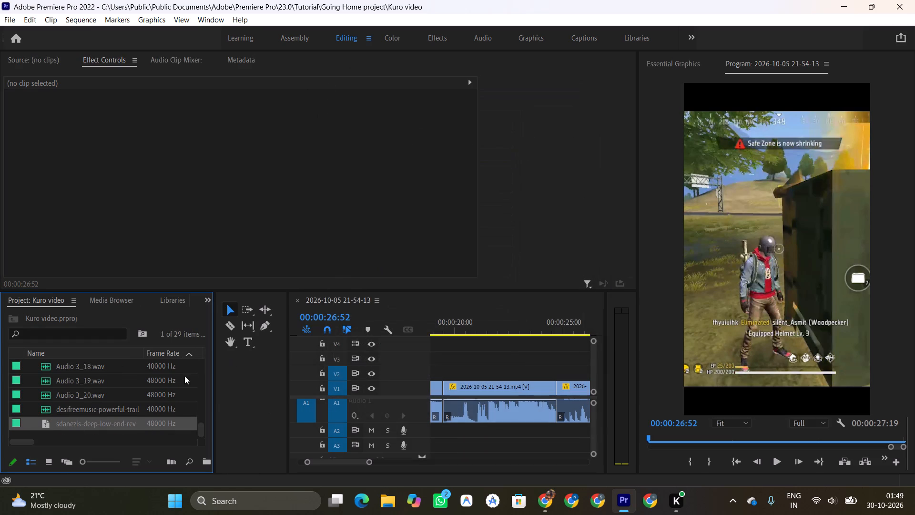
scroll(147, 376, "up", 20)
scroll(147, 376, "up", 17)
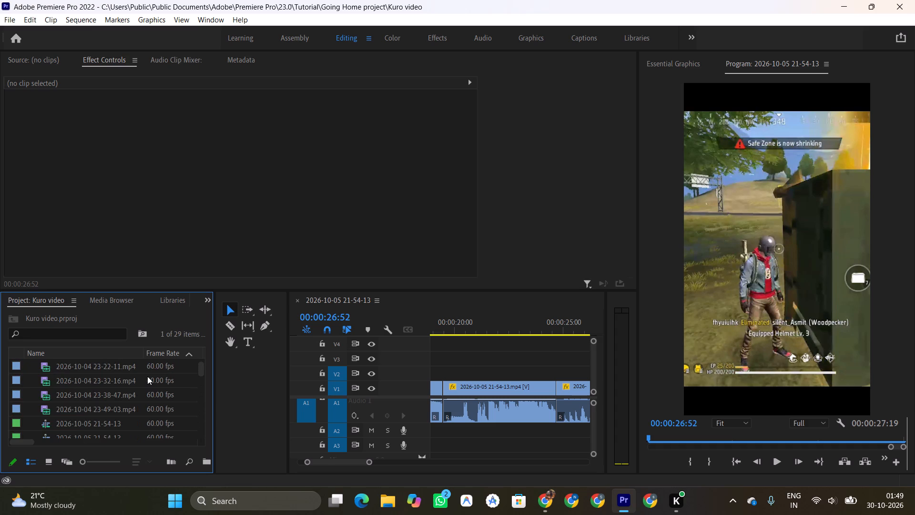
left_click(31, 466)
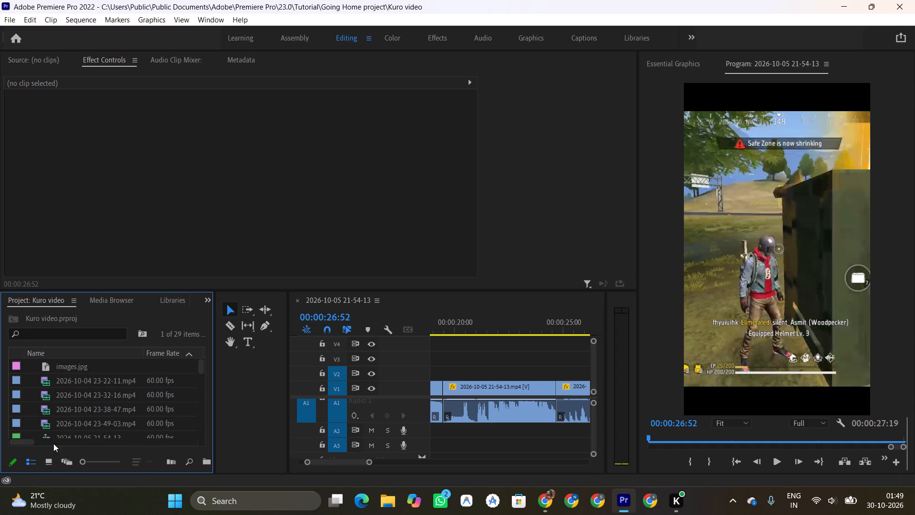
left_click(26, 462)
left_click(42, 462)
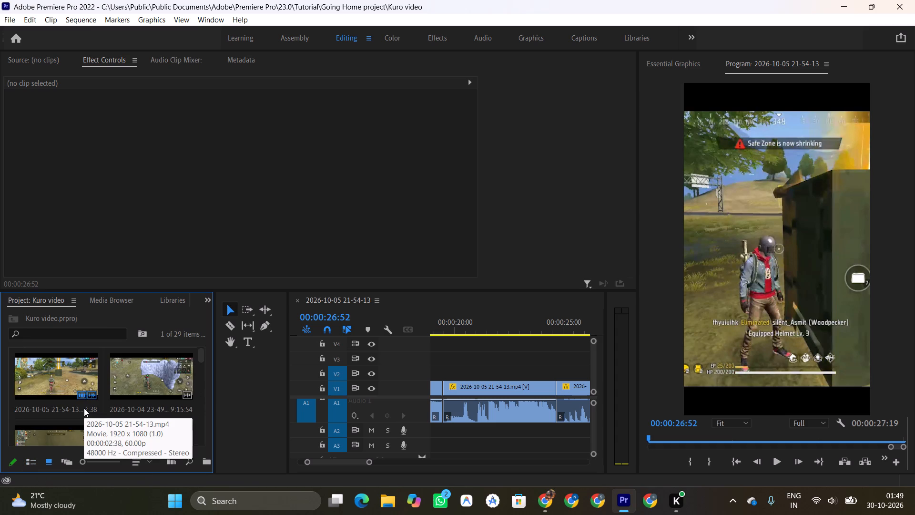
scroll(84, 408, "down", 5)
scroll(84, 408, "up", 11)
left_click(69, 377)
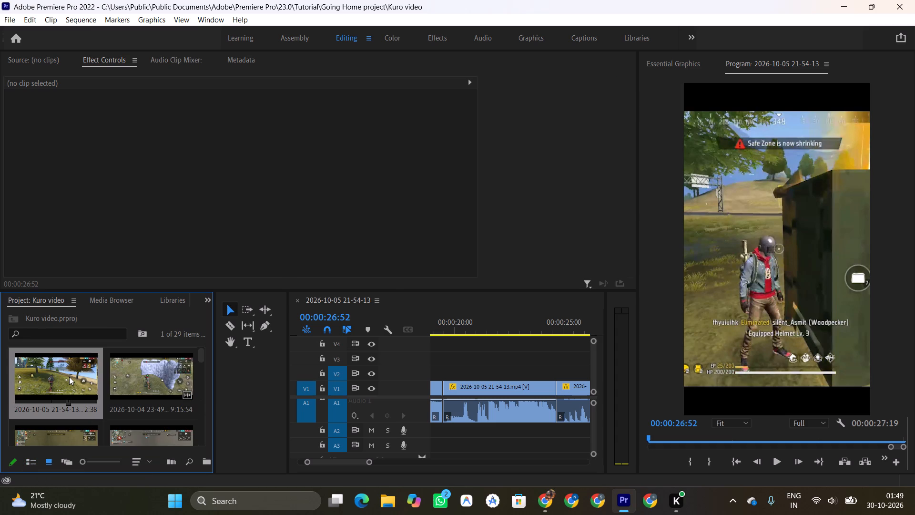
double_click(69, 377)
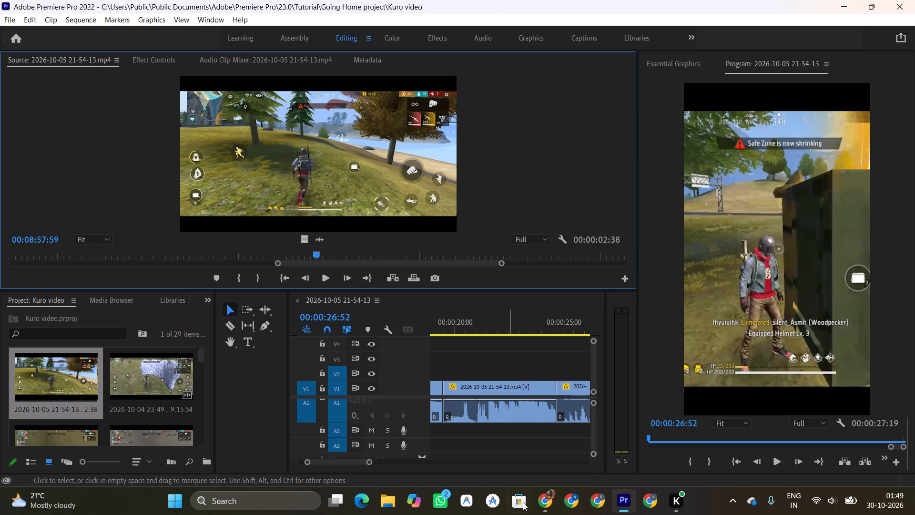
Close Premiere Pro with the Kuro video project.
left_click(914, 0)
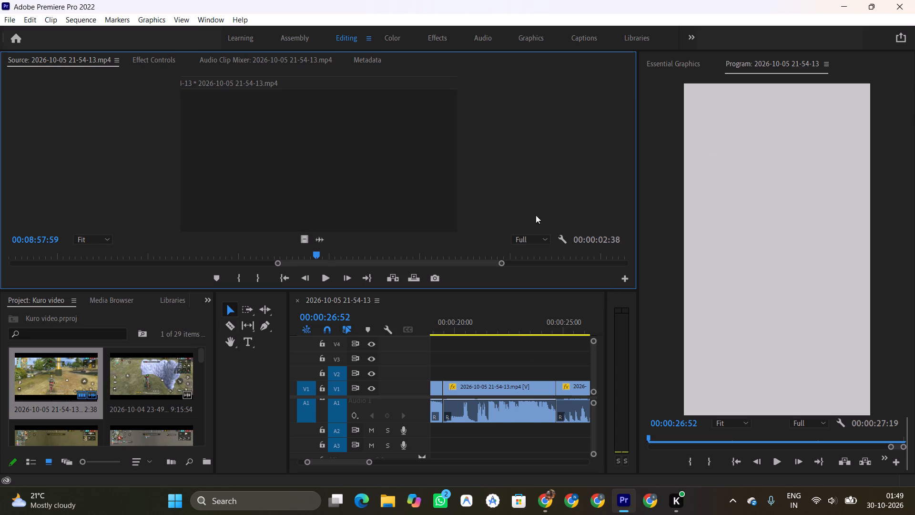
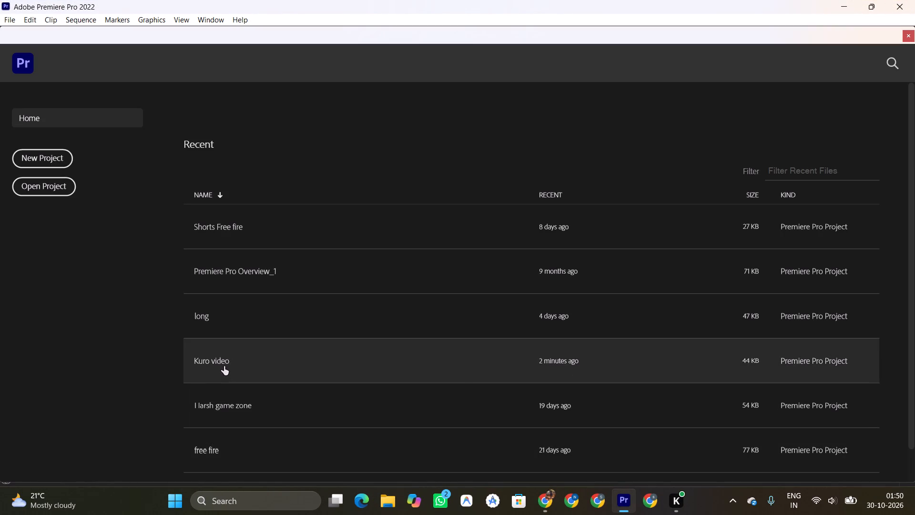
Reopen the recent Kuro video project.
left_click(224, 366)
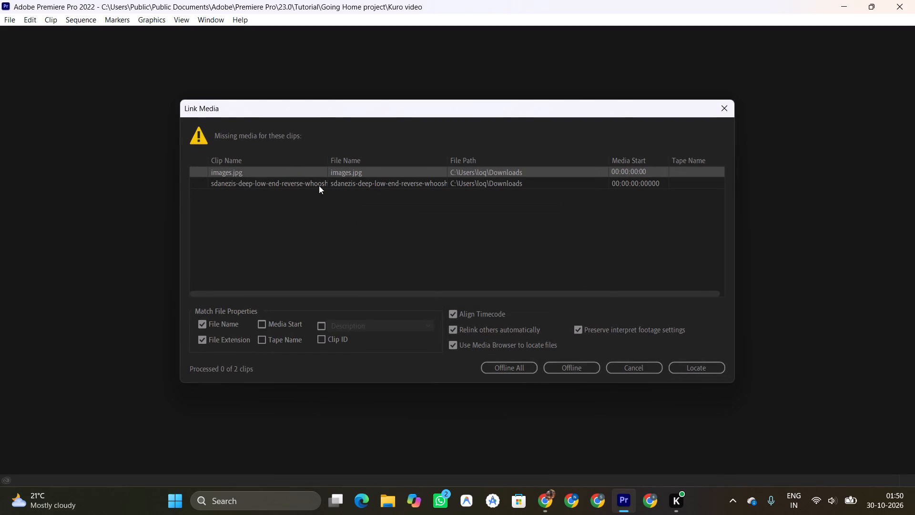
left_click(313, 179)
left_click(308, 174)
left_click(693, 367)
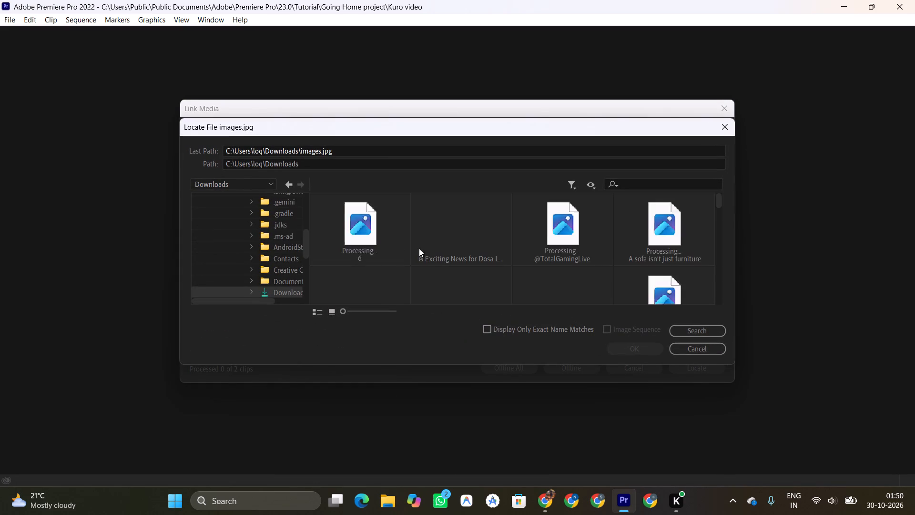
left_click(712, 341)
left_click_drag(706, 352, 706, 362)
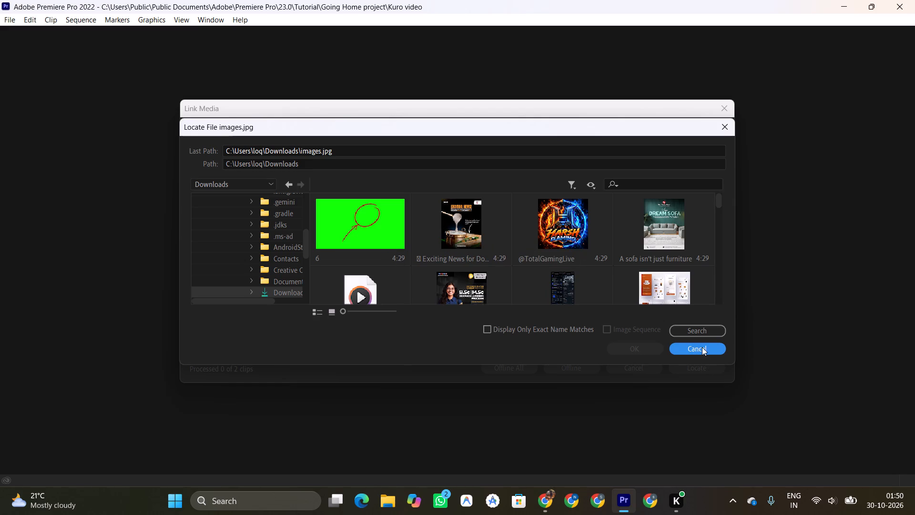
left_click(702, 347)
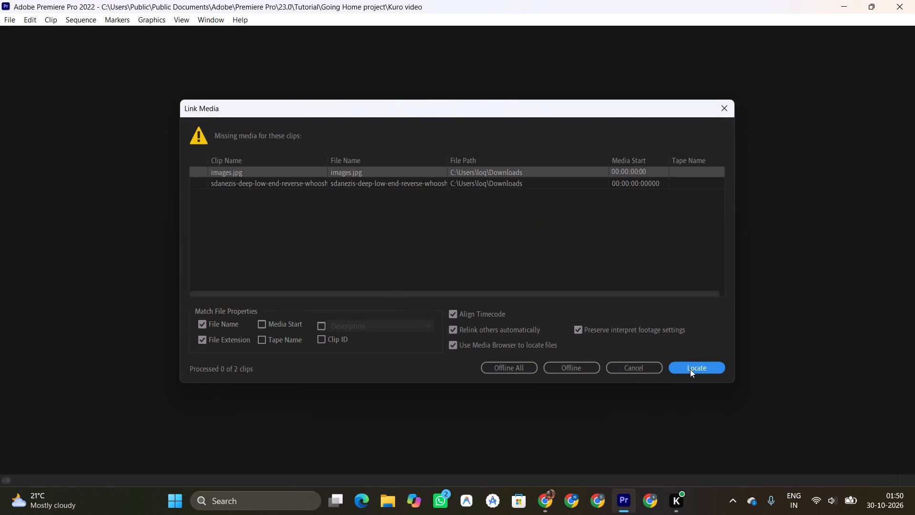
Dismiss the missing-media relinking and load the project without locating images.jpg or the reverse-whoosh audio.
left_click(628, 371)
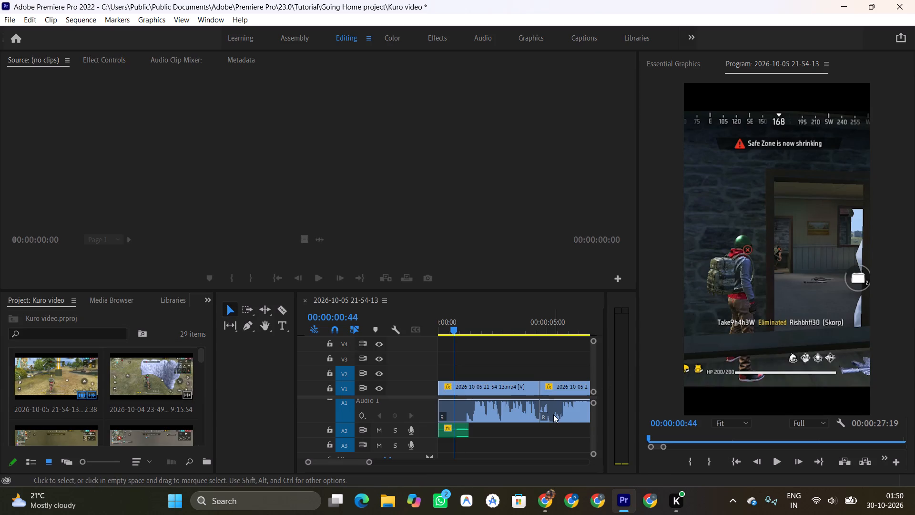
Examine the clips at the end of the sequence and view the frame at 00:00:26:26.
scroll(553, 414, "up", 6)
scroll(553, 414, "down", 14)
scroll(553, 413, "down", 14)
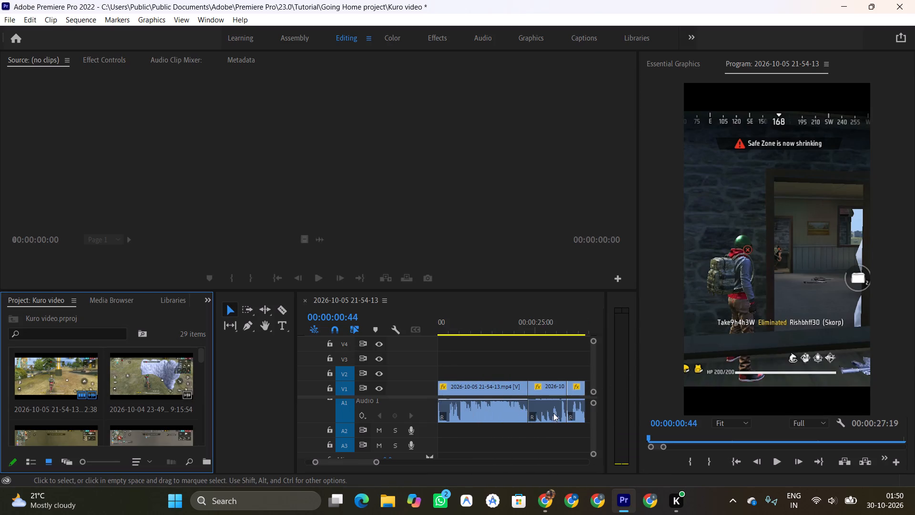
scroll(553, 413, "down", 4)
scroll(553, 413, "up", 2)
left_click(478, 317)
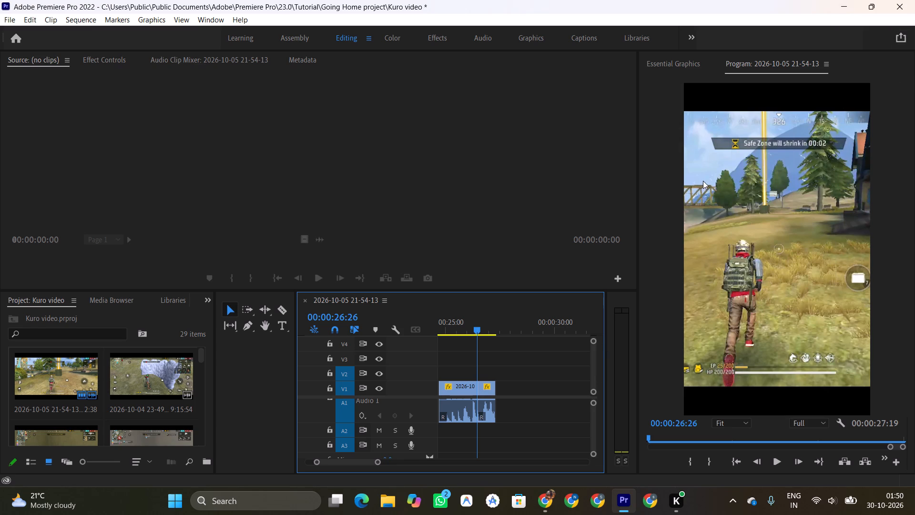
scroll(541, 228, "down", 3)
scroll(541, 228, "up", 3)
Close Premiere Pro without saving the changes to Kuro video.prproj.
left_click(914, 0)
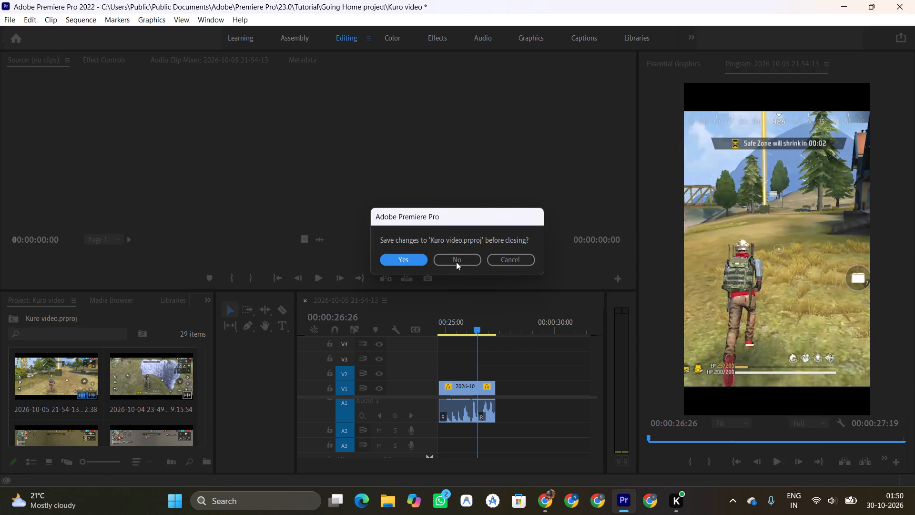
left_click(507, 261)
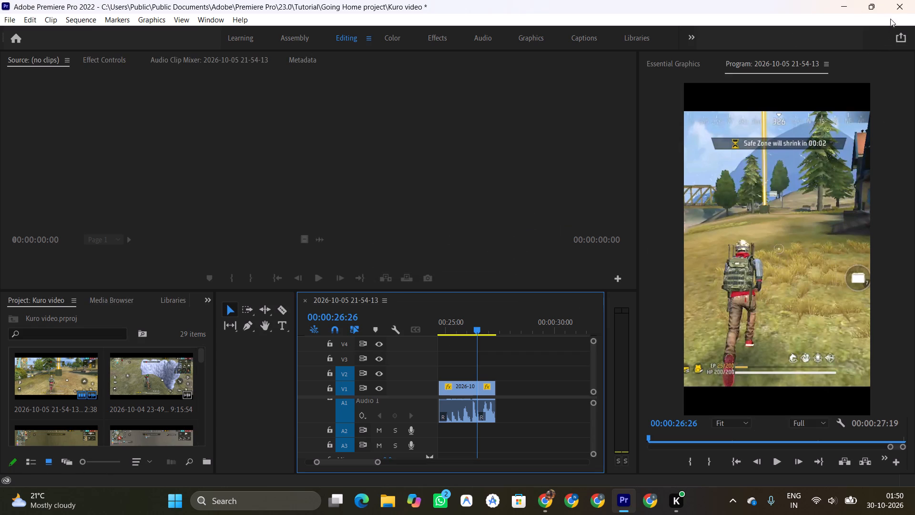
left_click(894, 7)
left_click(465, 255)
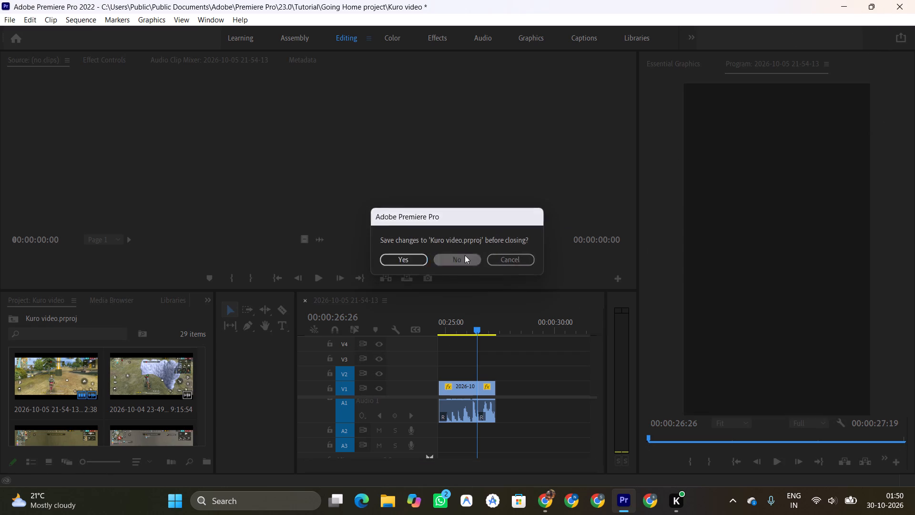